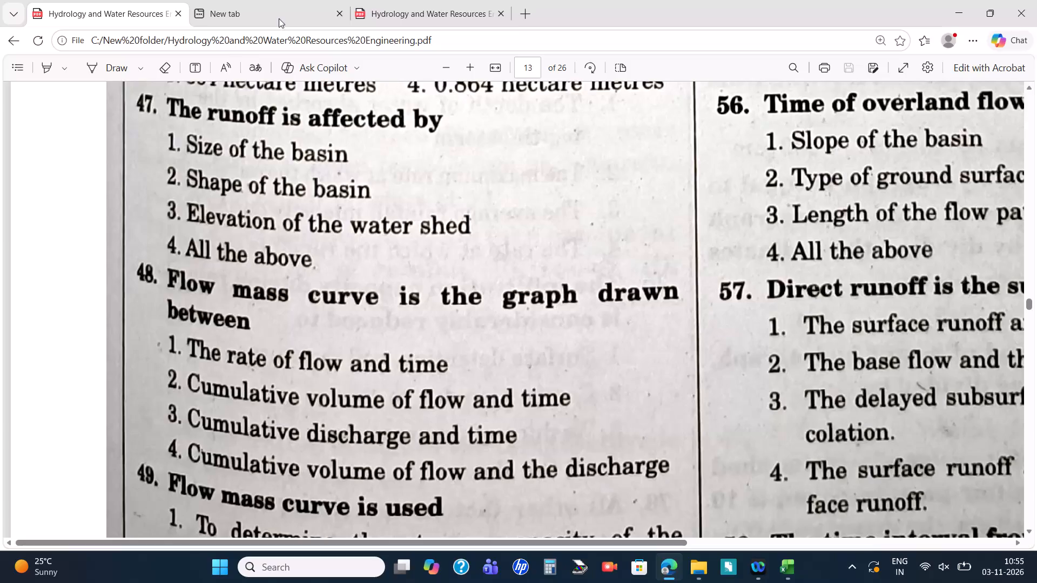
# Open a new blank browser tab alongside the Hydrology and Water Resources Engineering PDF.
pyautogui.click(535, 16)
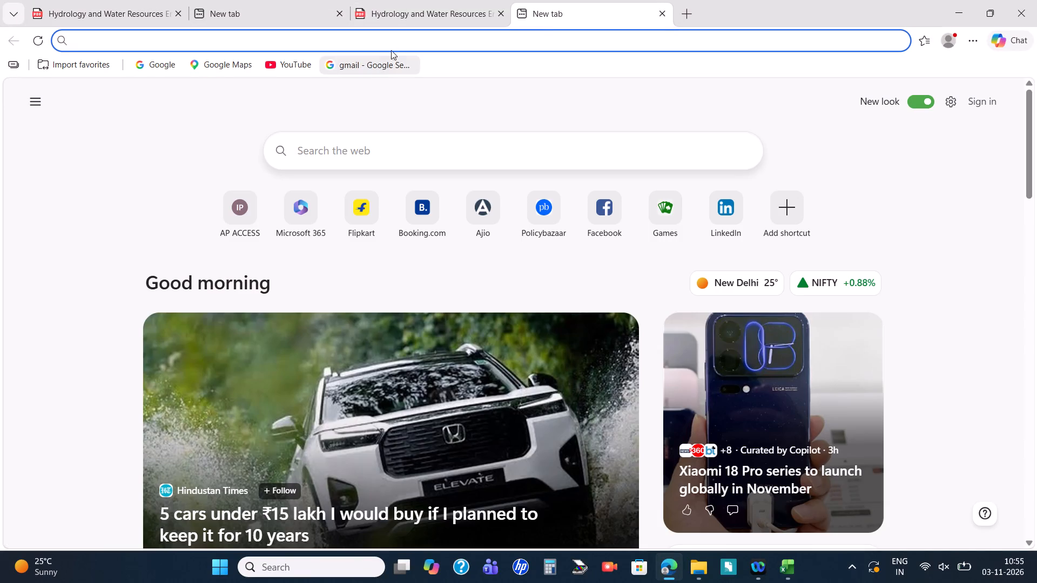
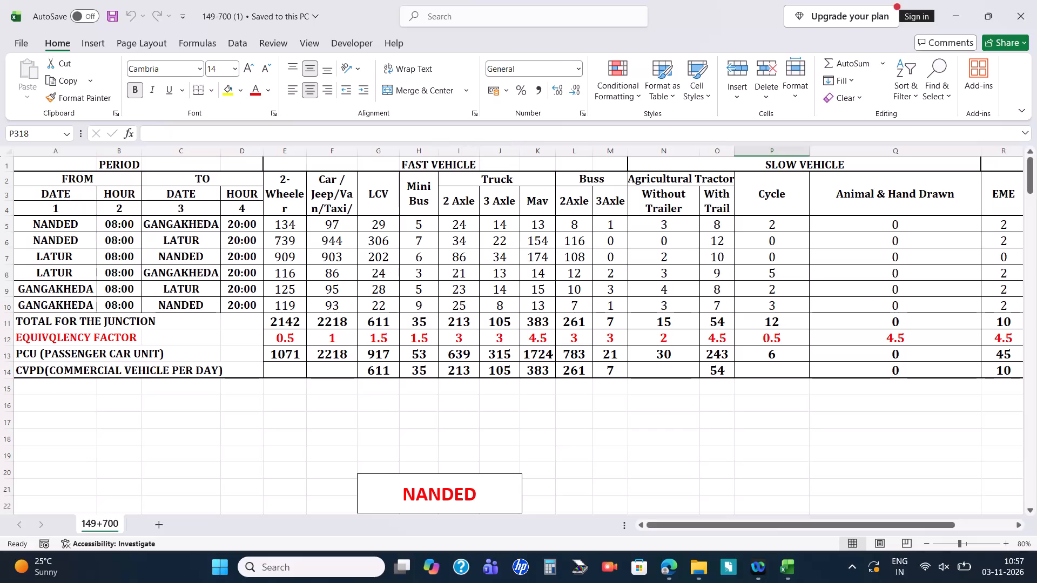
# Open the 3 dirn workbook from the traffic analysis folder.
pyautogui.doubleClick(139, 226)
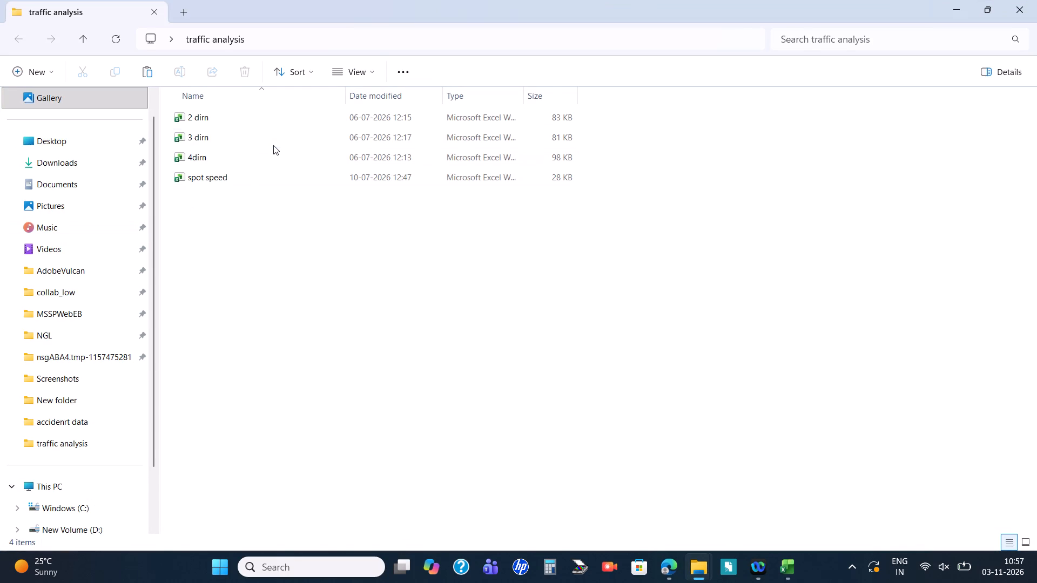
pyautogui.doubleClick(276, 140)
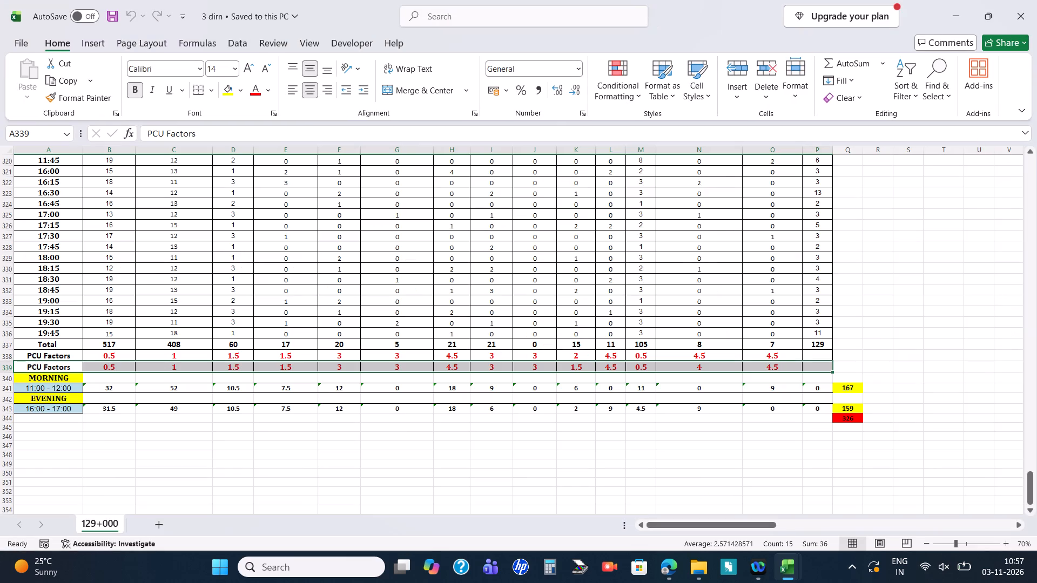
# Save a copy of the 3 dirn workbook in the traffic analysis folder under the name Trafic 149+700.
pyautogui.click(26, 39)
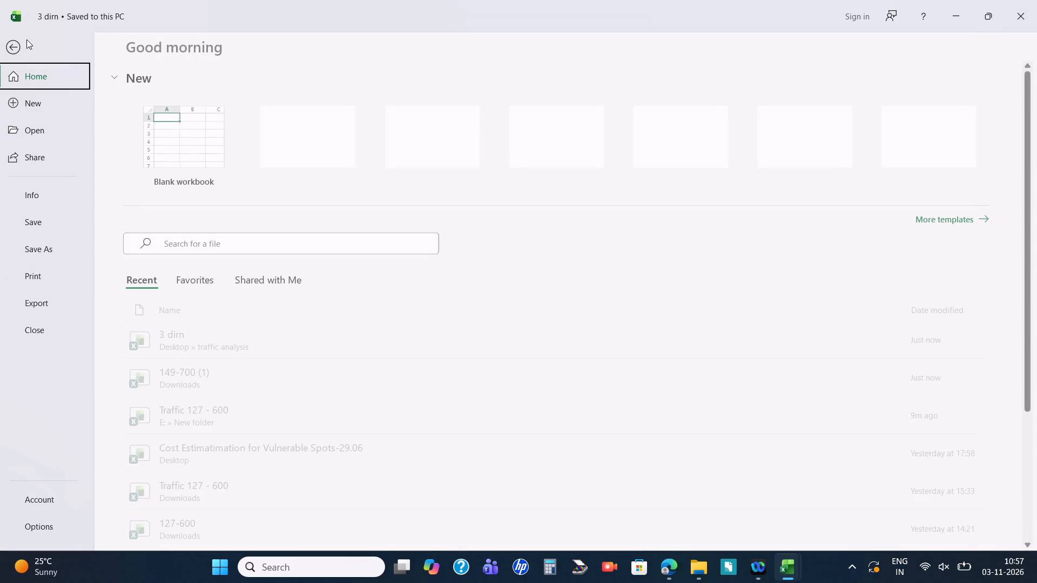
pyautogui.click(42, 251)
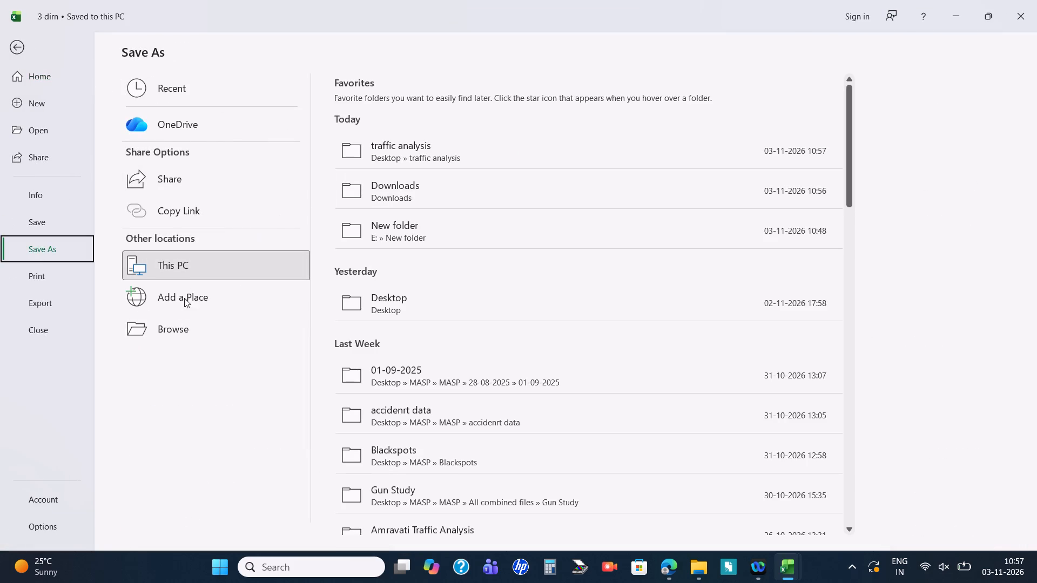
pyautogui.click(170, 328)
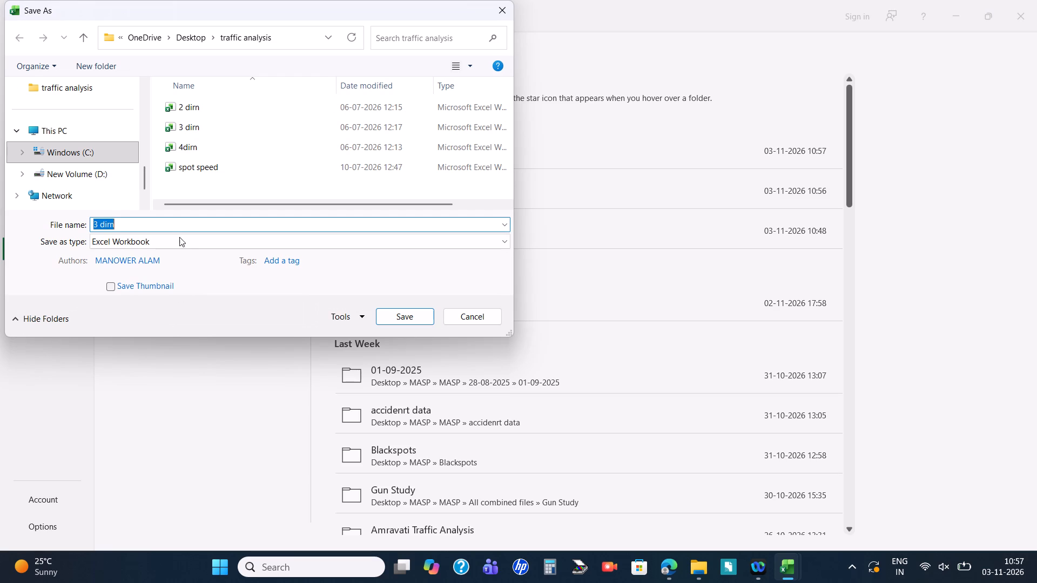
pyautogui.press('BackSpace')
pyautogui.write('Trafiff')
pyautogui.press('BackSpace')
pyautogui.press('BackSpace')
pyautogui.press('BackSpace')
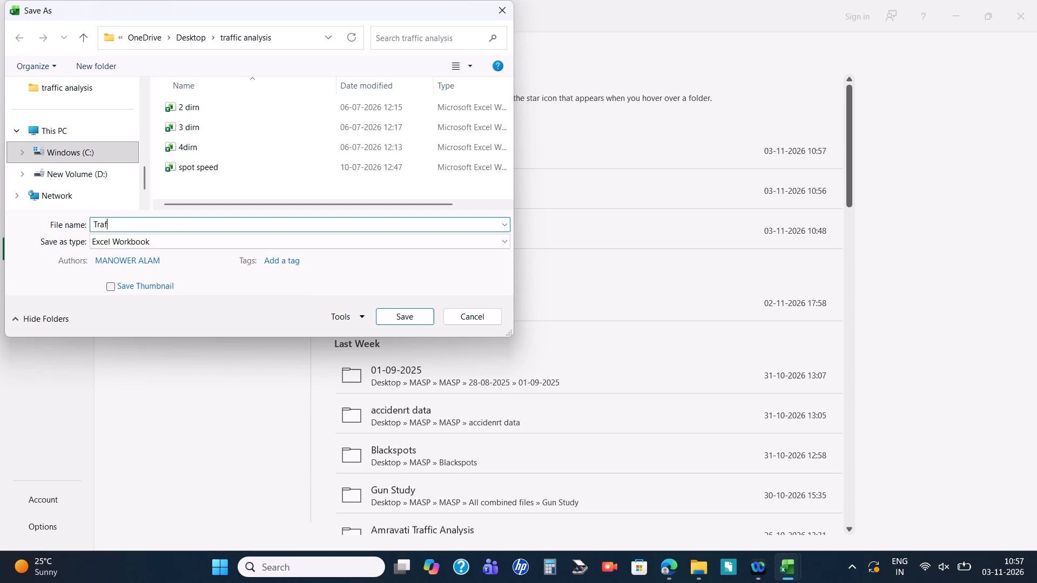
pyautogui.write('ic')
pyautogui.press('space')
pyautogui.hotkey('alt', 'Tab')
pyautogui.hotkey('alt', 'Tab')
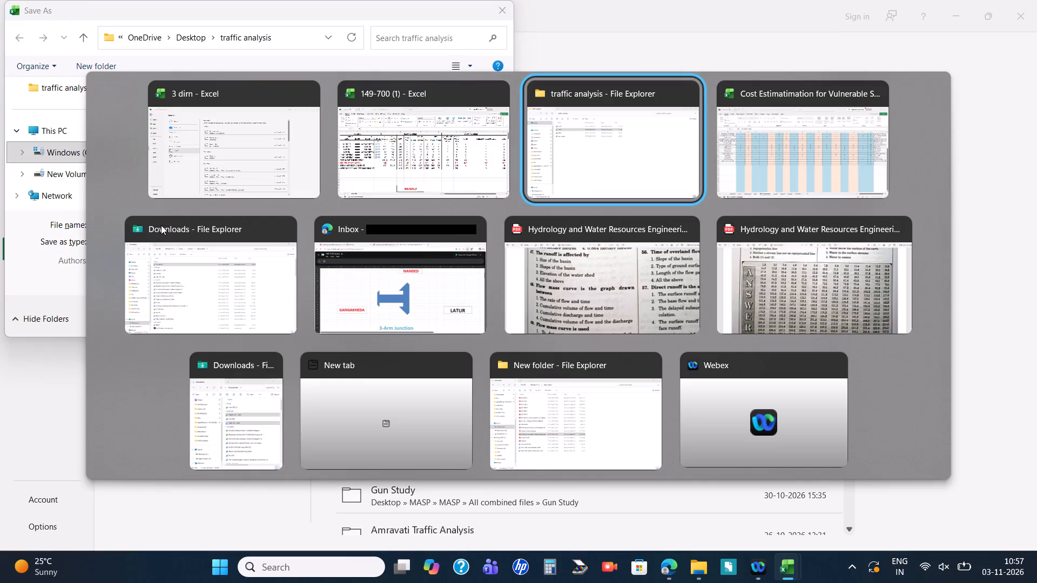
pyautogui.hotkey('alt', 'Left')
pyautogui.hotkey('alt', 'Left')
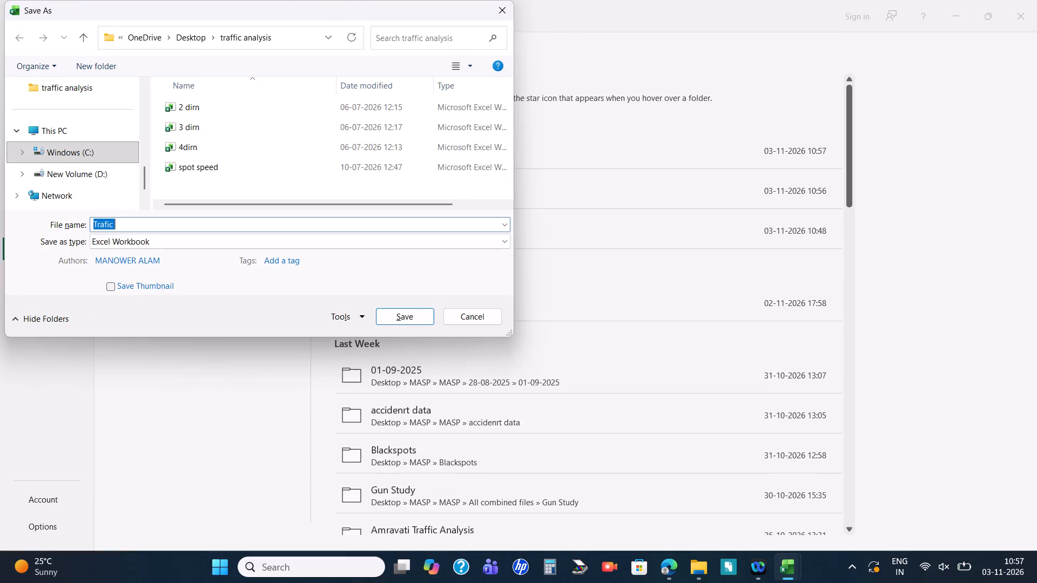
pyautogui.press('Right')
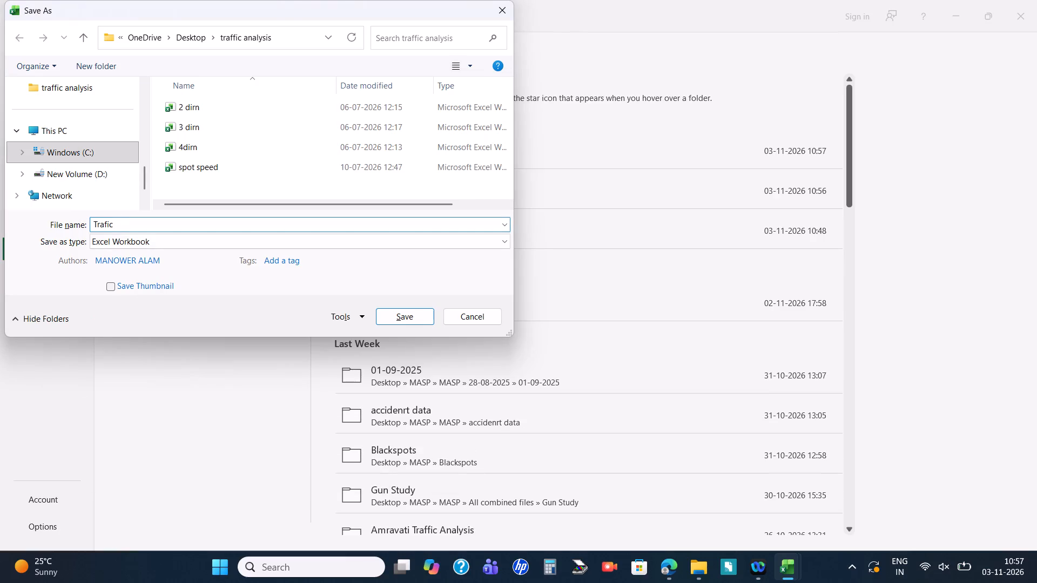
pyautogui.write('149')
pyautogui.press('=')
pyautogui.press('BackSpace')
pyautogui.hotkey('shift', '+')
pyautogui.hotkey('alt', 'Tab')
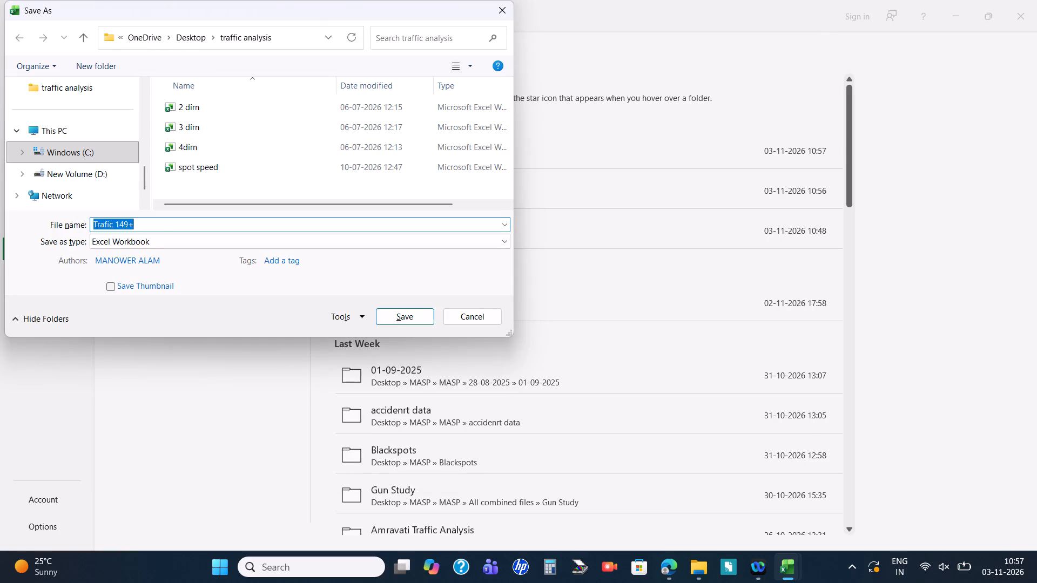
pyautogui.hotkey('alt', 'Tab')
pyautogui.hotkey('alt', 'Tab')
pyautogui.hotkey('alt', 'Tab')
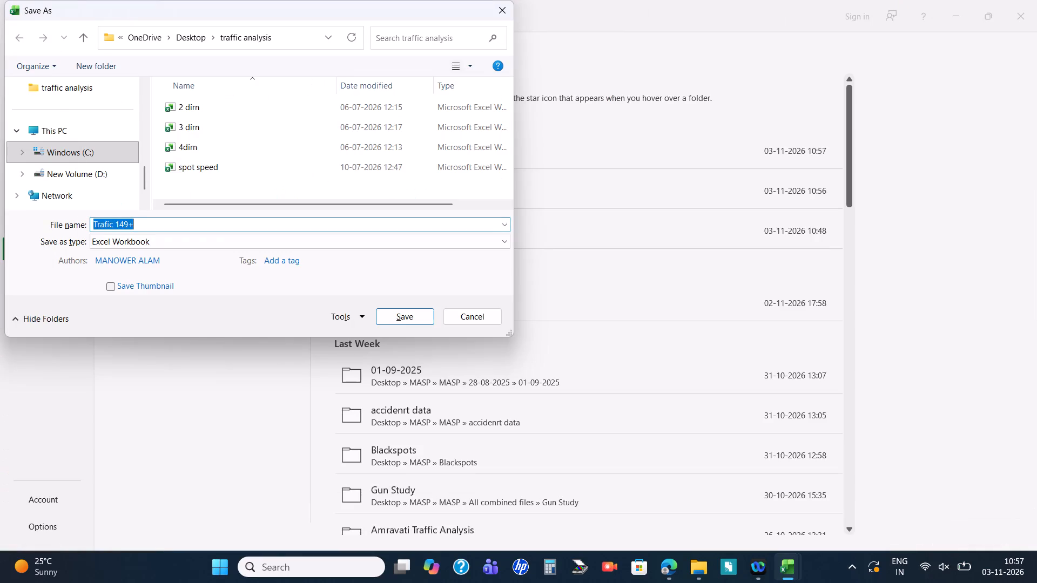
pyautogui.press('Right')
pyautogui.write('700')
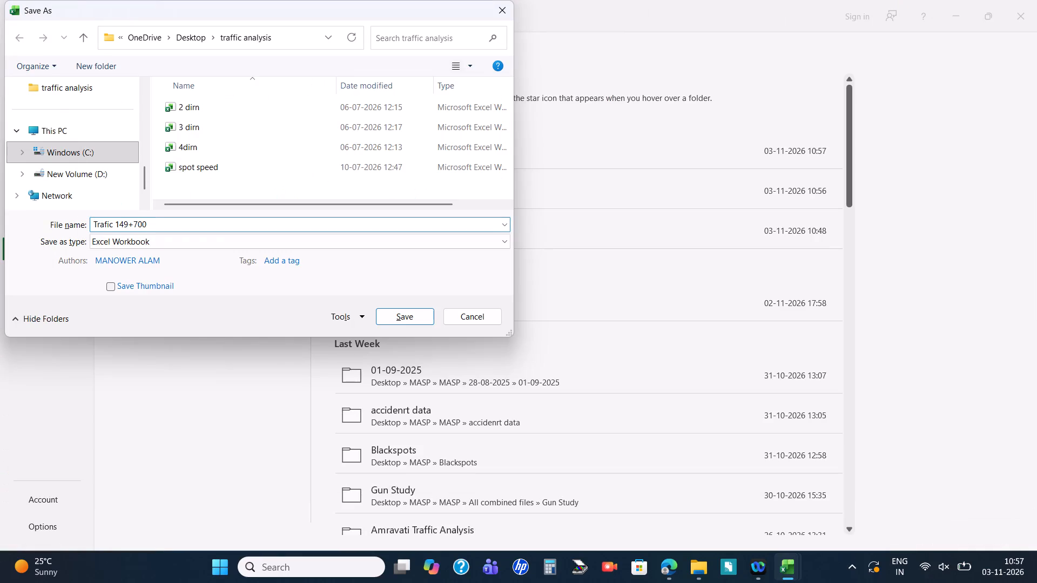
pyautogui.press('Return')
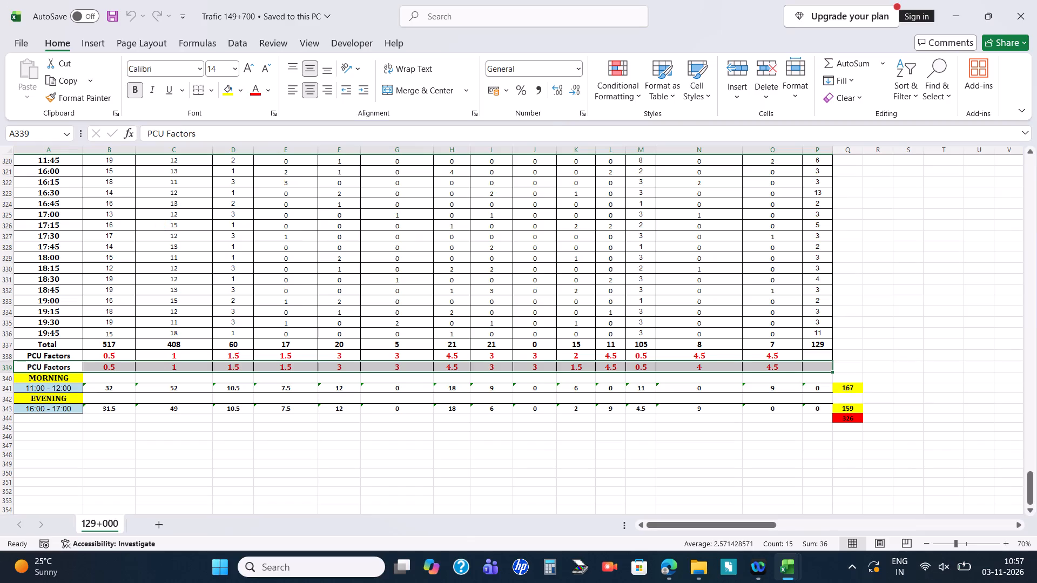
# Copy the vehicle-count block E5:S14 from the 149-700 (1) workbook and paste it into Trafic 149+700 starting at cell E5.
pyautogui.hotkey('alt', 'Tab')
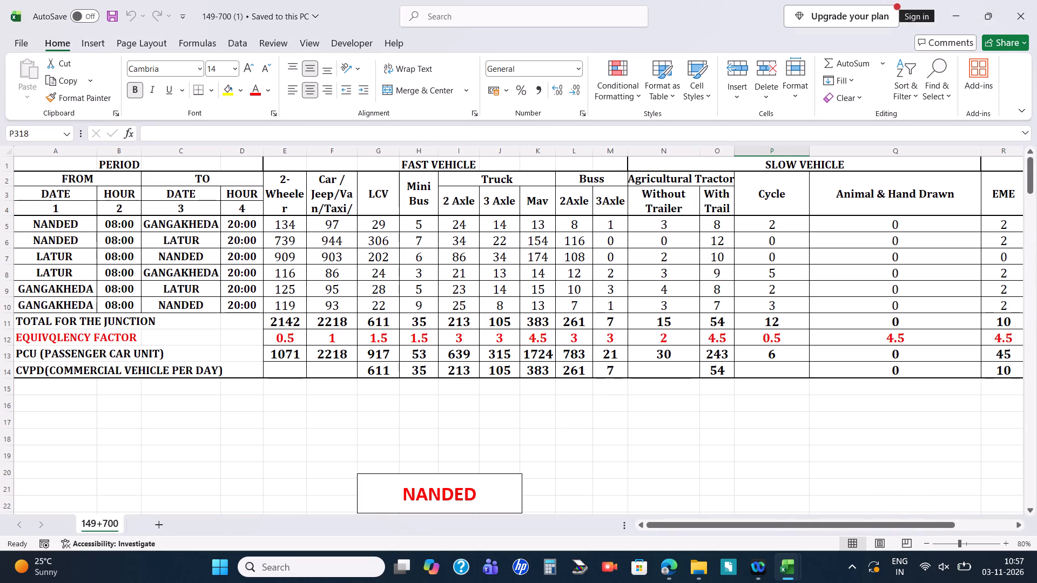
pyautogui.click(74, 223)
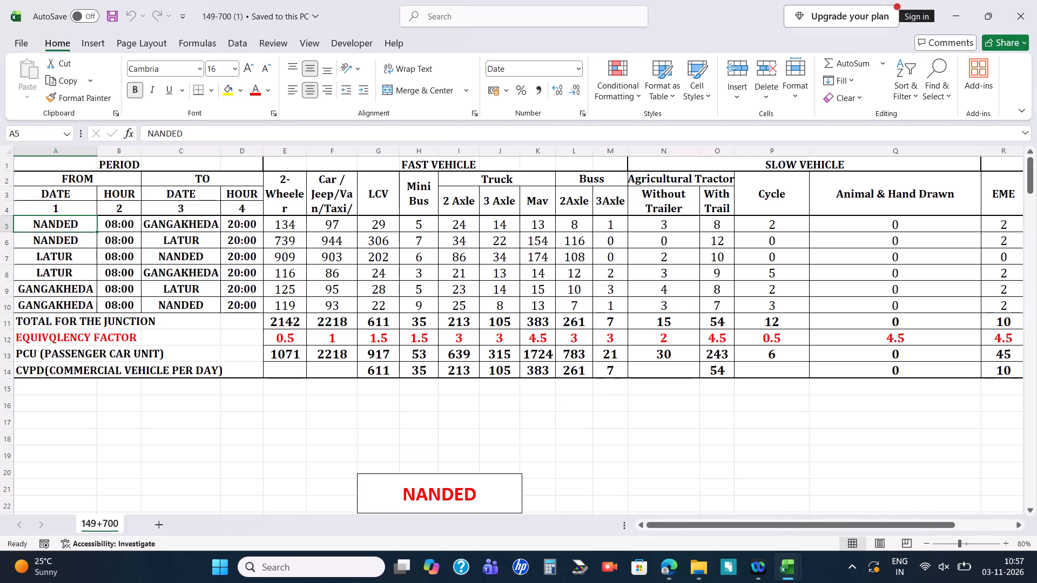
pyautogui.click(288, 225)
pyautogui.hotkey('shift', 'Down')
pyautogui.hotkey('shift', 'Down')
pyautogui.hotkey('shift', 'Down')
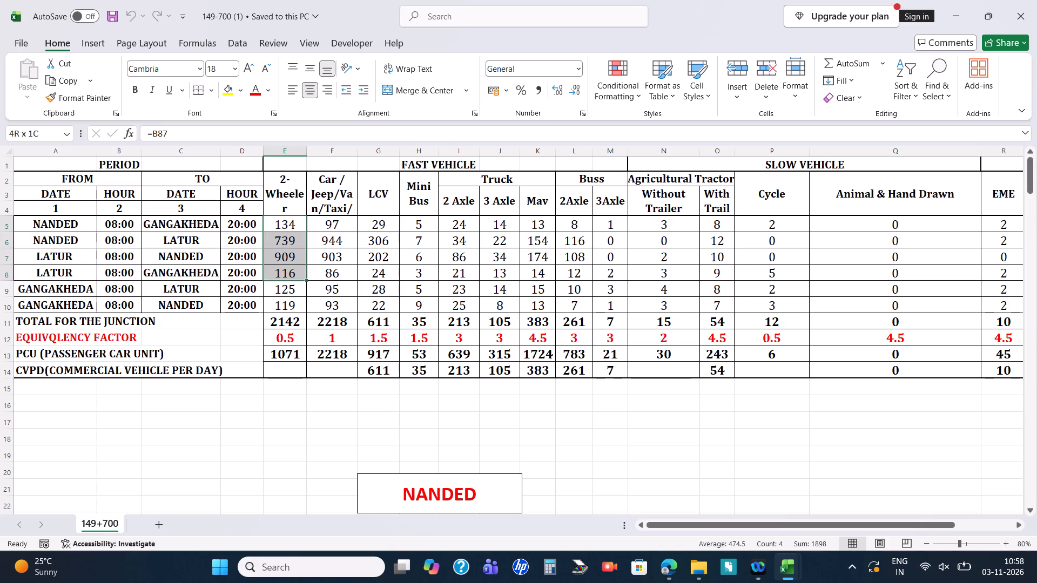
pyautogui.hotkey('shift', 'Down')
pyautogui.hotkey('shift', 'Down')
pyautogui.hotkey('shift', 'Down')
pyautogui.hotkey('shift', 'Down')
pyautogui.hotkey('shift', 'Down')
pyautogui.hotkey('shift', 'Down')
pyautogui.hotkey('shift', 'Right')
pyautogui.hotkey('shift', 'Right')
pyautogui.hotkey('shift', 'Right')
pyautogui.hotkey('shift', 'Right')
pyautogui.hotkey('shift', 'Right')
pyautogui.hotkey('shift', 'Right')
pyautogui.hotkey('shift', 'Right')
pyautogui.hotkey('shift', 'Right')
pyautogui.hotkey('shift', 'Right')
pyautogui.hotkey('shift', 'Right')
pyautogui.hotkey('shift', 'Right')
pyautogui.hotkey('shift', 'Right')
pyautogui.hotkey('shift', 'Right')
pyautogui.hotkey('shift', 'Right')
pyautogui.hotkey('shift', 'Right')
pyautogui.hotkey('shift', 'Right')
pyautogui.hotkey('shift', 'Right')
pyautogui.hotkey('shift', 'Right')
pyautogui.hotkey('shift', 'Right')
pyautogui.hotkey('shift', 'Right')
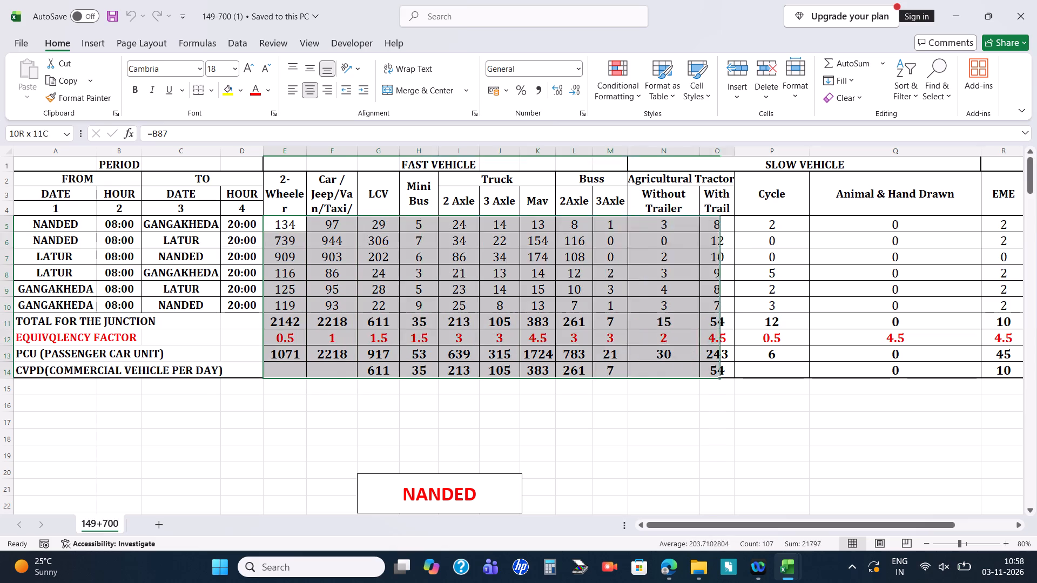
pyautogui.hotkey('shift', 'Left')
pyautogui.hotkey('shift', 'Left')
pyautogui.hotkey('shift', 'Left')
pyautogui.hotkey('shift', 'Left')
pyautogui.hotkey('shift', 'Left')
pyautogui.hotkey('shift', 'Left')
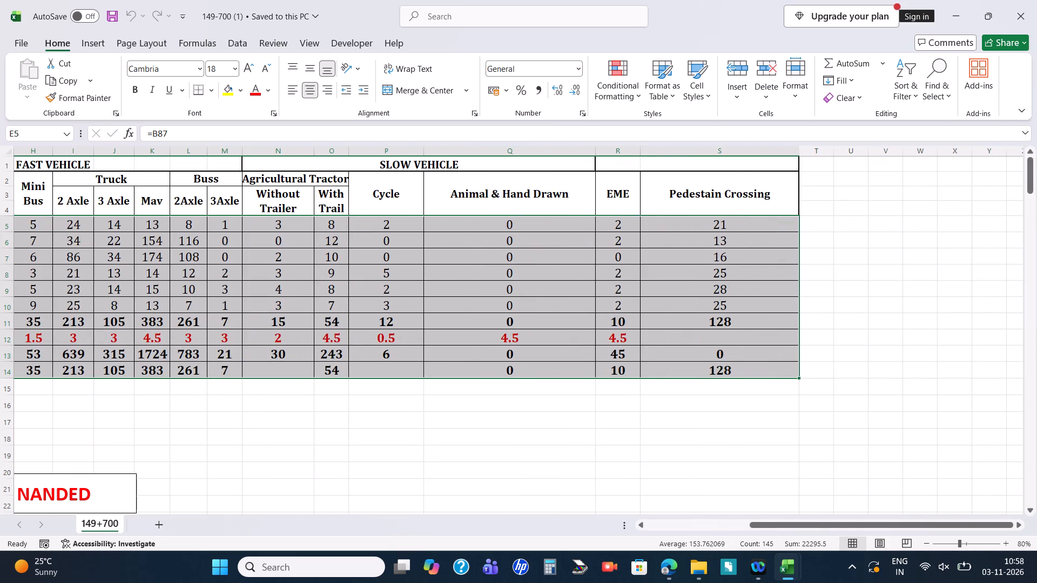
pyautogui.hotkey('ctrl', 'c')
pyautogui.hotkey('alt', 'Tab')
pyautogui.scroll(1, 39, 213)
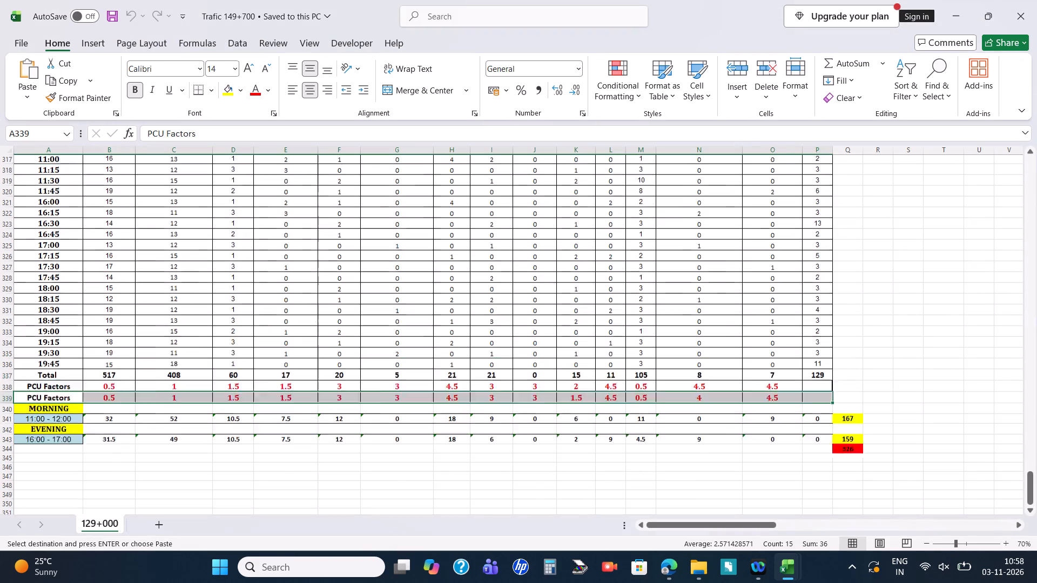
pyautogui.scroll(18, 39, 213)
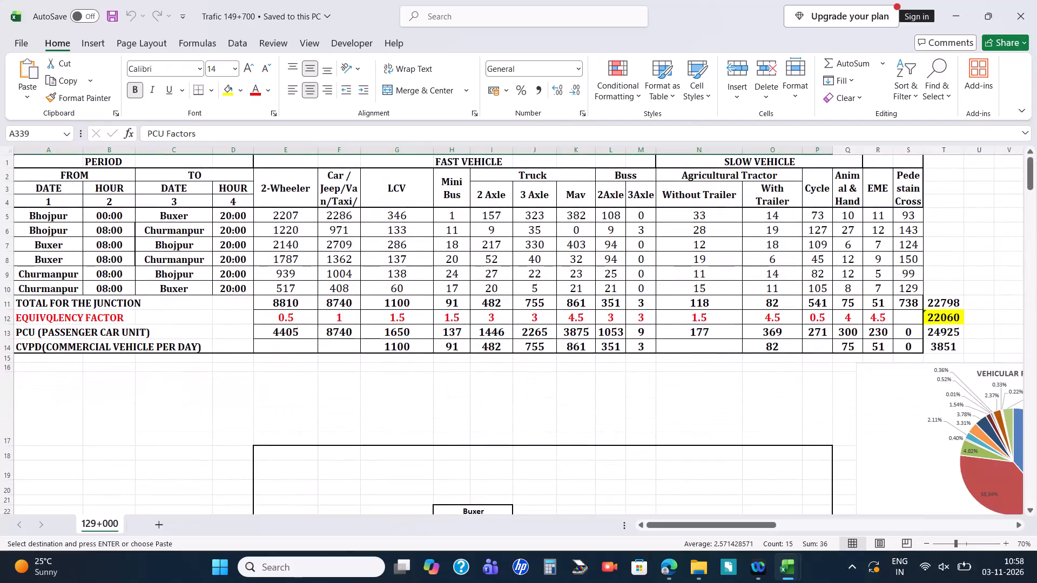
pyautogui.click(273, 215)
pyautogui.hotkey('ctrl', 'v')
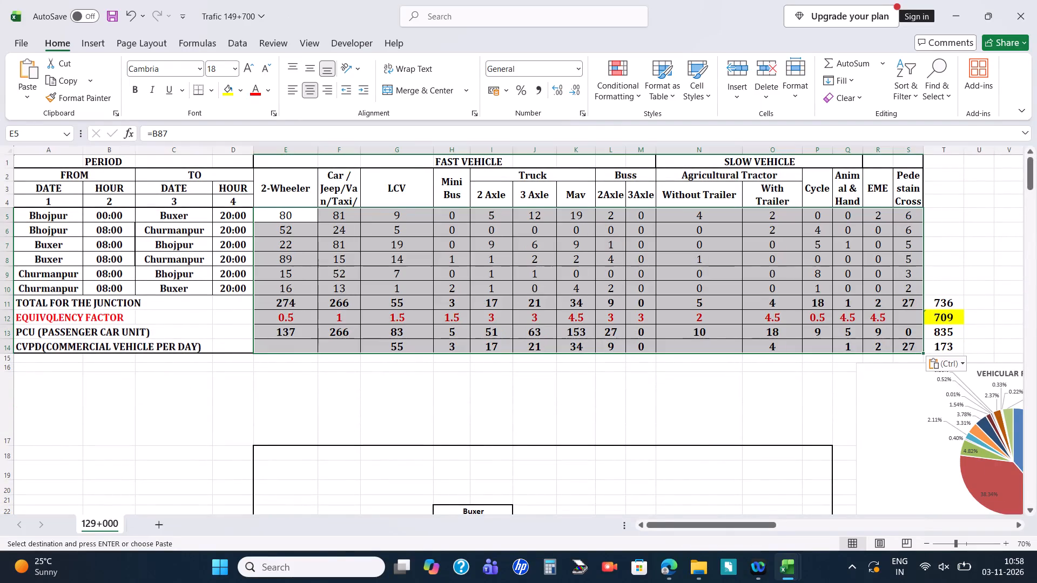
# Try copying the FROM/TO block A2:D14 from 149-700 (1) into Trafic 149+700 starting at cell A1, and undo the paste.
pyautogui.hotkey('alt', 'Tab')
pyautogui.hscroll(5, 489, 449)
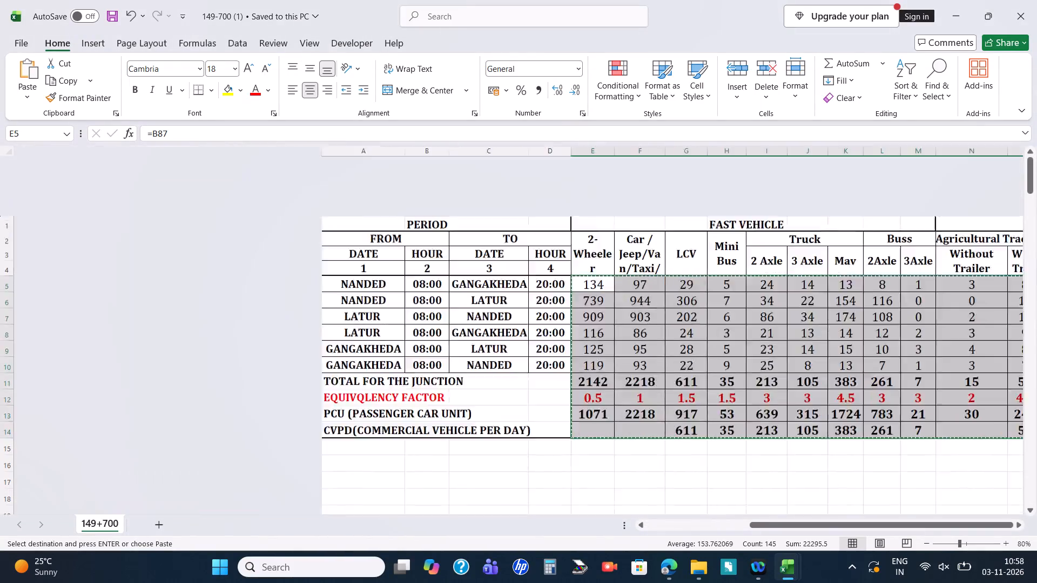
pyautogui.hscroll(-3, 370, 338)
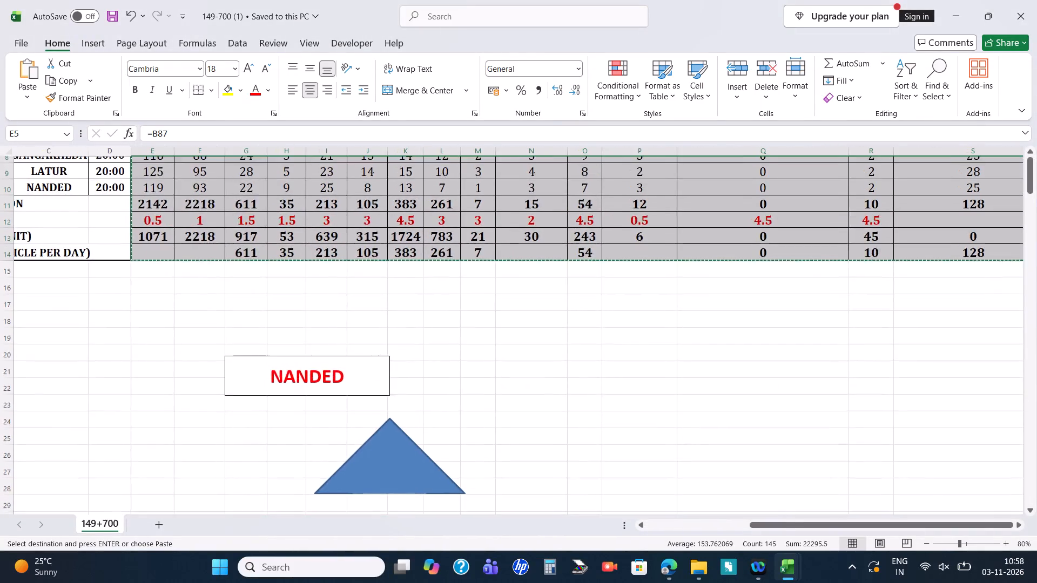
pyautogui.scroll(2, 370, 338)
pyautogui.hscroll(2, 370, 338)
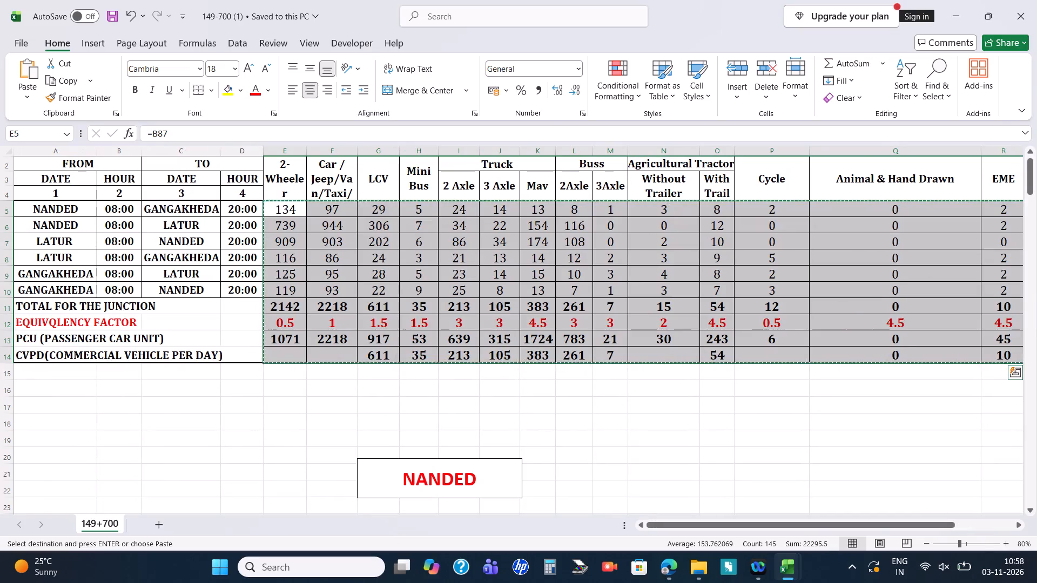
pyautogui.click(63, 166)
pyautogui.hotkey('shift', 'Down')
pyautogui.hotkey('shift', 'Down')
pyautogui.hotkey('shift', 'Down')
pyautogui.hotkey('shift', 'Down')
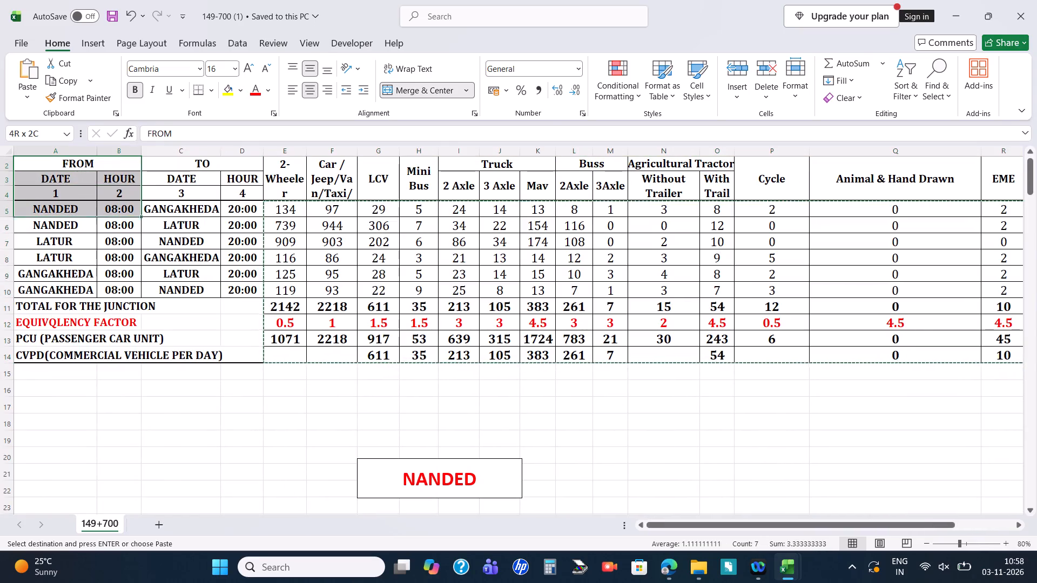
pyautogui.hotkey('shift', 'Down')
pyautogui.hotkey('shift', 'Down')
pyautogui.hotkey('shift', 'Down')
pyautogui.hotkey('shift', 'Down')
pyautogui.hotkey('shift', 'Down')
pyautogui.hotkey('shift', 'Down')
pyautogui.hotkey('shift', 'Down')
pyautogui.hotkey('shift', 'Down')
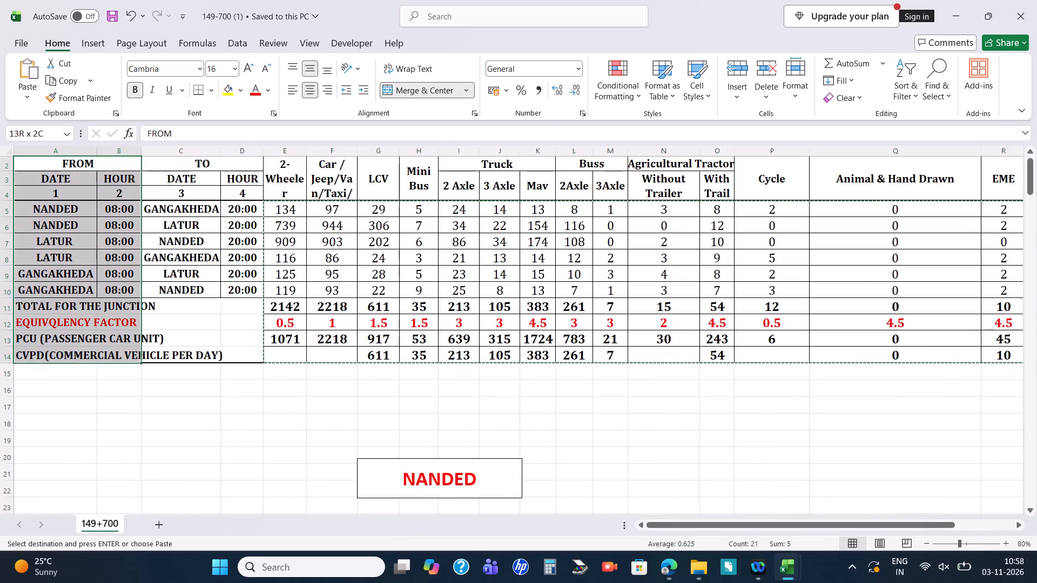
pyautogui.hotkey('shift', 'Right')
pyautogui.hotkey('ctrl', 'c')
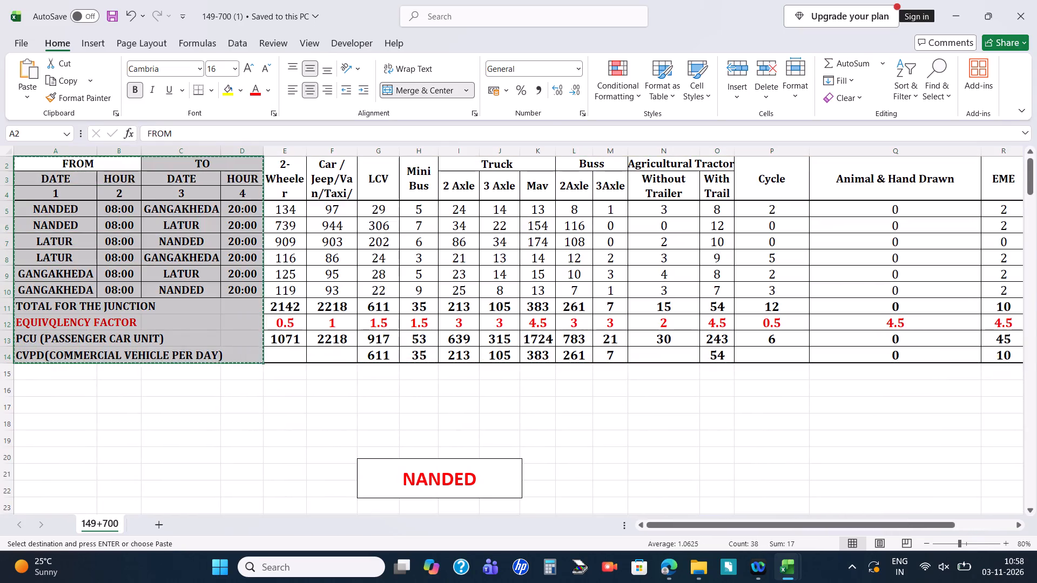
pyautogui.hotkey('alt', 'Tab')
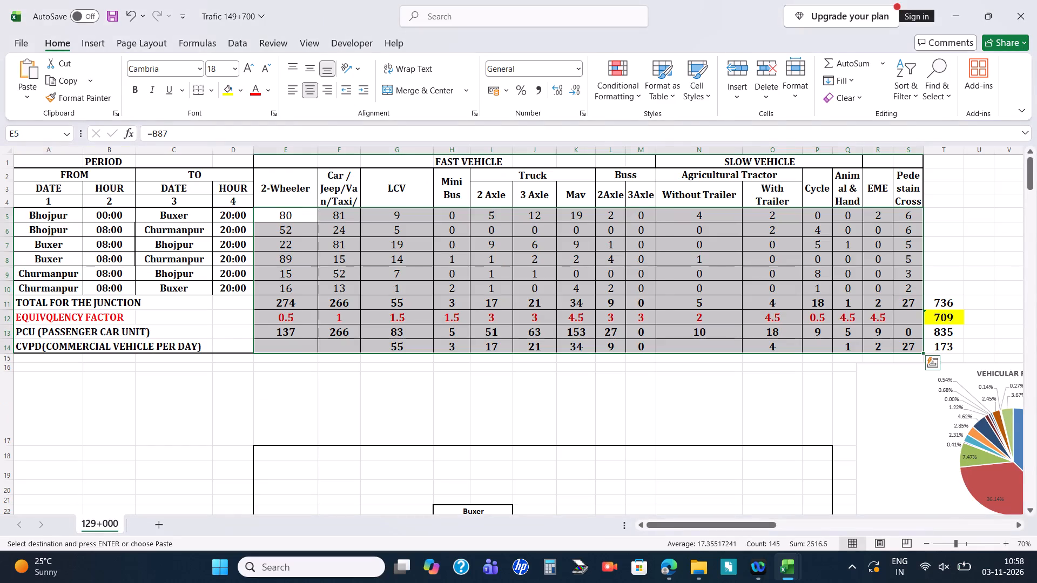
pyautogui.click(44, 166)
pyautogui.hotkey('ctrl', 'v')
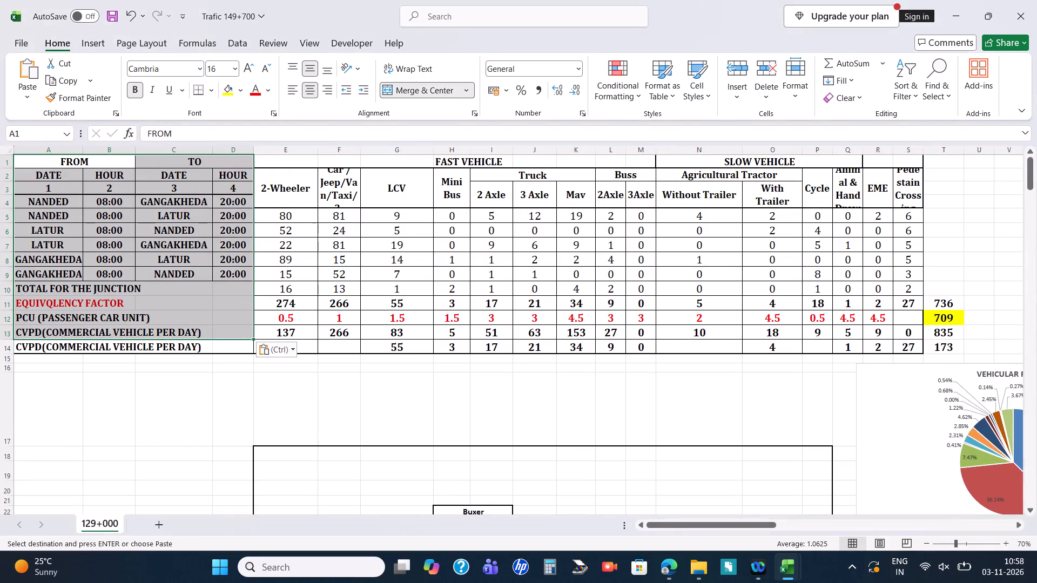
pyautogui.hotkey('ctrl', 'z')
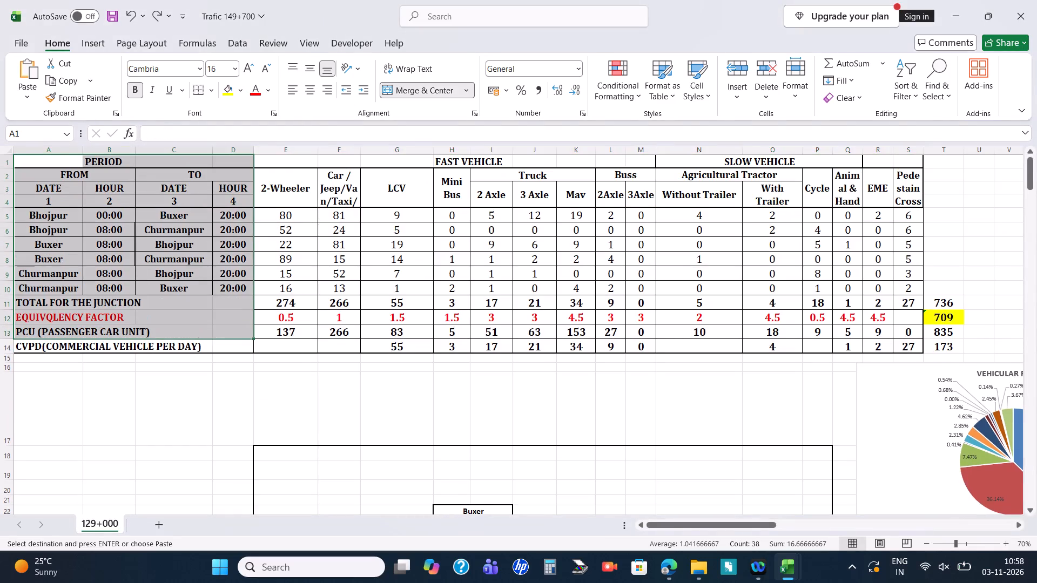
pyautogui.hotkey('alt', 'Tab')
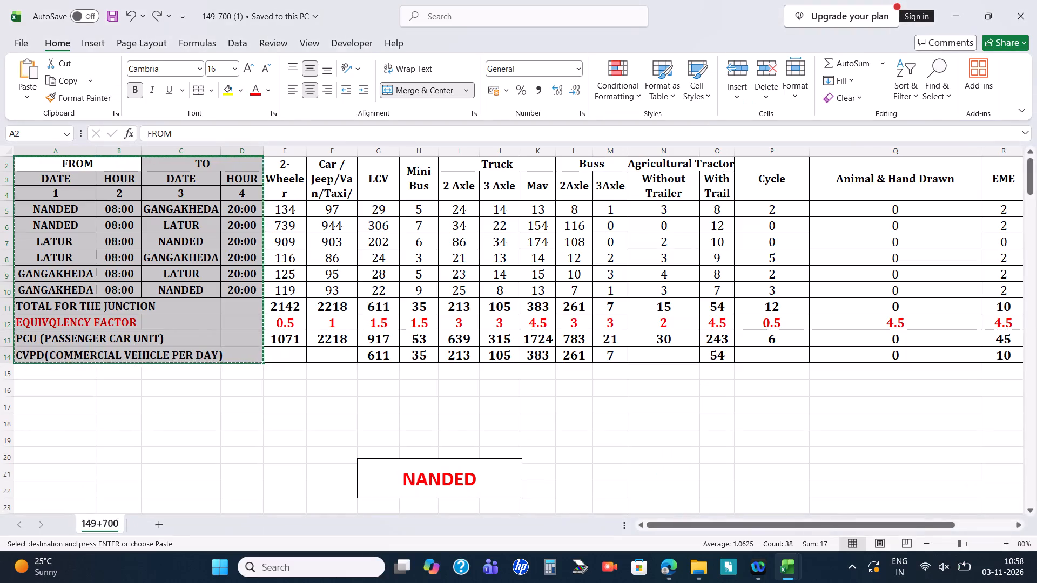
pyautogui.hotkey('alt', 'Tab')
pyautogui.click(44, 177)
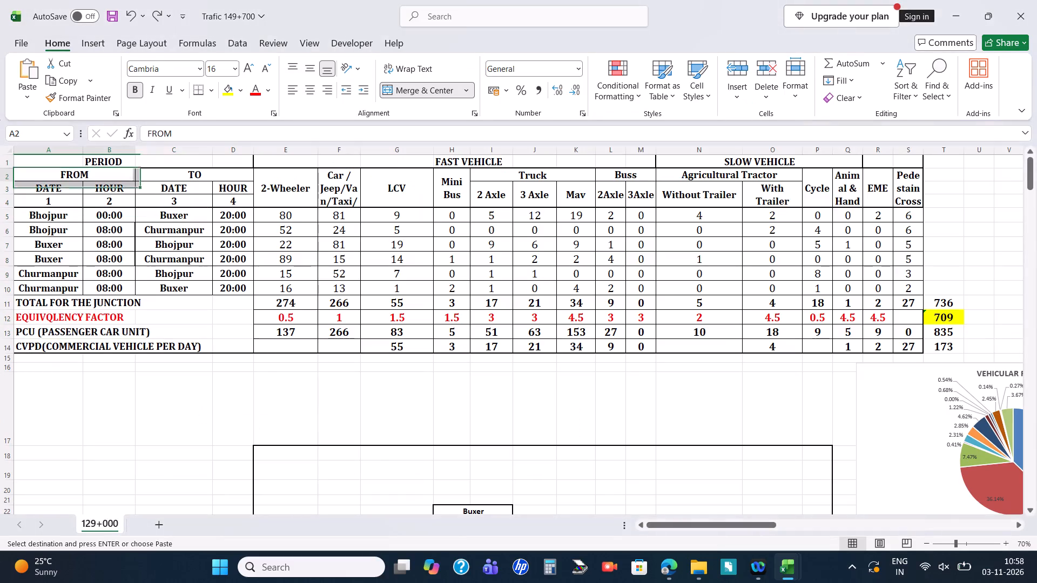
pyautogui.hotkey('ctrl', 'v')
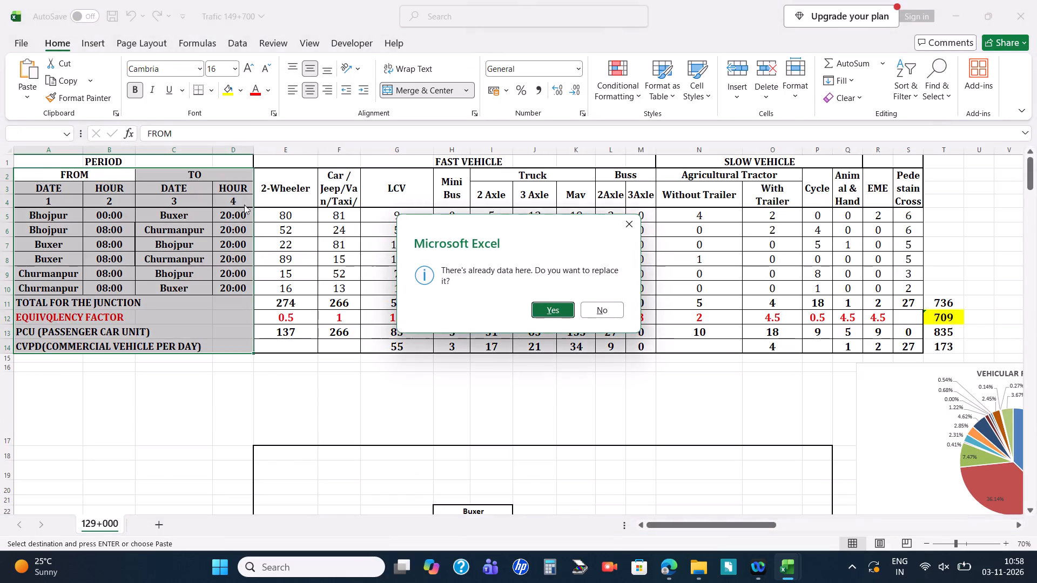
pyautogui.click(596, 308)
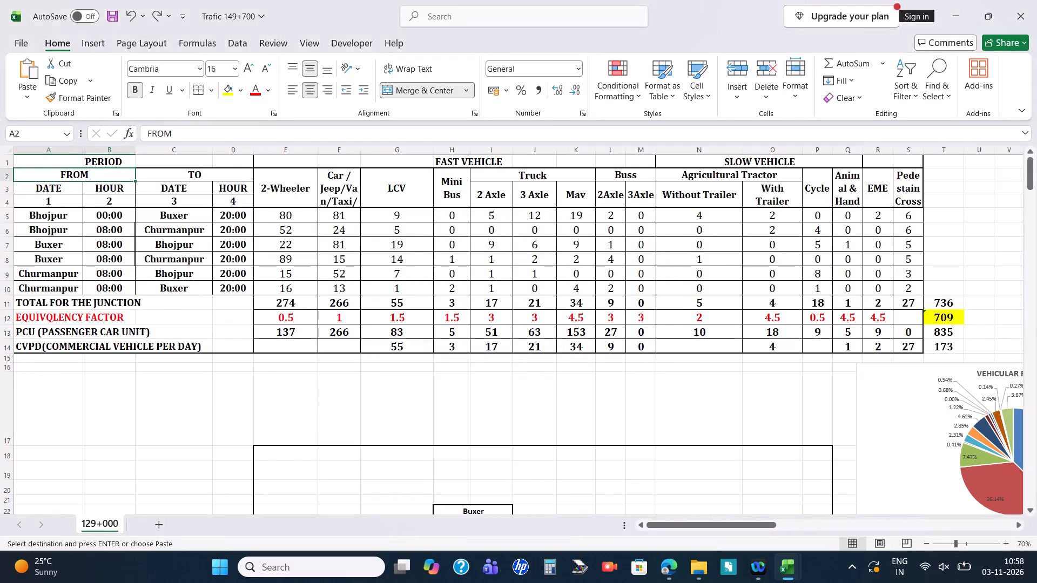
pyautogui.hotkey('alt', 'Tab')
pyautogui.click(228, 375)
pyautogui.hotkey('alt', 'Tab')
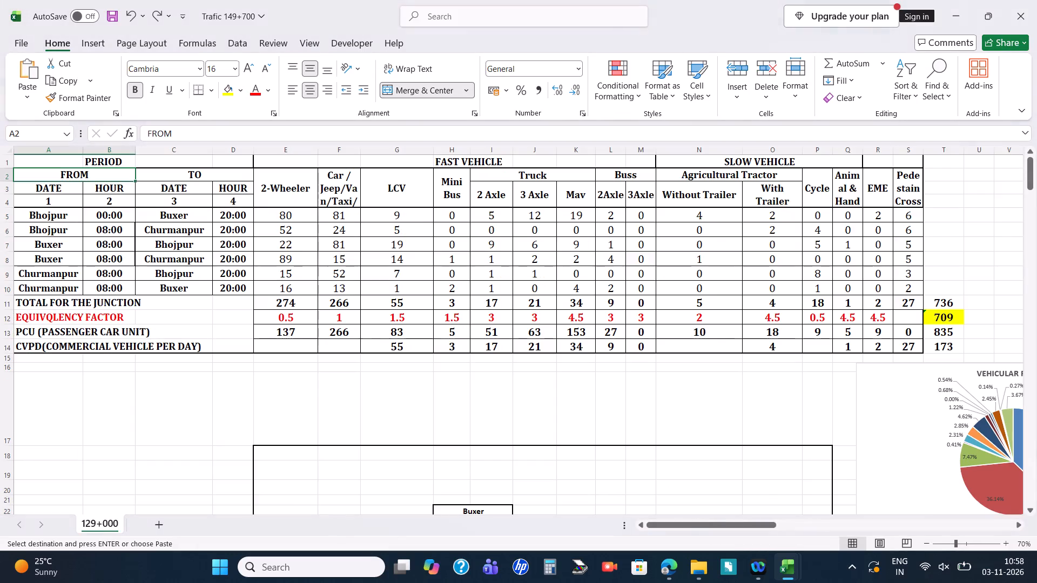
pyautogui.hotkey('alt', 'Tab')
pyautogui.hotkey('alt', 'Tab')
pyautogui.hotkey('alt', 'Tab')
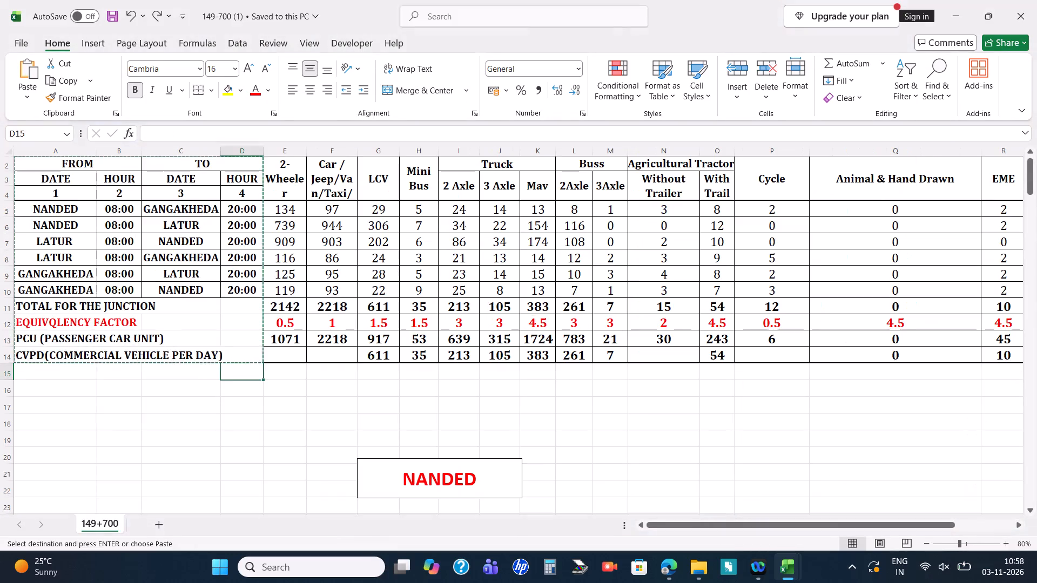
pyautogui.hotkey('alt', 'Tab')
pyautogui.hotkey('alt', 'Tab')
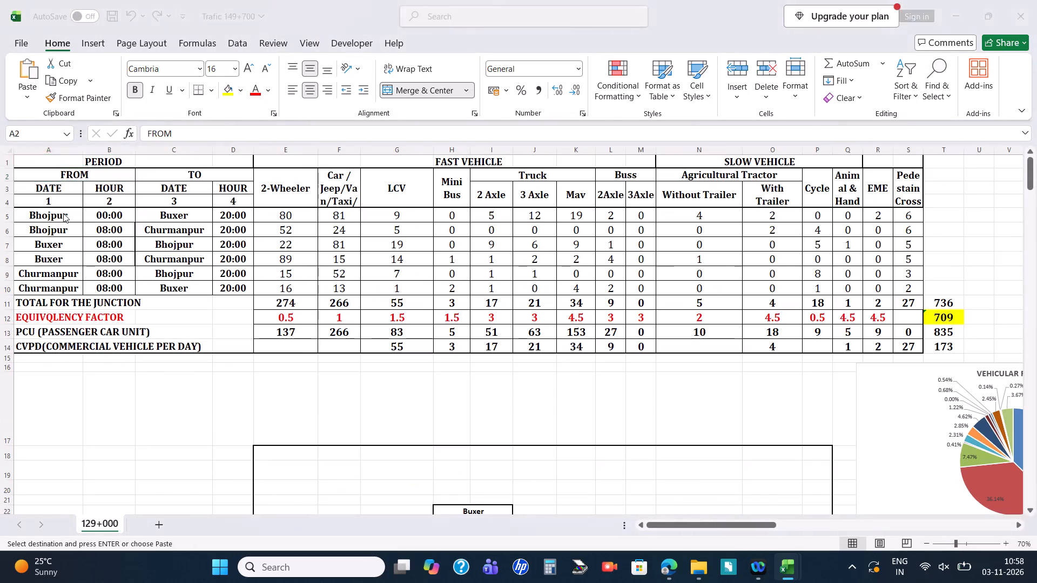
# Copy the direction rows A5:D10 from the 149-700 (1) workbook, paste them into Trafic 149+700 starting at cell A5, and save.
pyautogui.scroll(1, 66, 204)
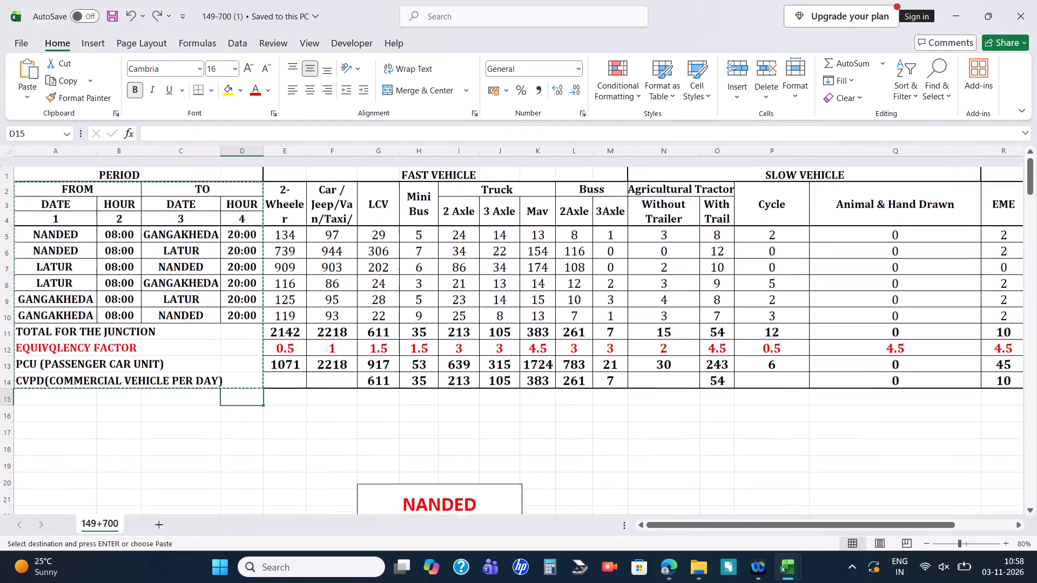
pyautogui.click(62, 222)
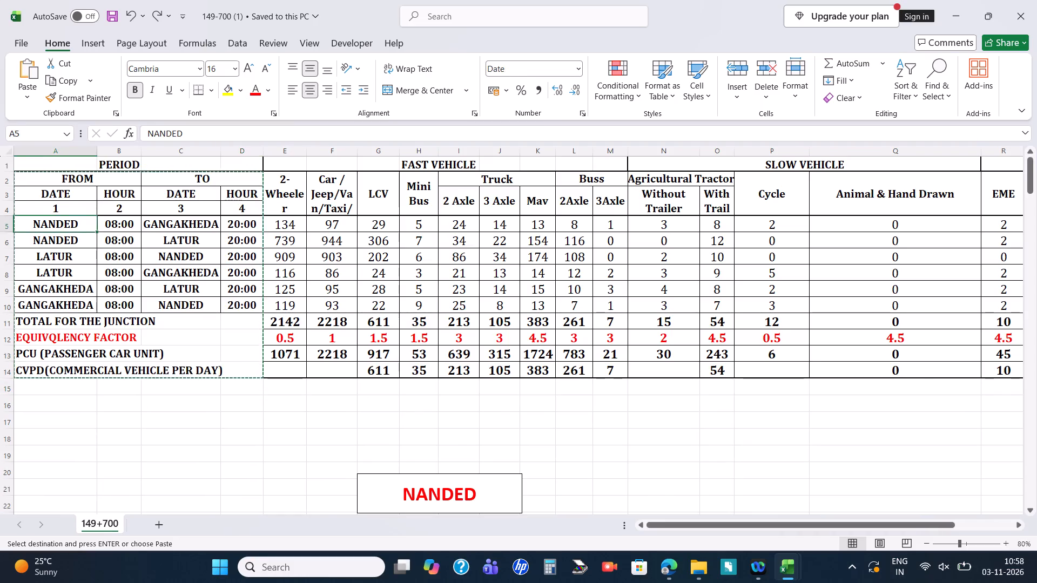
pyautogui.hotkey('shift', 'Down')
pyautogui.hotkey('shift', 'Down')
pyautogui.hotkey('shift', 'Down')
pyautogui.hotkey('shift', 'Down')
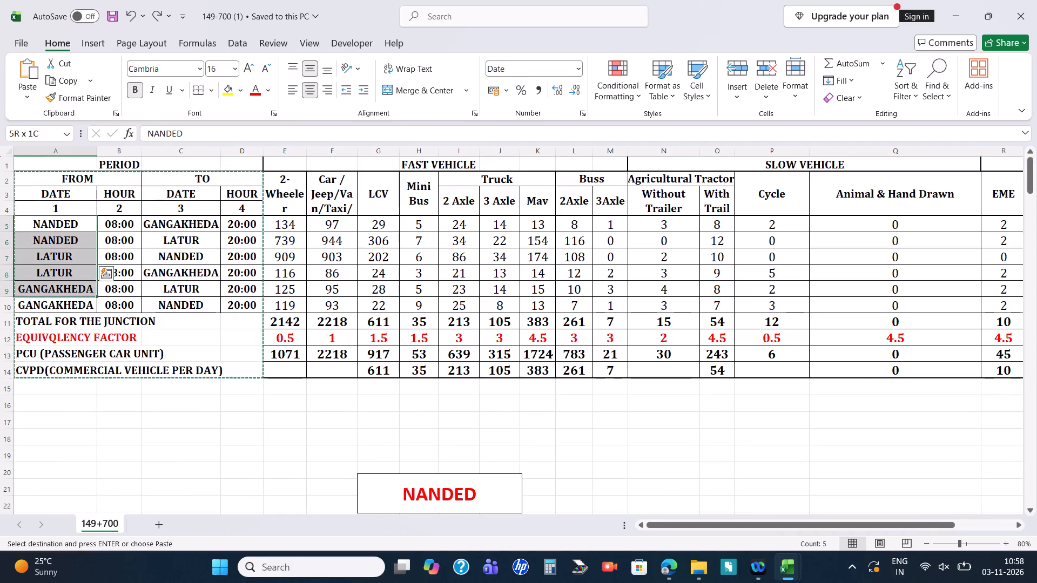
pyautogui.hotkey('shift', 'Down')
pyautogui.hotkey('shift', 'Right')
pyautogui.hotkey('shift', 'Right')
pyautogui.hotkey('shift', 'Right')
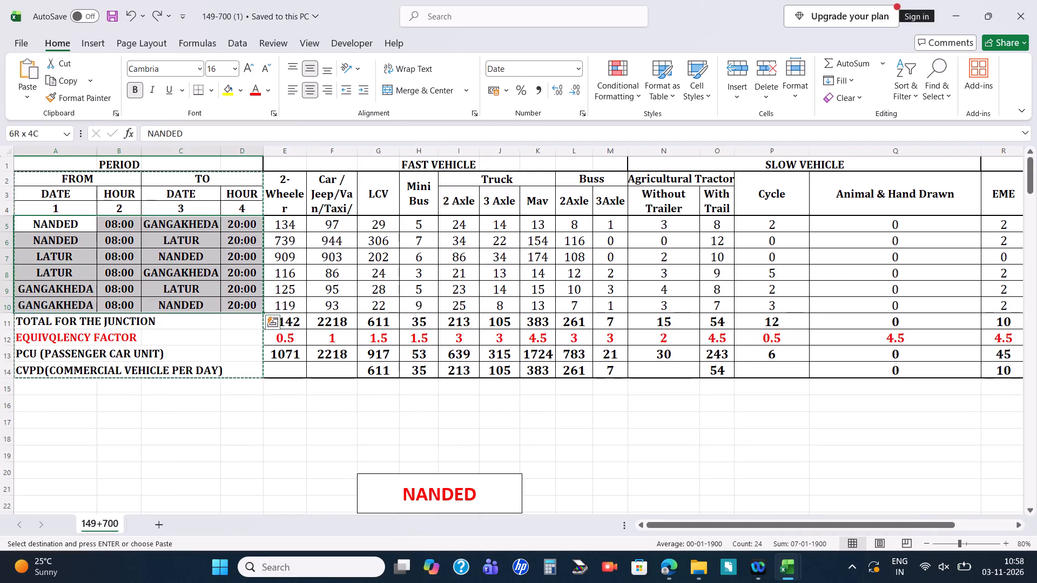
pyautogui.hotkey('ctrl', 'c')
pyautogui.hotkey('alt', 'Tab')
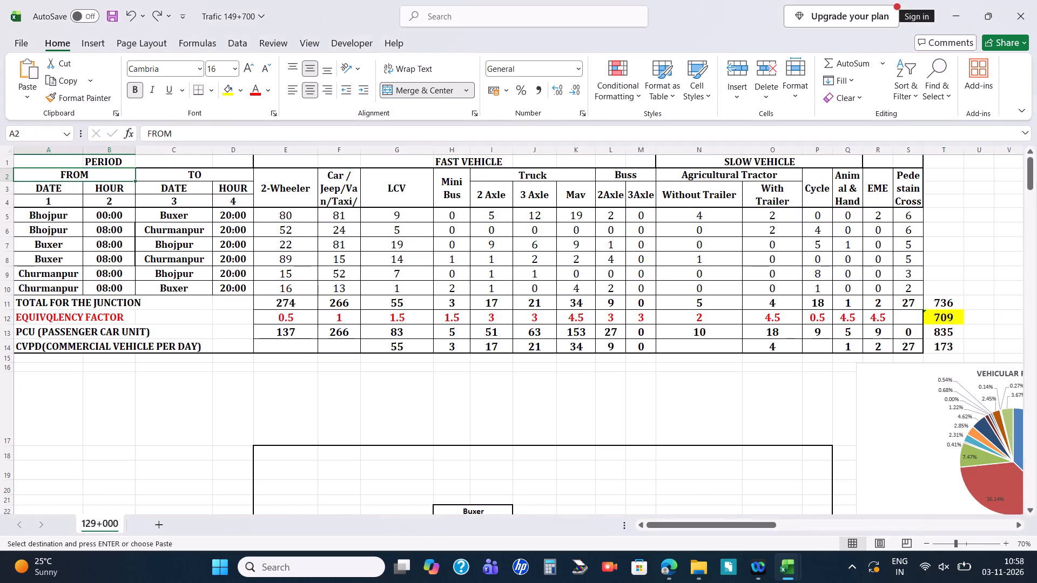
pyautogui.click(67, 218)
pyautogui.hotkey('ctrl', 'v')
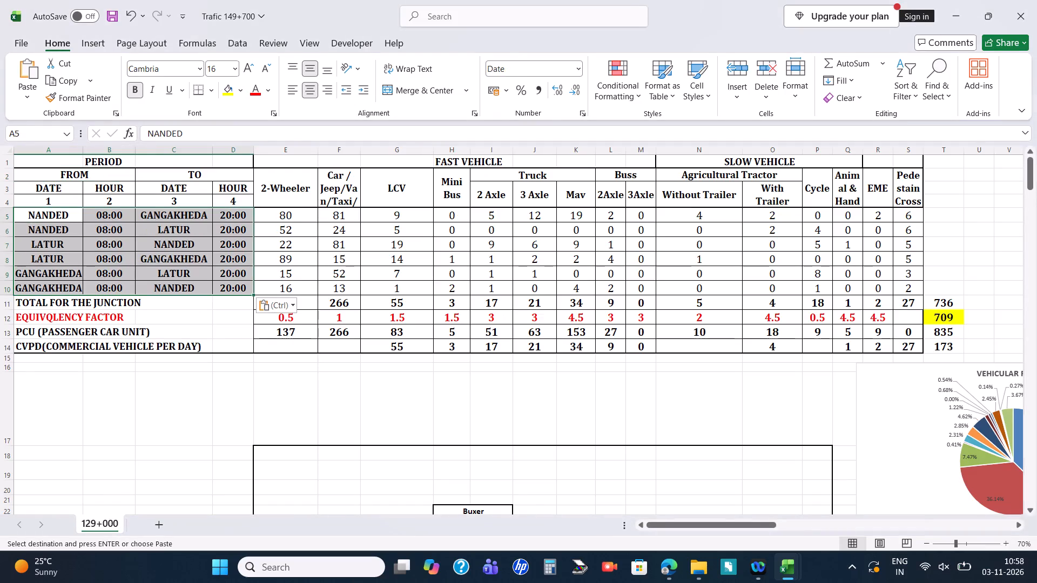
pyautogui.click(206, 417)
pyautogui.hotkey('ctrl', 's')
# Compare the vehicle-count tables and the area below them in the Trafic 149+700 and 149-700 (1) workbooks.
pyautogui.hotkey('alt', 'Tab')
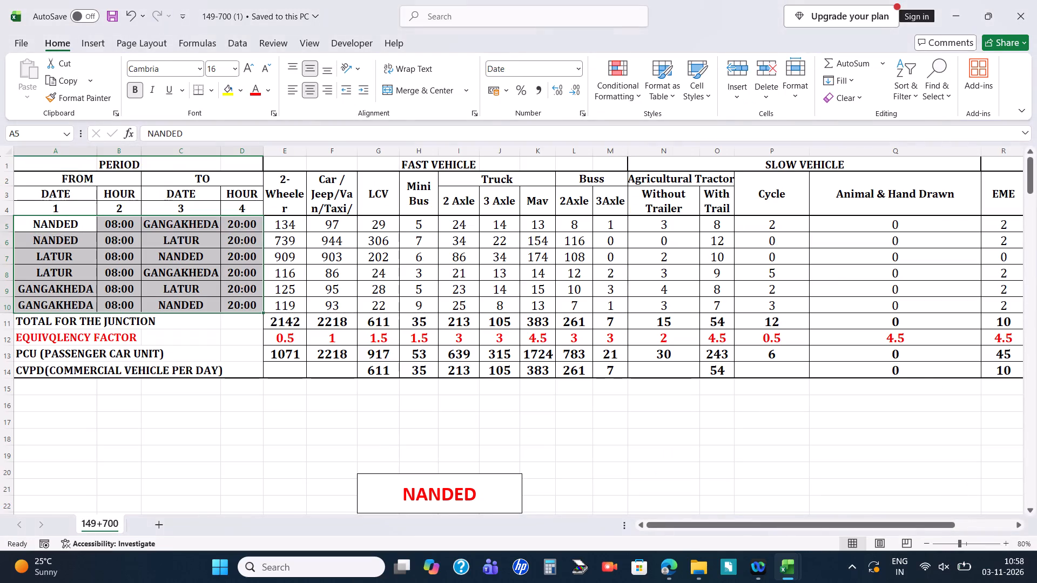
pyautogui.hotkey('alt', 'Tab')
pyautogui.hscroll(-2, 421, 338)
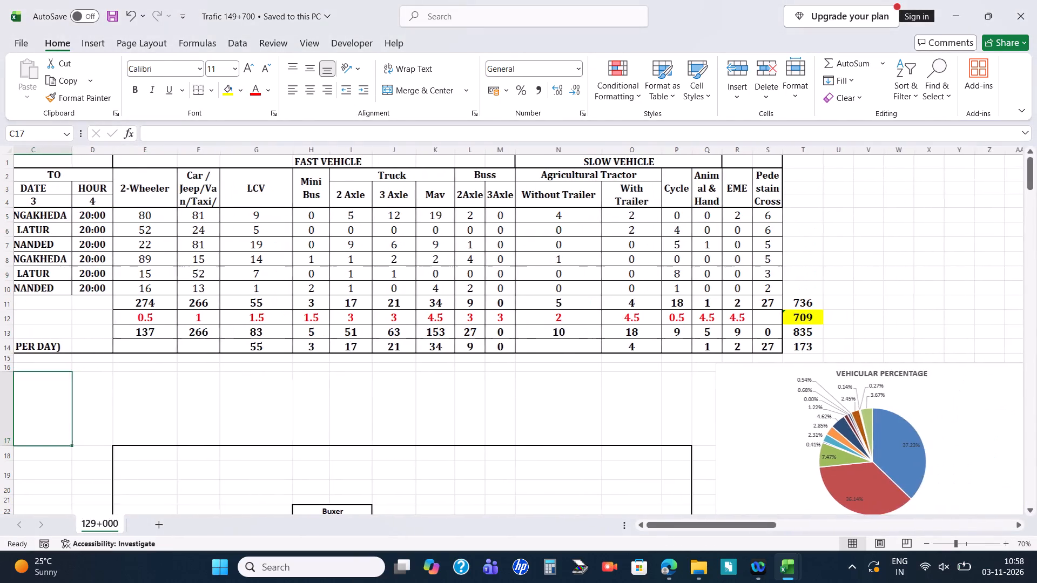
pyautogui.hotkey('alt', 'Tab')
pyautogui.hscroll(-4, 421, 338)
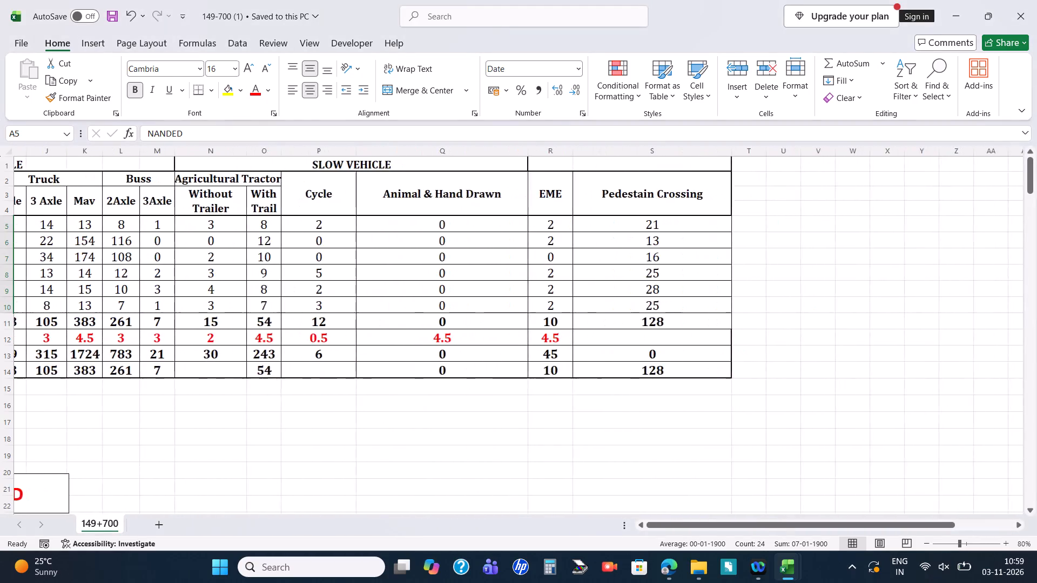
pyautogui.hscroll(-3, 421, 338)
pyautogui.hscroll(3, 421, 338)
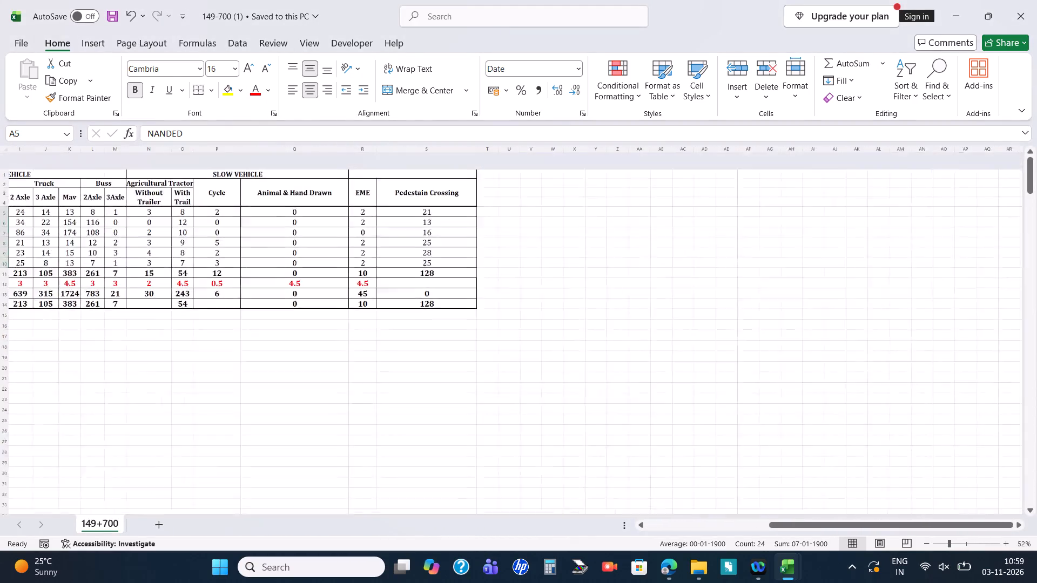
pyautogui.hotkey('alt', 'Tab')
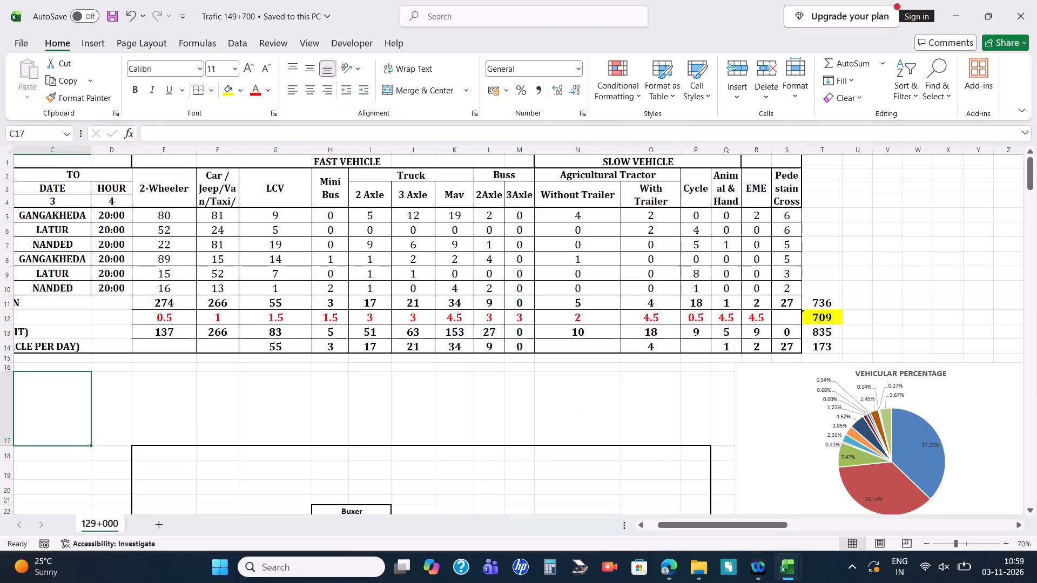
pyautogui.scroll(-4, 318, 372)
# In the 149-700 (1) workbook, copy the blue three-way arrow together with its NANDED, GANGAKHEDA and LATUR label boxes.
pyautogui.hotkey('alt', 'Tab')
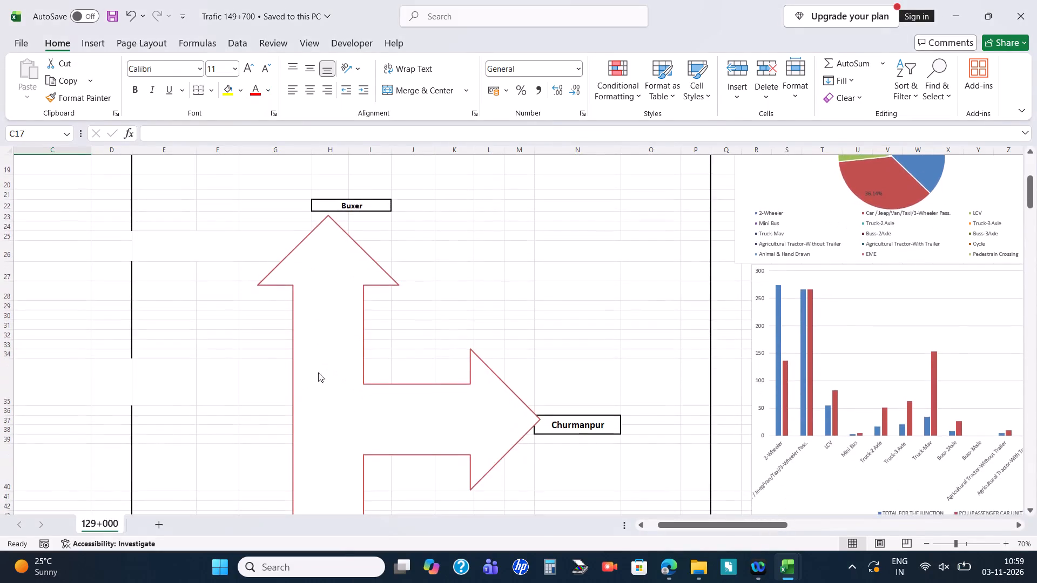
pyautogui.click(185, 323)
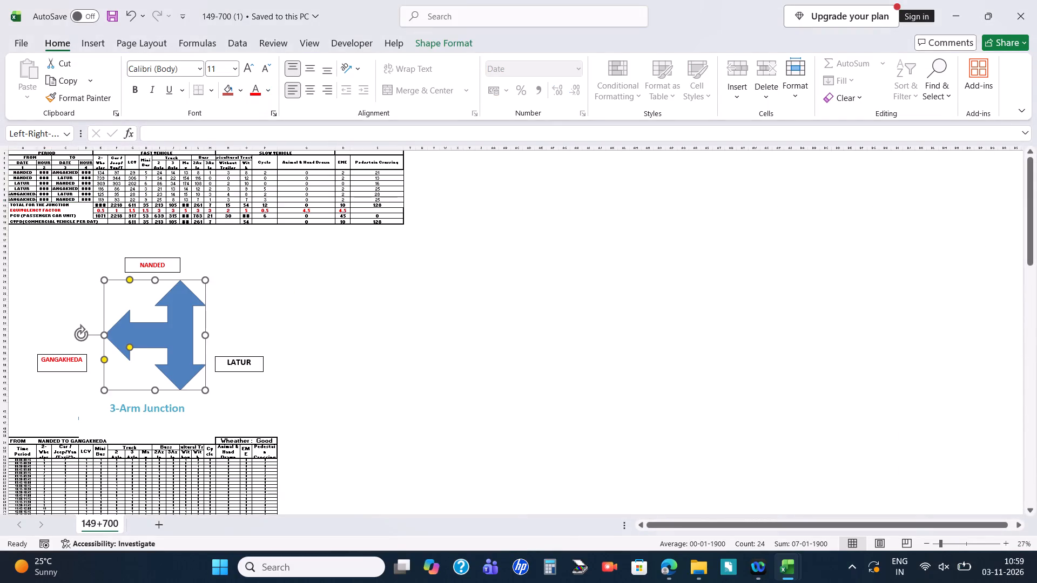
pyautogui.keyDown('ctrl'); pyautogui.click(171, 257); pyautogui.keyUp('ctrl')
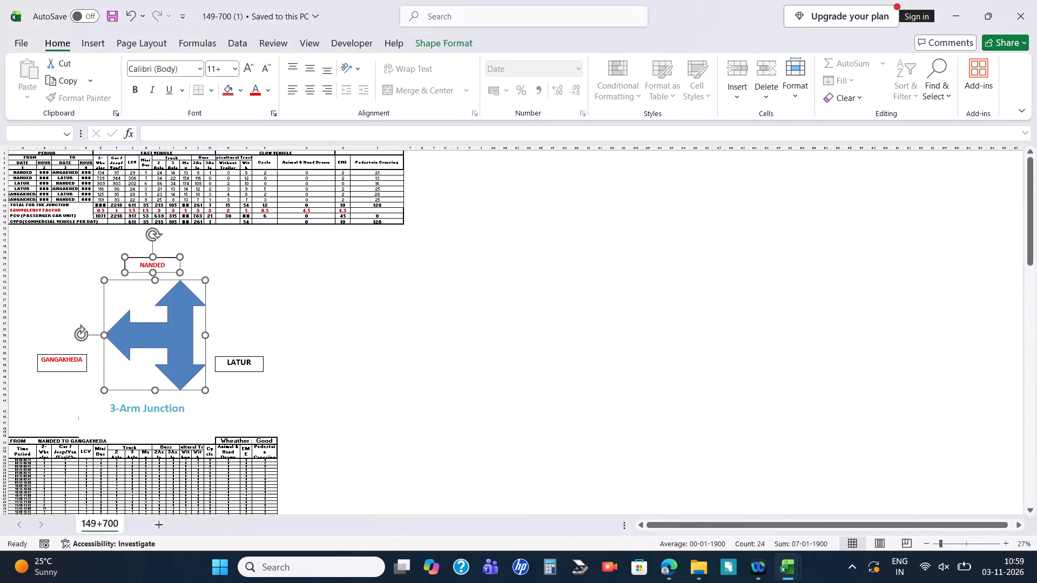
pyautogui.keyDown('ctrl'); pyautogui.click(235, 358); pyautogui.keyUp('ctrl')
pyautogui.keyDown('ctrl'); pyautogui.click(175, 405); pyautogui.keyUp('ctrl')
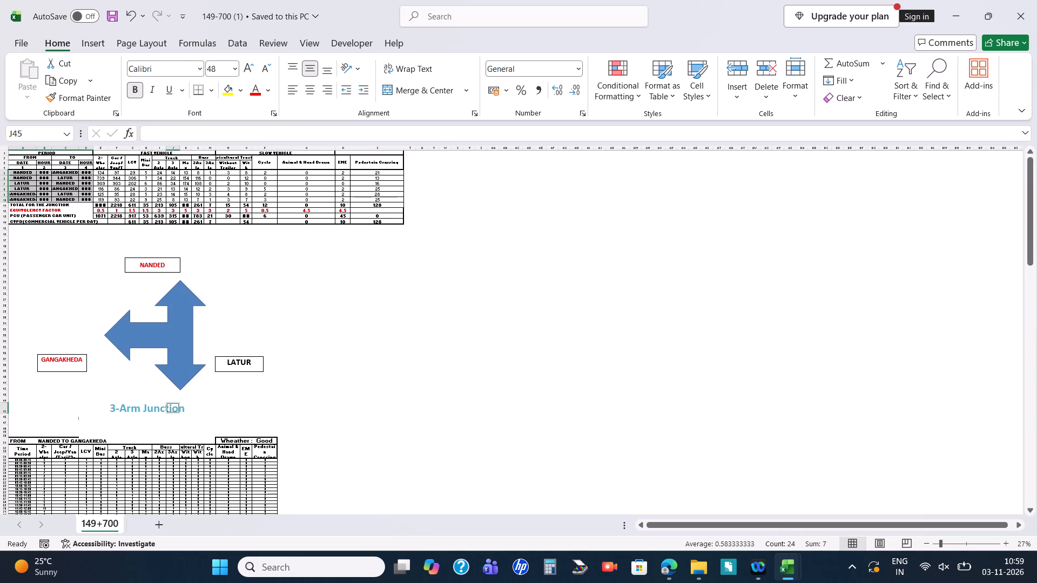
pyautogui.click(79, 354)
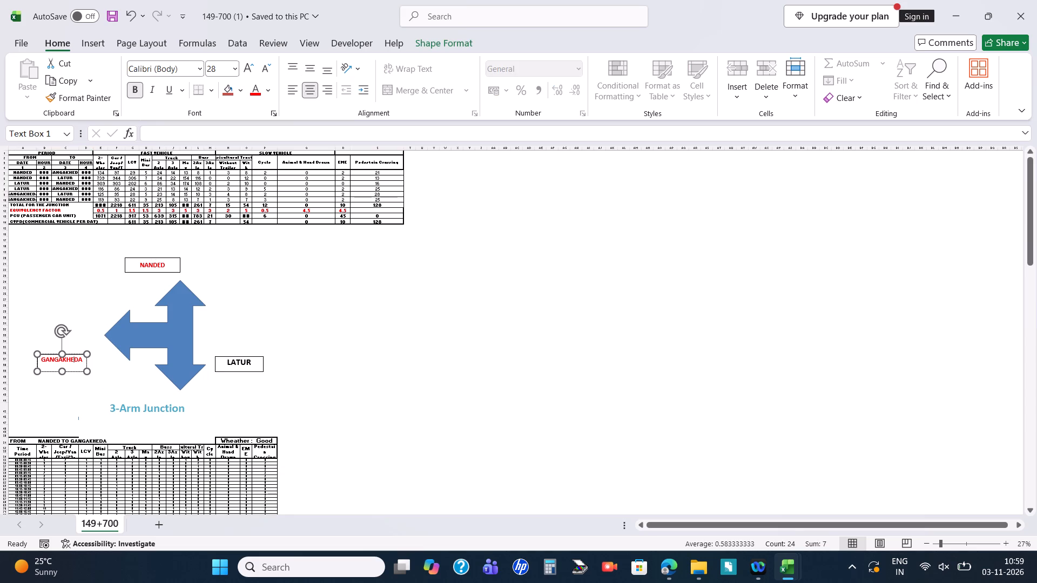
pyautogui.keyDown('ctrl'); pyautogui.click(144, 348); pyautogui.keyUp('ctrl')
pyautogui.keyDown('ctrl'); pyautogui.click(161, 257); pyautogui.keyUp('ctrl')
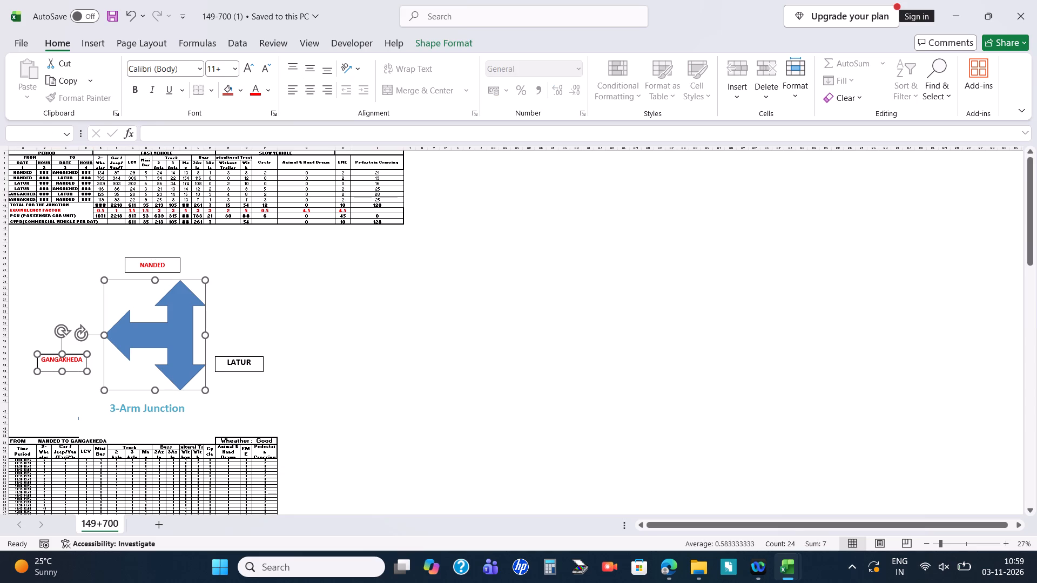
pyautogui.keyDown('ctrl'); pyautogui.click(241, 360); pyautogui.keyUp('ctrl')
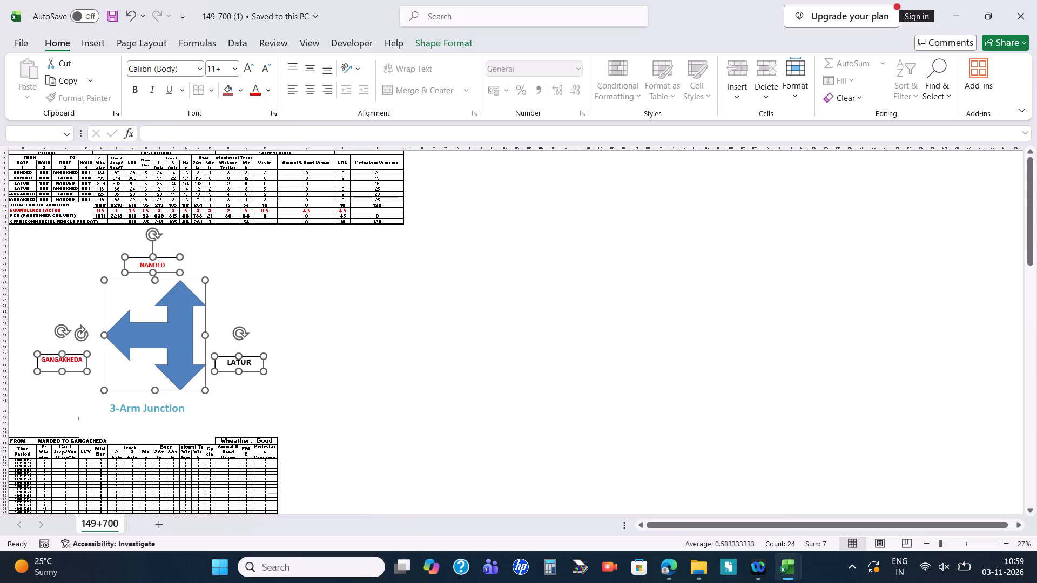
pyautogui.hotkey('ctrl', 'c')
# Delete the red-outlined three-way arrow from the junction diagram in the Trafic 149+700 workbook.
pyautogui.hotkey('alt', 'Tab')
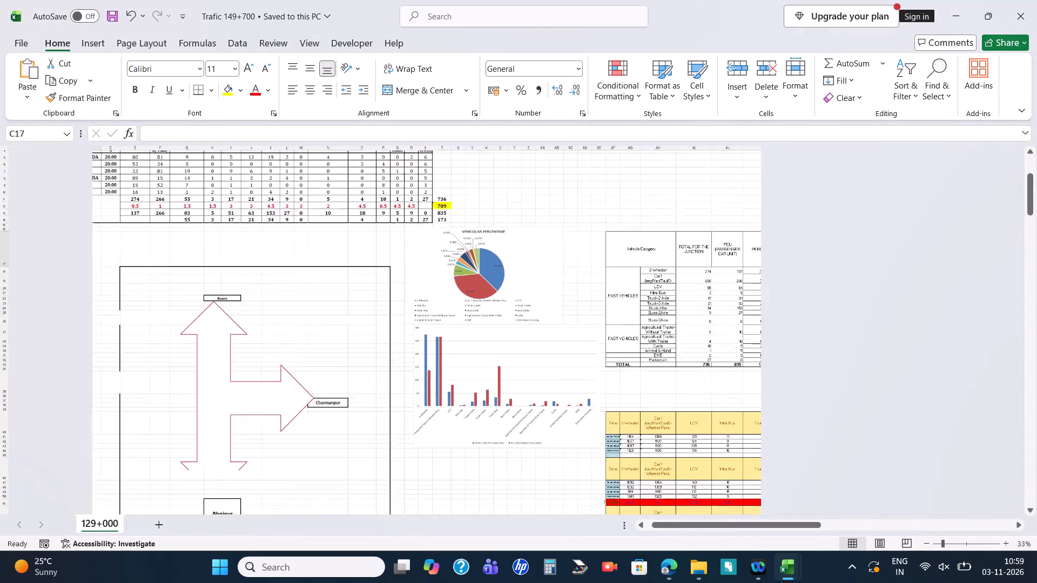
pyautogui.scroll(-1, 241, 360)
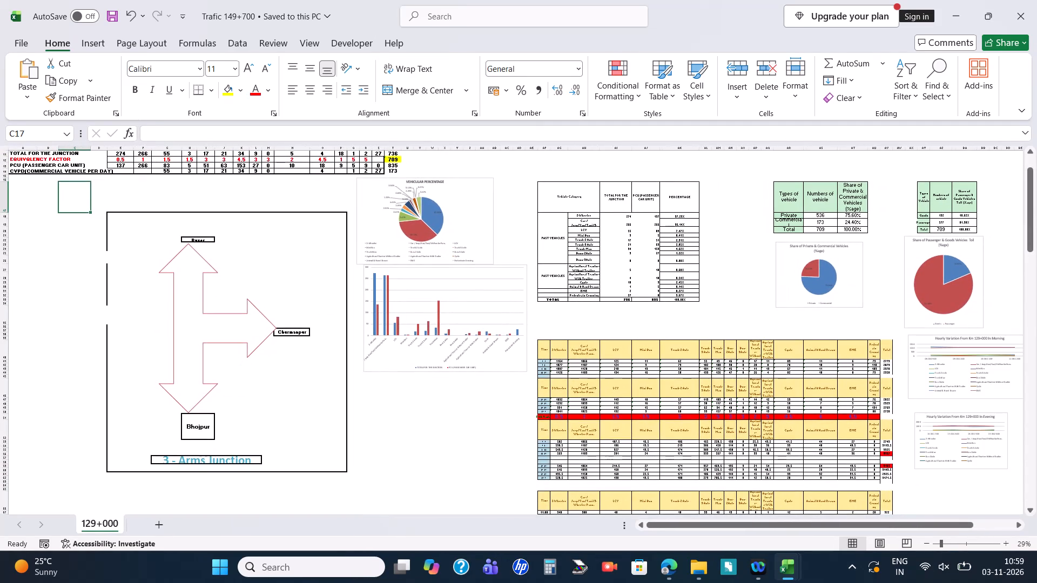
pyautogui.click(333, 214)
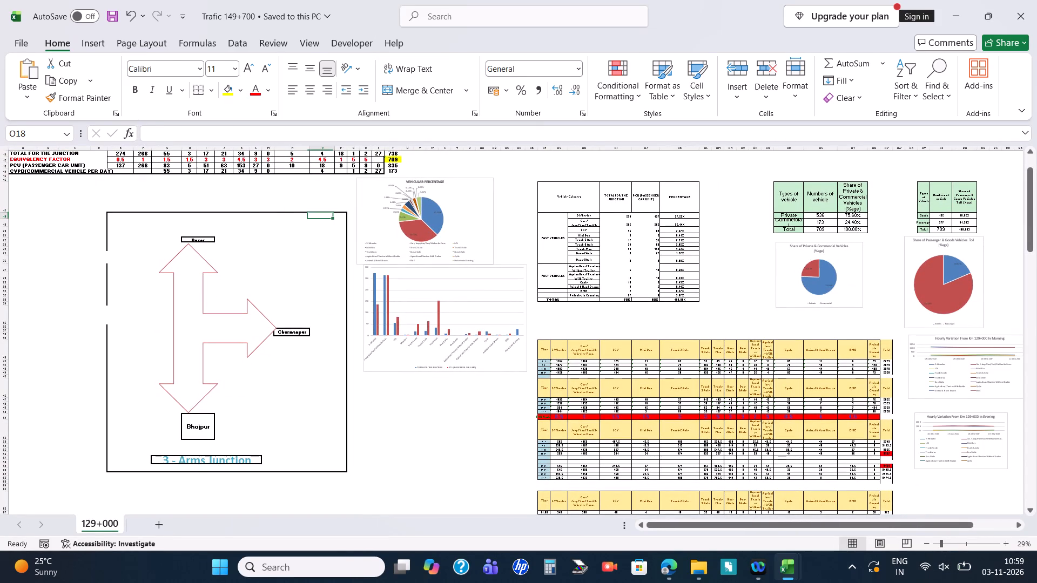
pyautogui.click(187, 249)
pyautogui.press('Delete')
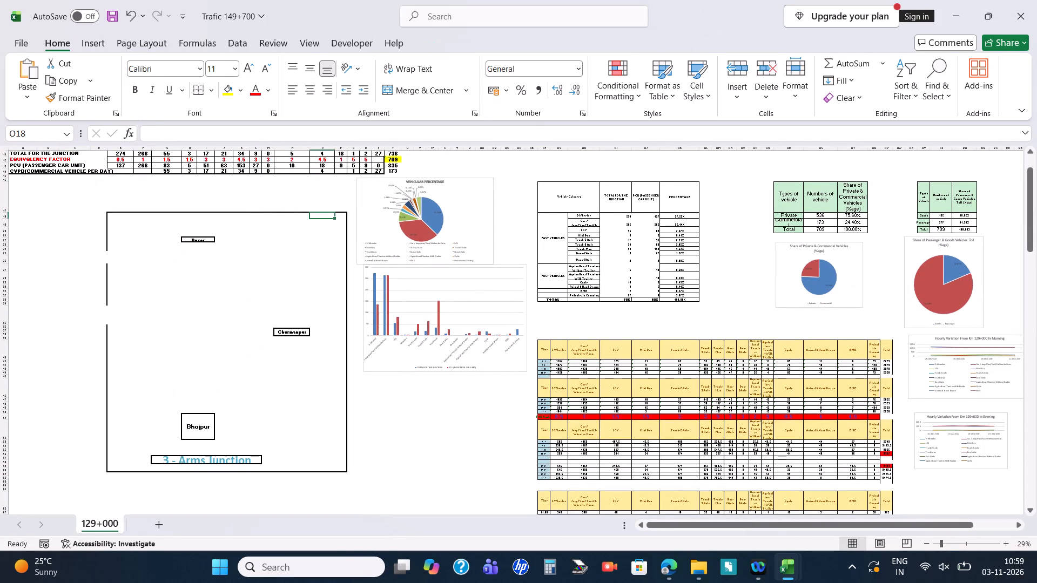
# Clear the Buxer, Churmanpur and Bhojpur direction labels from cells H22, N37 and H51 of the junction diagram.
pyautogui.click(198, 243)
pyautogui.click(207, 235)
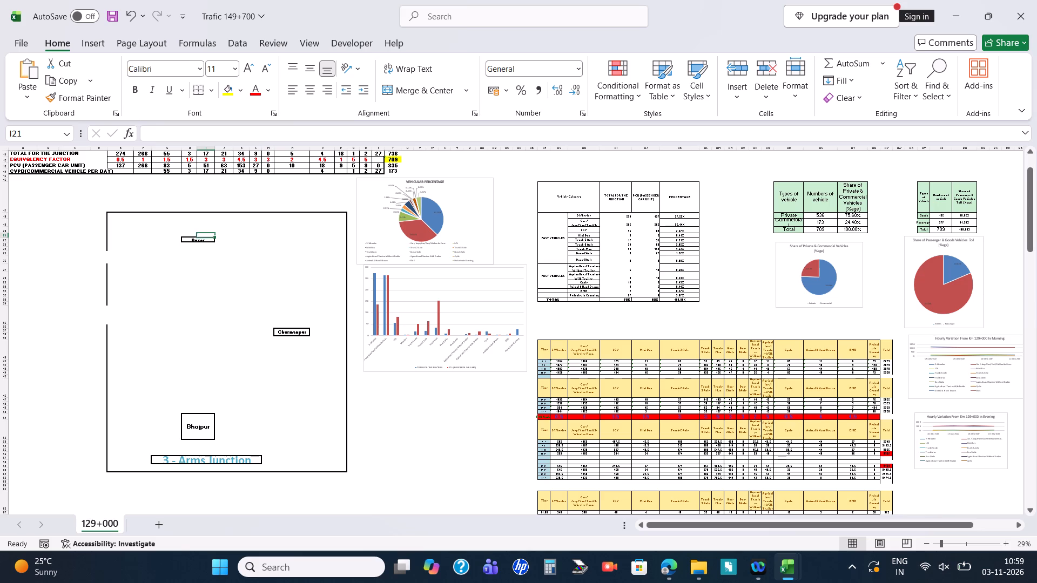
pyautogui.click(200, 237)
pyautogui.click(198, 240)
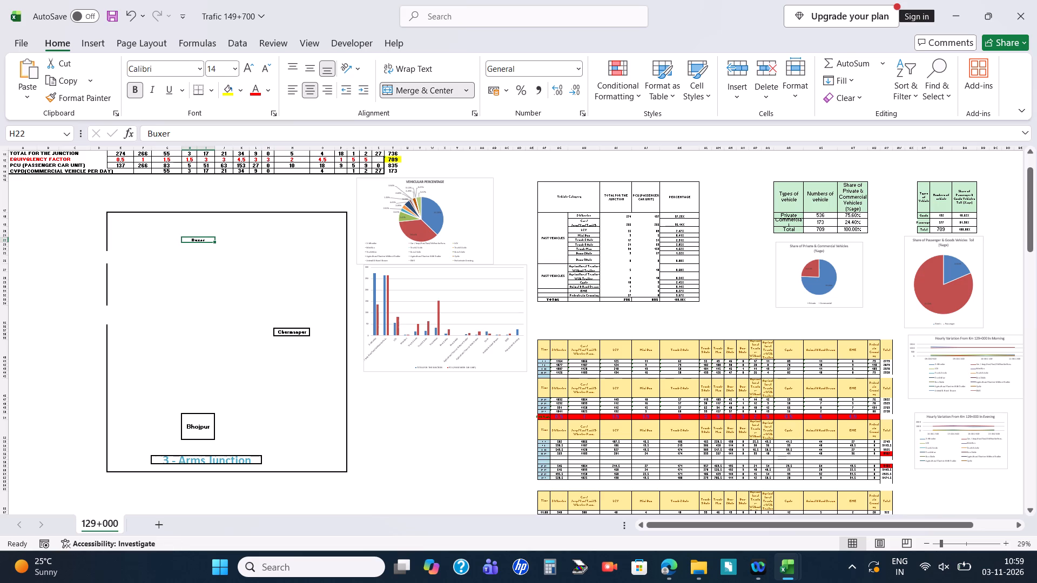
pyautogui.press('Delete')
pyautogui.click(303, 334)
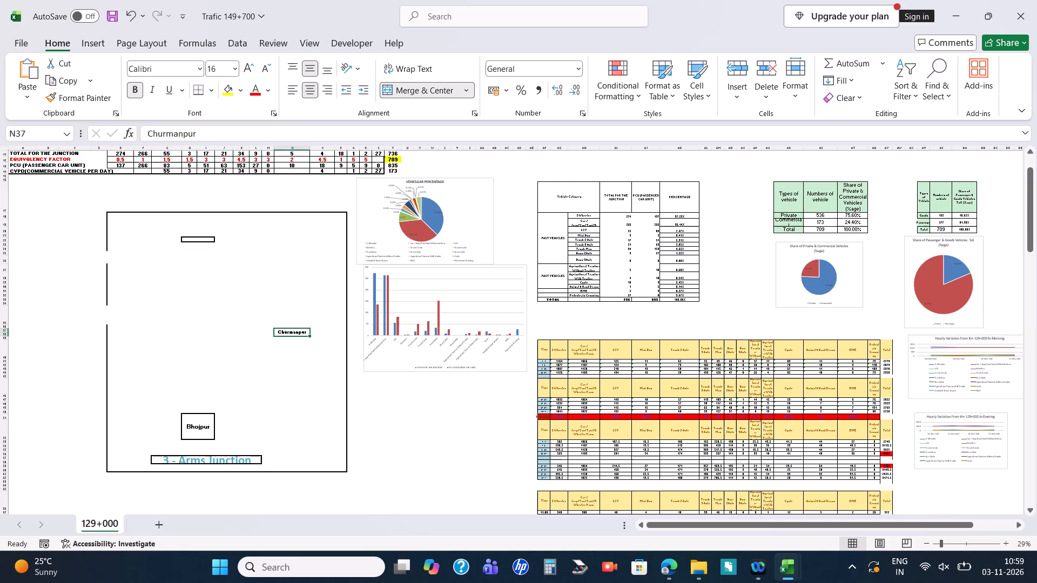
pyautogui.press('Delete')
pyautogui.click(190, 439)
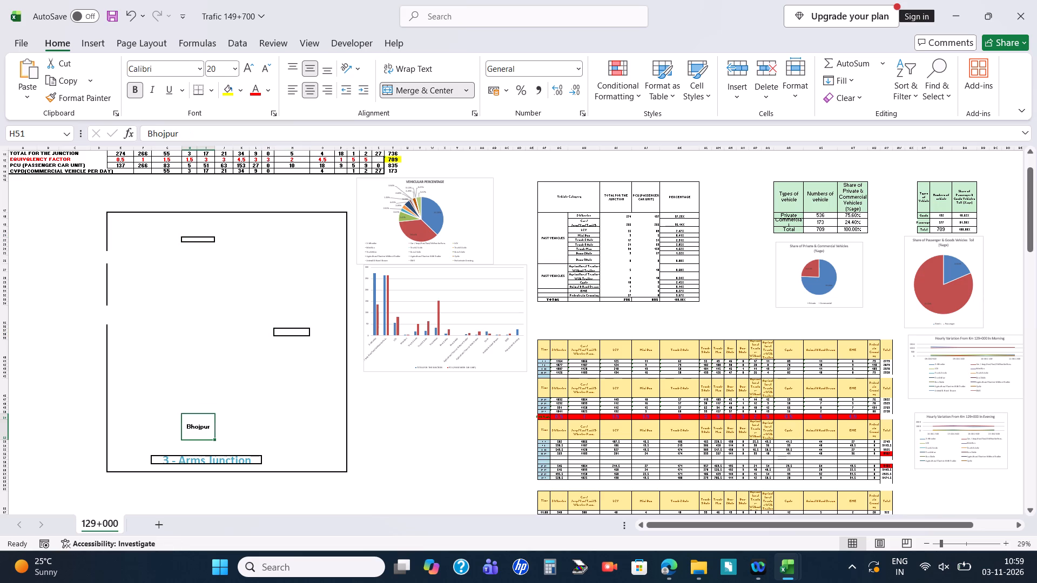
pyautogui.press('Delete')
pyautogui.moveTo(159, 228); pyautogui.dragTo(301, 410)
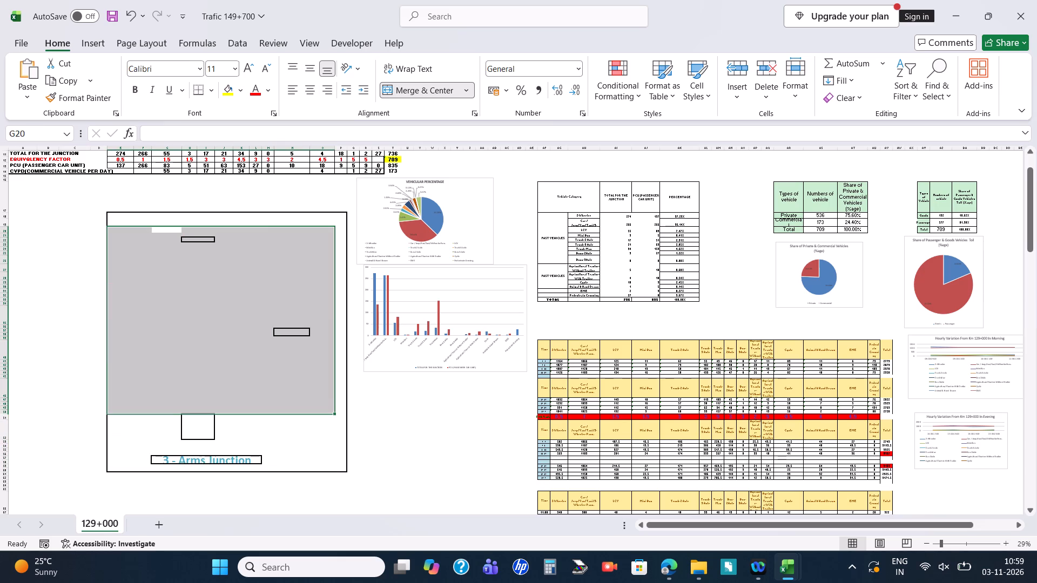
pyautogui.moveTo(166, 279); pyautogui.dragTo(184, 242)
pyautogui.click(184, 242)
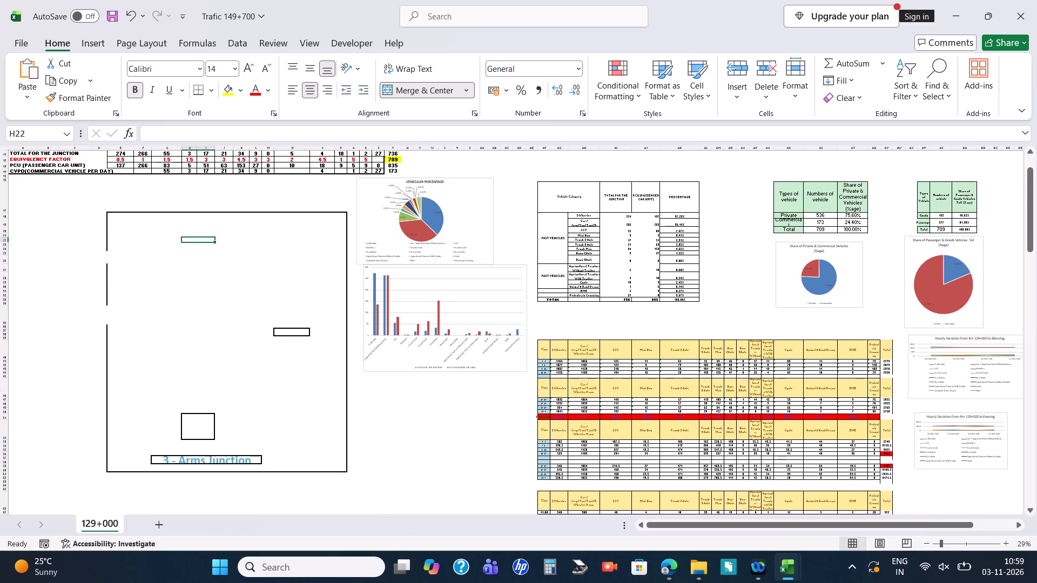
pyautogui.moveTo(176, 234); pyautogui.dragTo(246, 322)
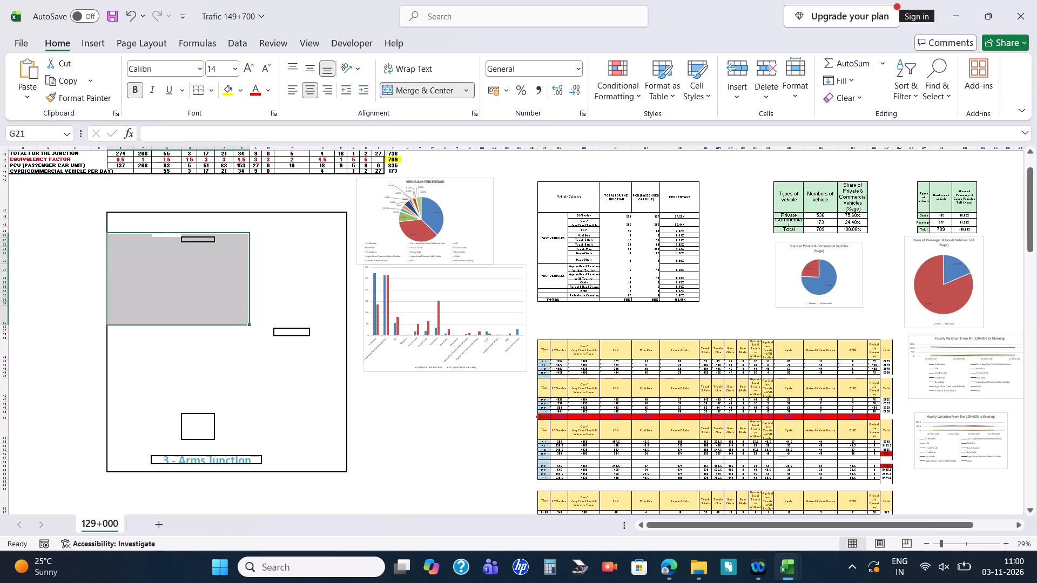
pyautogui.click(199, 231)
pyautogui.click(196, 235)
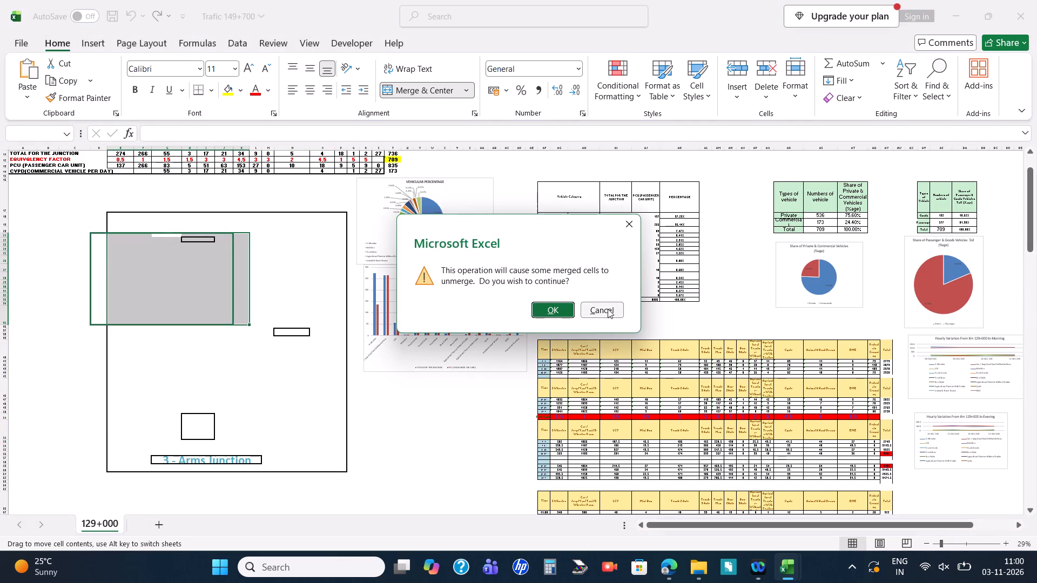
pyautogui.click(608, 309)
# Remove the cell borders of the three emptied direction label boxes in the junction diagram frame.
pyautogui.click(322, 410)
pyautogui.moveTo(308, 348); pyautogui.dragTo(302, 347)
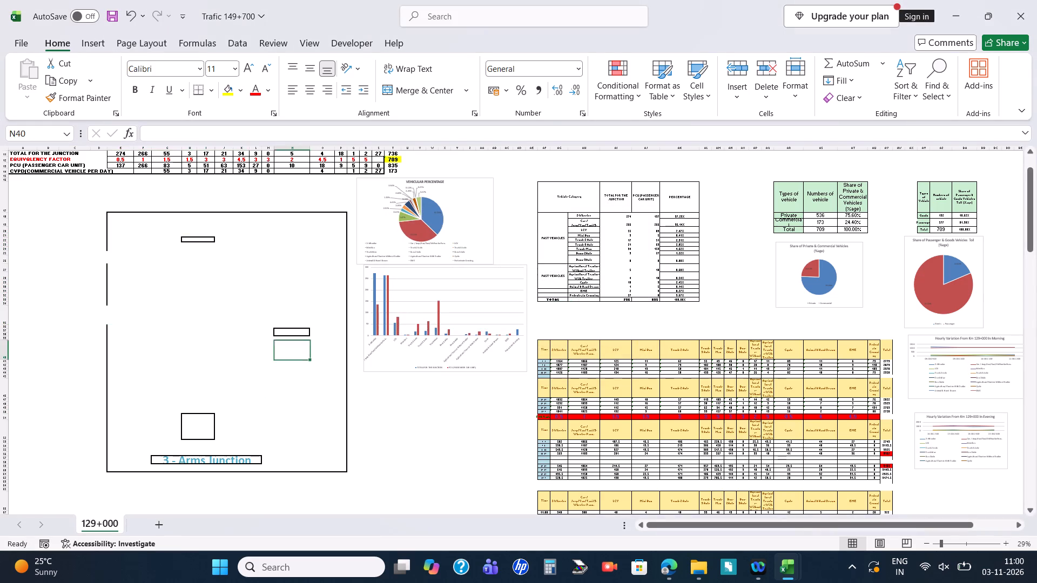
pyautogui.moveTo(302, 347); pyautogui.dragTo(227, 282)
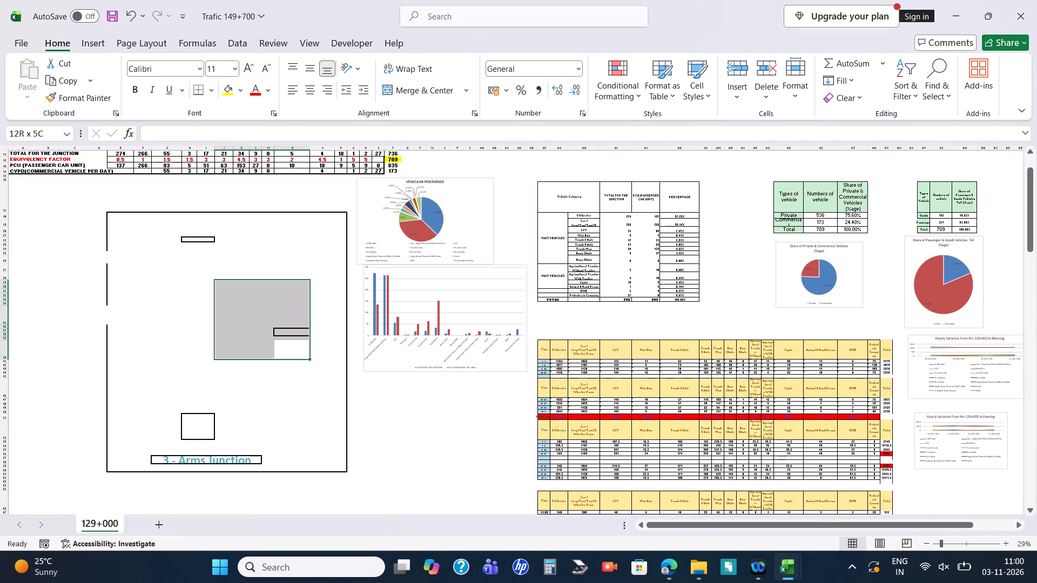
pyautogui.moveTo(227, 282); pyautogui.dragTo(197, 233)
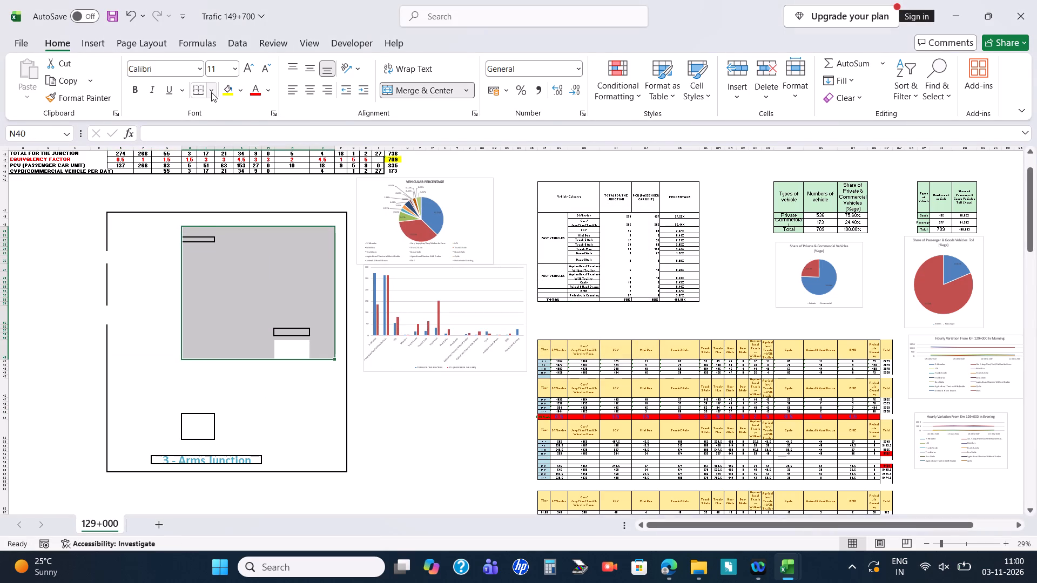
pyautogui.click(211, 92)
pyautogui.click(245, 208)
pyautogui.click(237, 433)
pyautogui.moveTo(277, 451); pyautogui.dragTo(224, 434)
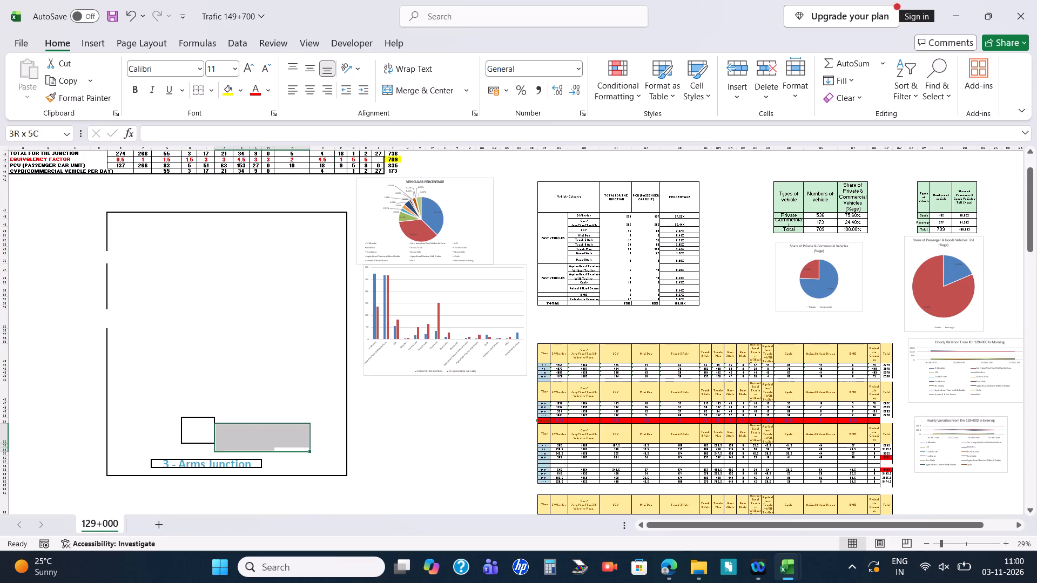
pyautogui.moveTo(224, 434); pyautogui.dragTo(197, 436)
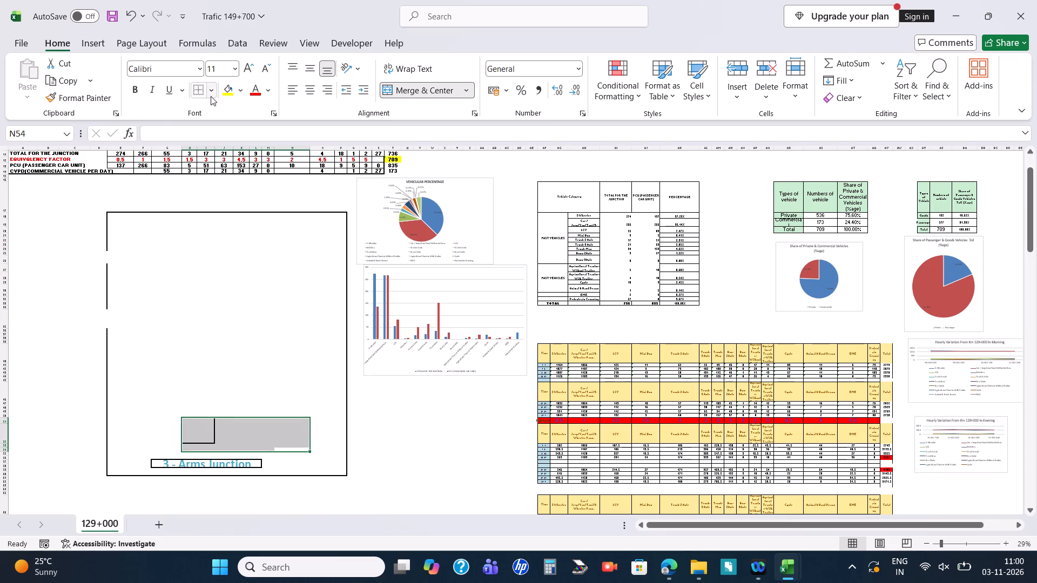
pyautogui.click(200, 91)
# Copy the blue arrow and its three label boxes again from 149-700 (1) and paste them into the Trafic 149+700 junction diagram.
pyautogui.click(268, 465)
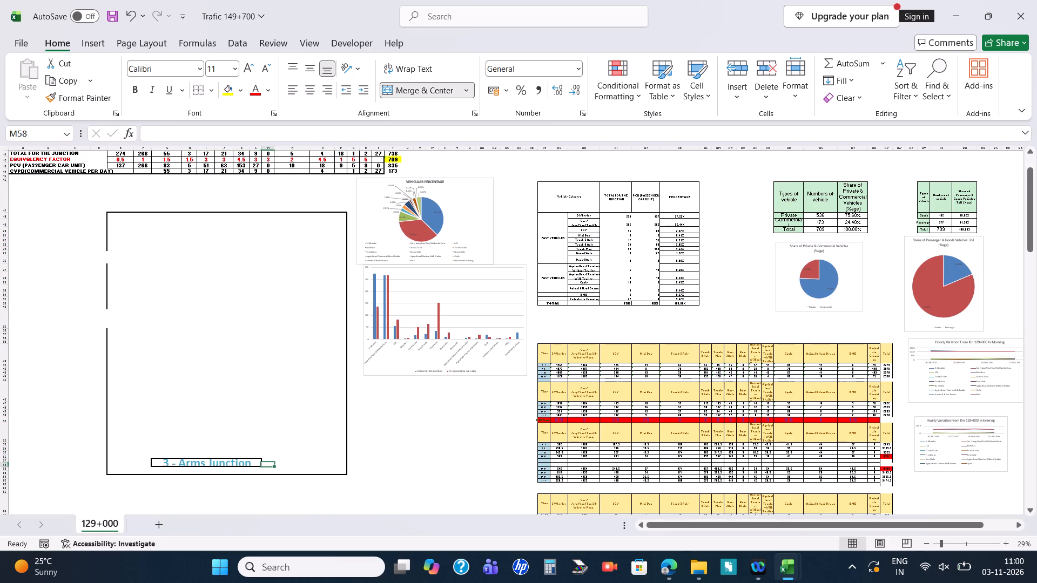
pyautogui.moveTo(268, 465); pyautogui.dragTo(212, 462)
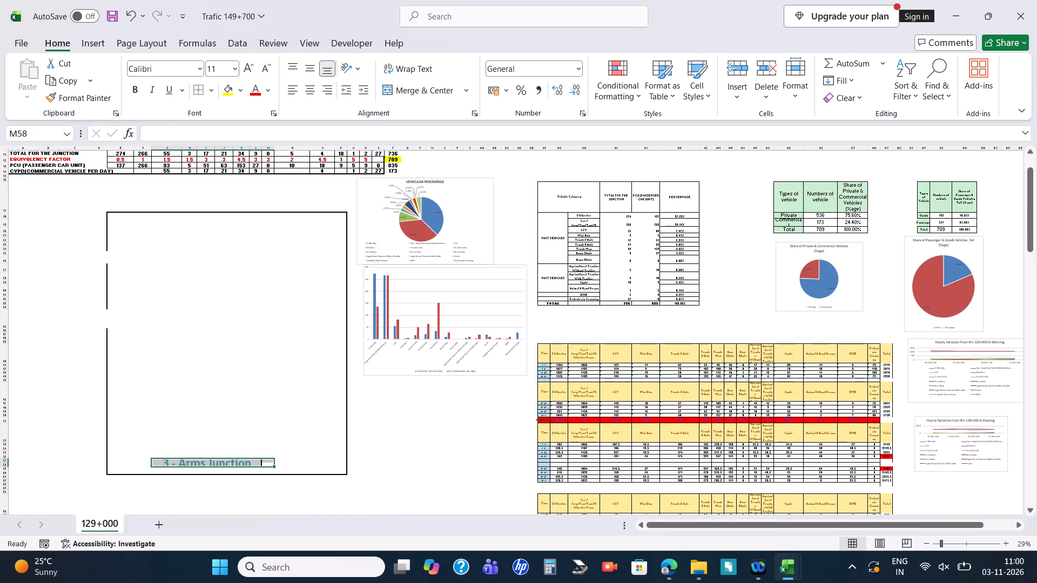
pyautogui.click(241, 398)
pyautogui.hotkey('ctrl', 'v')
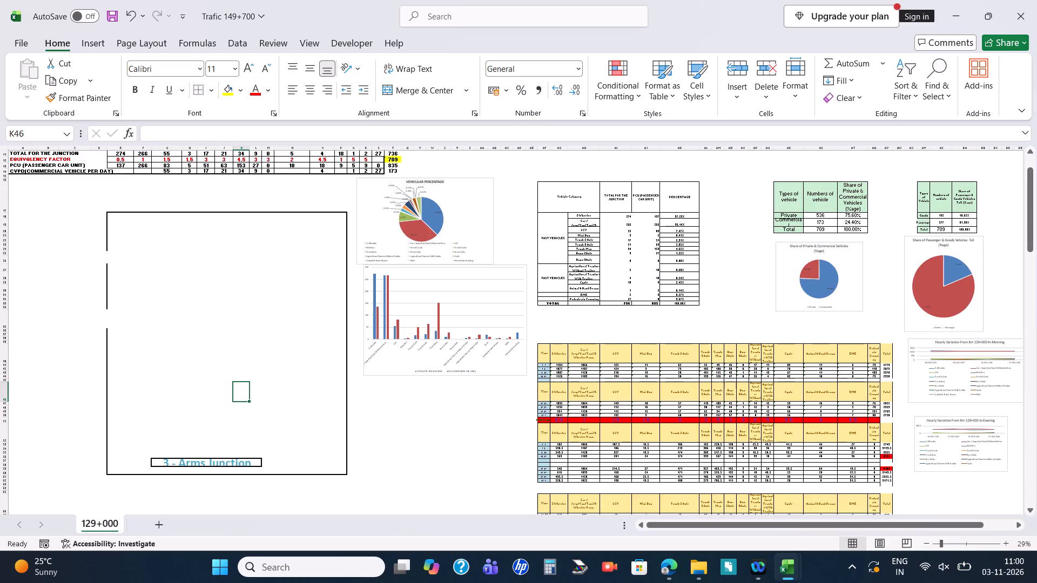
pyautogui.moveTo(187, 218); pyautogui.dragTo(188, 276)
pyautogui.hotkey('alt', 'Tab')
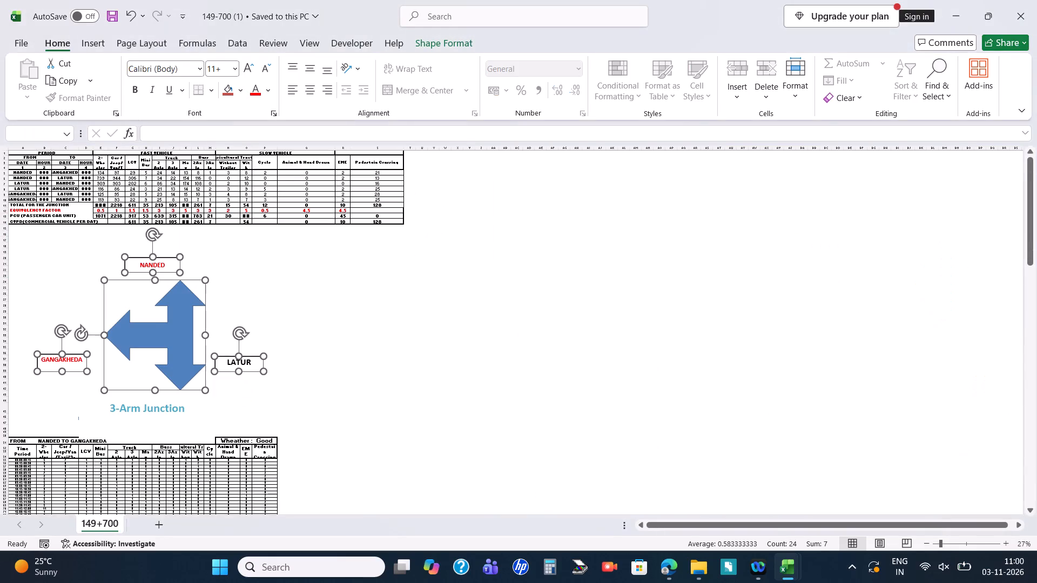
pyautogui.hotkey('ctrl', 'c')
pyautogui.hotkey('alt', 'Tab')
pyautogui.click(174, 296)
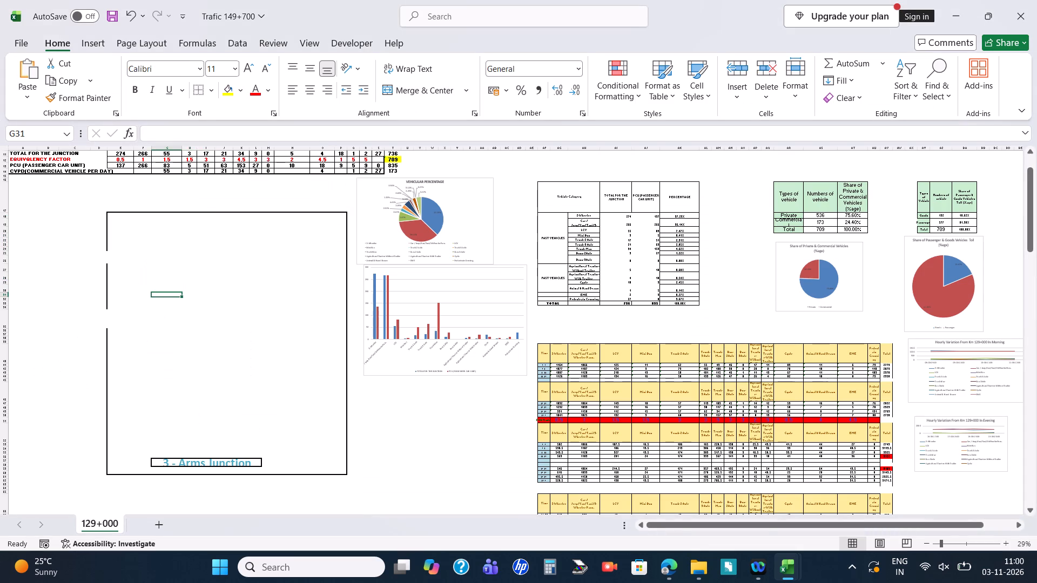
pyautogui.hotkey('ctrl', 'v')
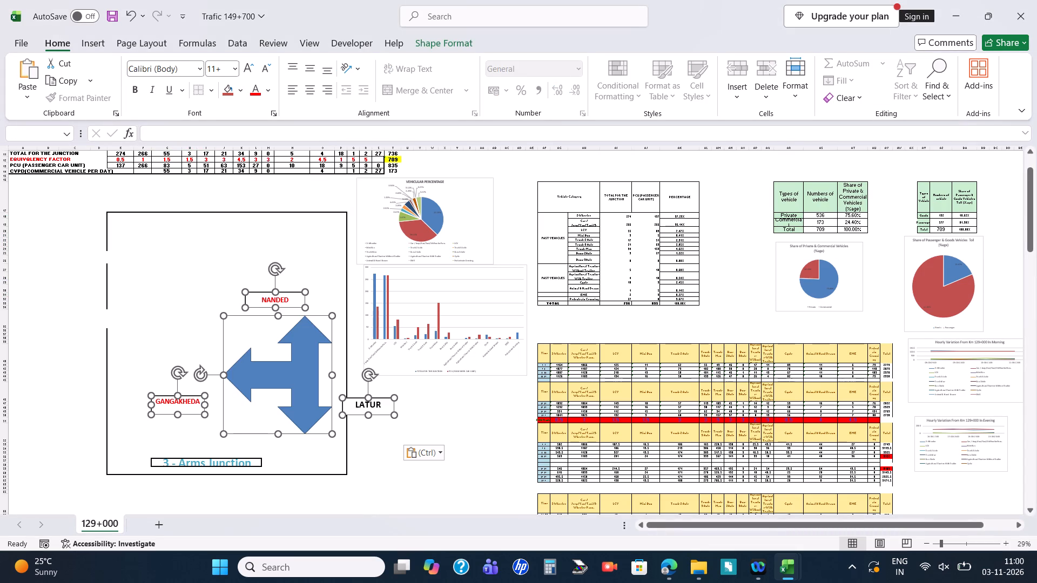
# Move the pasted arrow and label boxes up so NANDED sits near the frame's top and GANGAKHEDA at its left edge.
pyautogui.moveTo(260, 316); pyautogui.dragTo(225, 257)
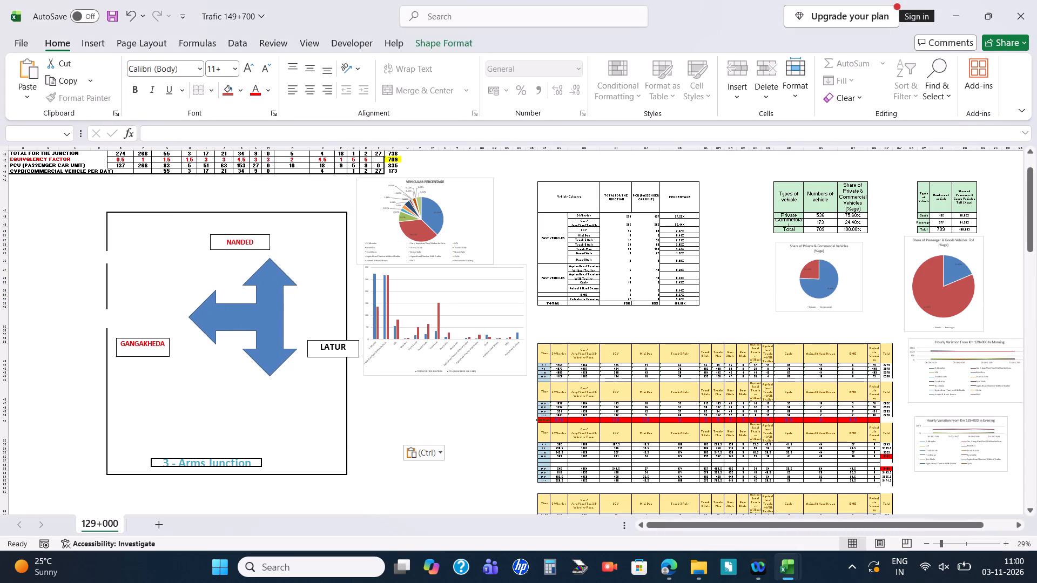
pyautogui.moveTo(225, 257); pyautogui.dragTo(220, 247)
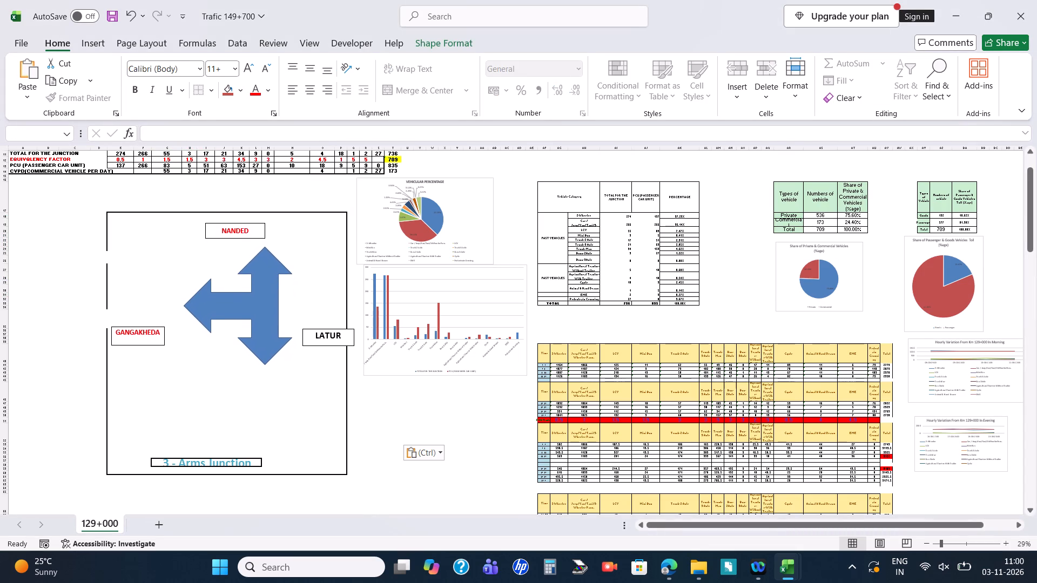
pyautogui.moveTo(220, 247); pyautogui.dragTo(217, 248)
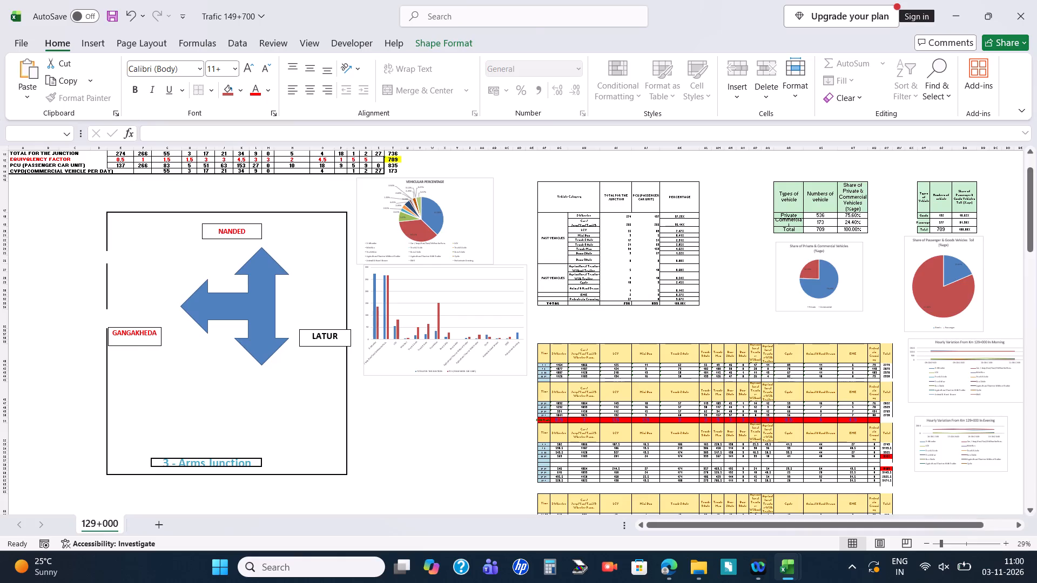
pyautogui.hotkey('alt', 'Tab')
pyautogui.hotkey('alt', 'Tab')
pyautogui.click(279, 396)
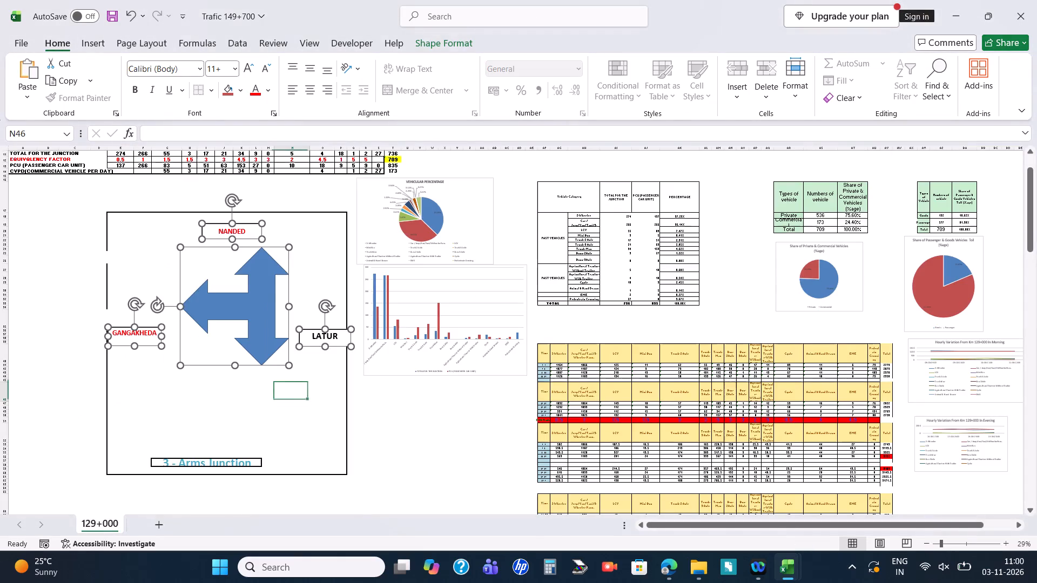
# Stretch the three-way arrow down to just above the 3 - Arms Junction title and shift it slightly toward GANGAKHEDA.
pyautogui.click(245, 356)
pyautogui.click(251, 352)
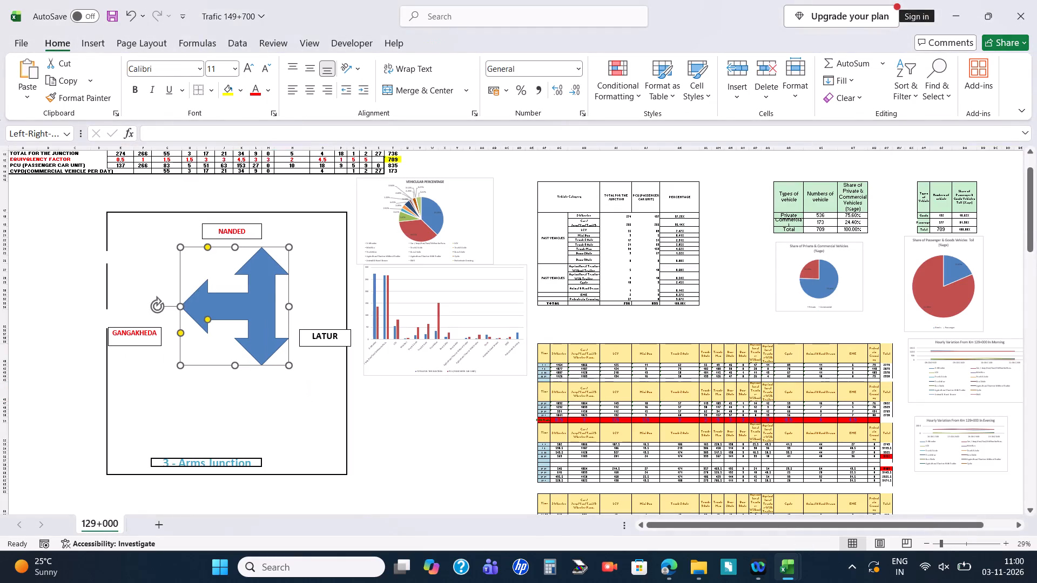
pyautogui.moveTo(237, 365); pyautogui.dragTo(233, 418)
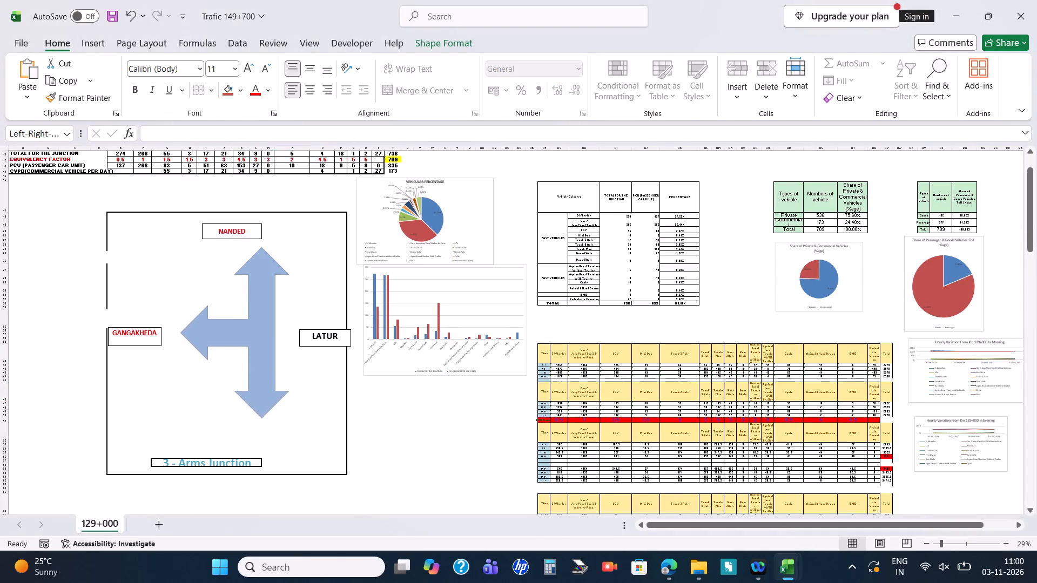
pyautogui.moveTo(233, 418); pyautogui.dragTo(230, 435)
pyautogui.moveTo(288, 377); pyautogui.dragTo(274, 375)
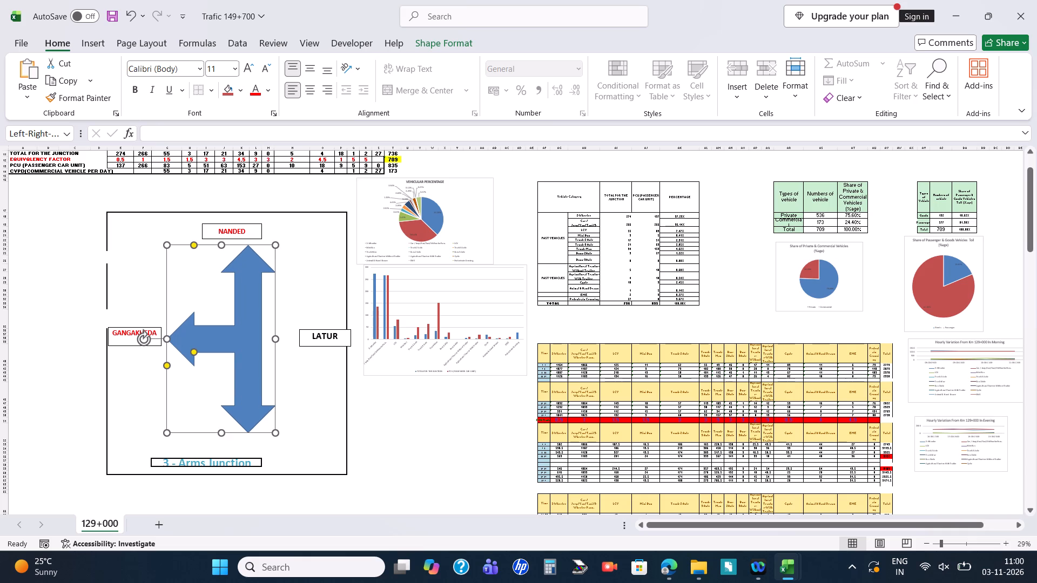
# Move the LATUR label box below the arrow's lower head and centre the NANDED box above its upper head.
pyautogui.click(315, 329)
pyautogui.moveTo(317, 329); pyautogui.dragTo(234, 437)
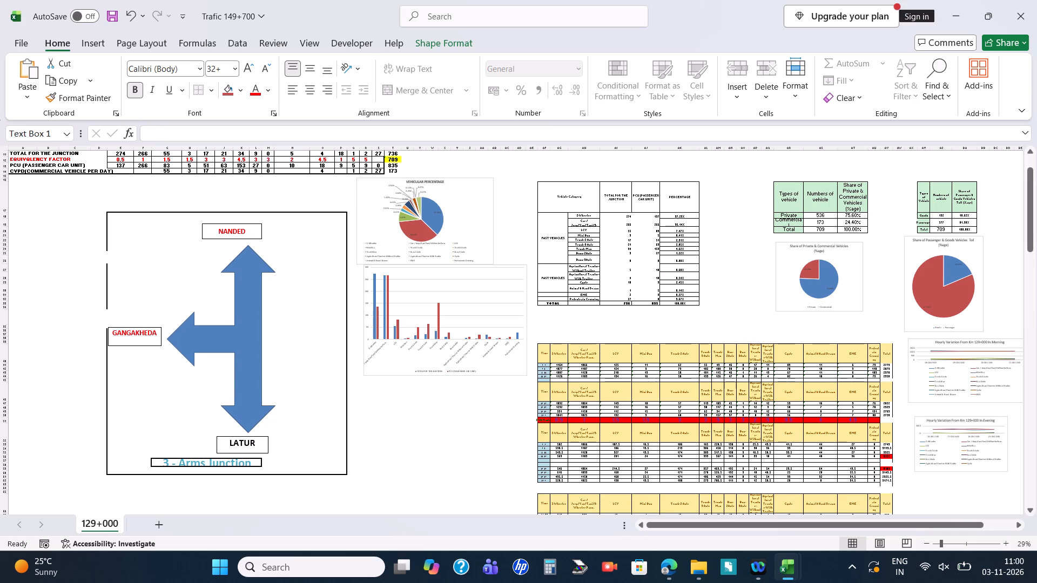
pyautogui.moveTo(234, 437); pyautogui.dragTo(222, 435)
pyautogui.click(262, 229)
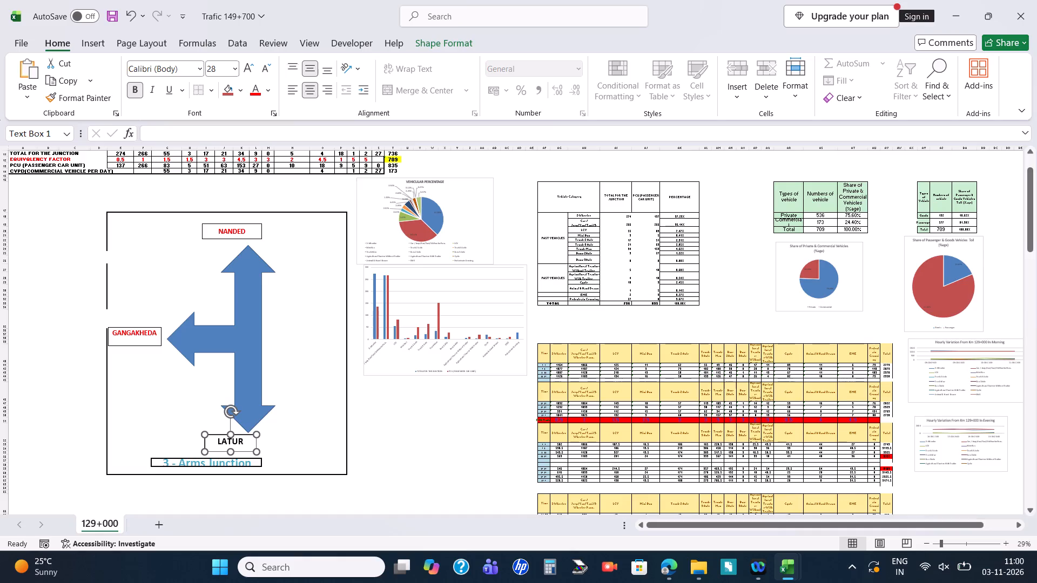
pyautogui.moveTo(262, 229); pyautogui.dragTo(275, 229)
pyautogui.click(371, 339)
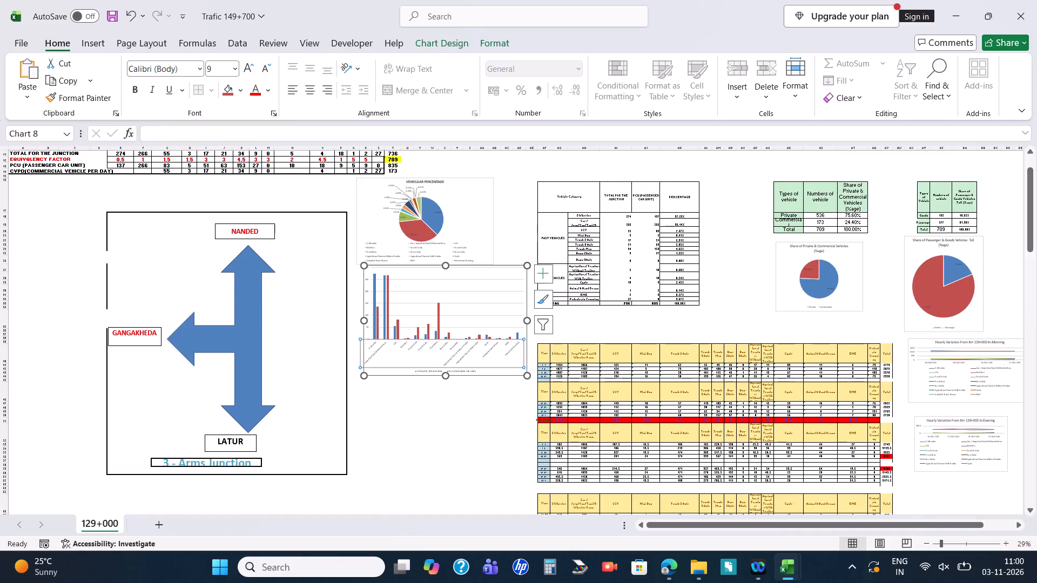
# Save the Trafic 149+700 workbook.
pyautogui.click(446, 458)
pyautogui.hotkey('ctrl', 's')
# Compare the junction diagram and vehicle-count table of Trafic 149+700 with those in the 149-700 (1) workbook.
pyautogui.hotkey('alt', 'Tab')
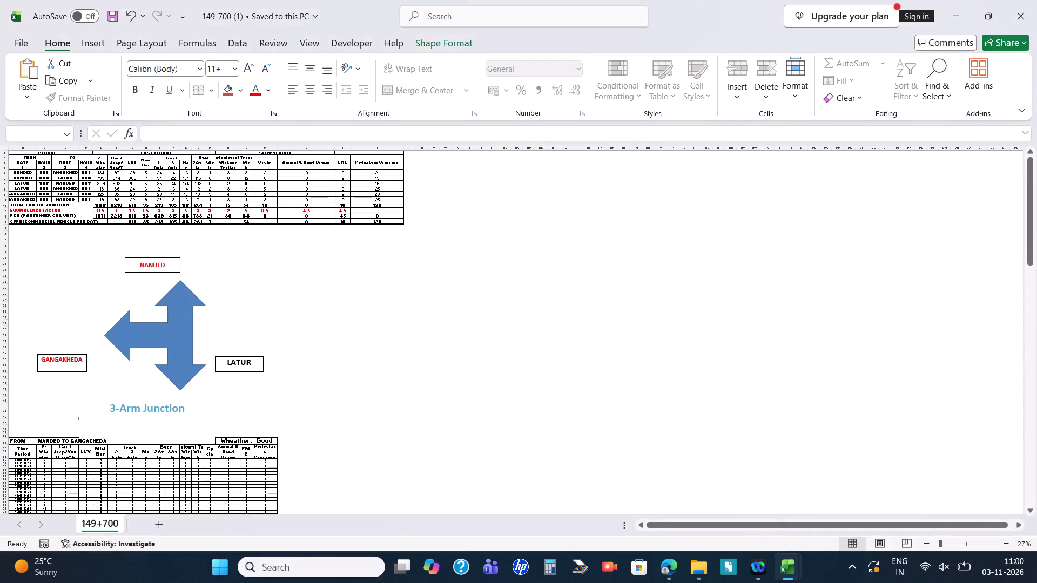
pyautogui.hotkey('alt', 'Tab')
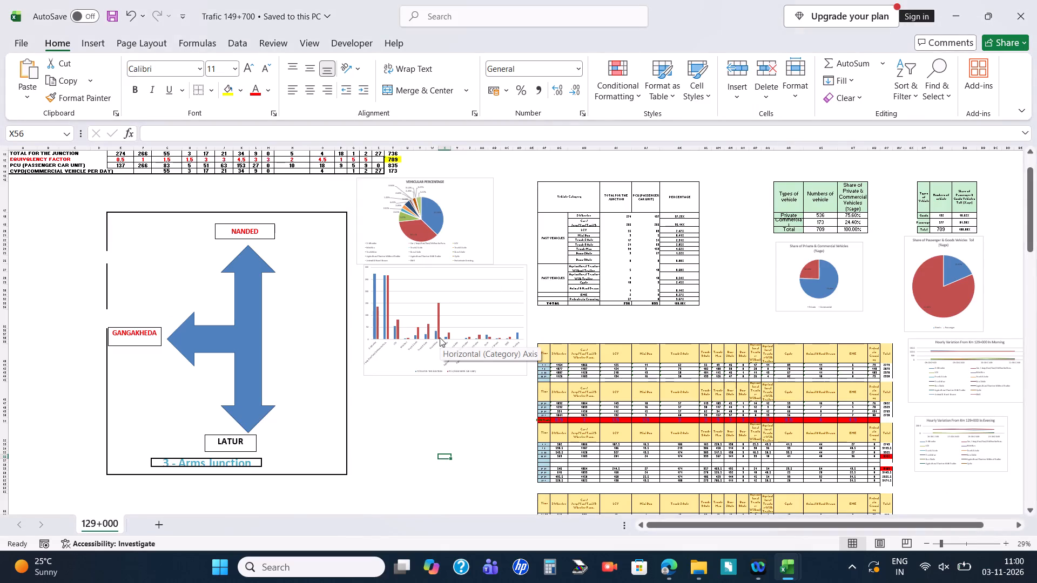
pyautogui.scroll(2, 440, 337)
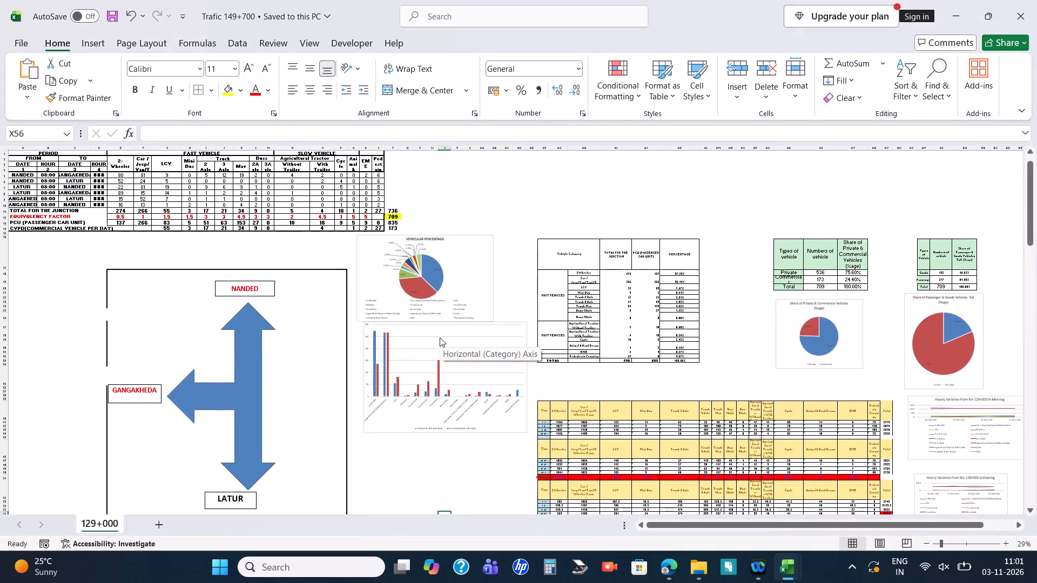
pyautogui.hotkey('alt', 'Tab')
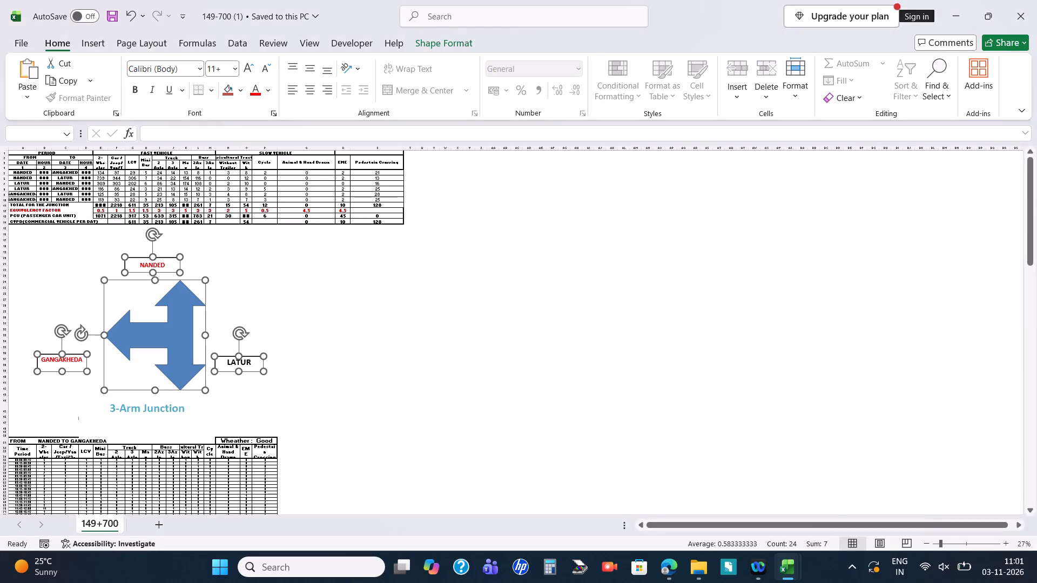
pyautogui.hotkey('alt', 'Tab')
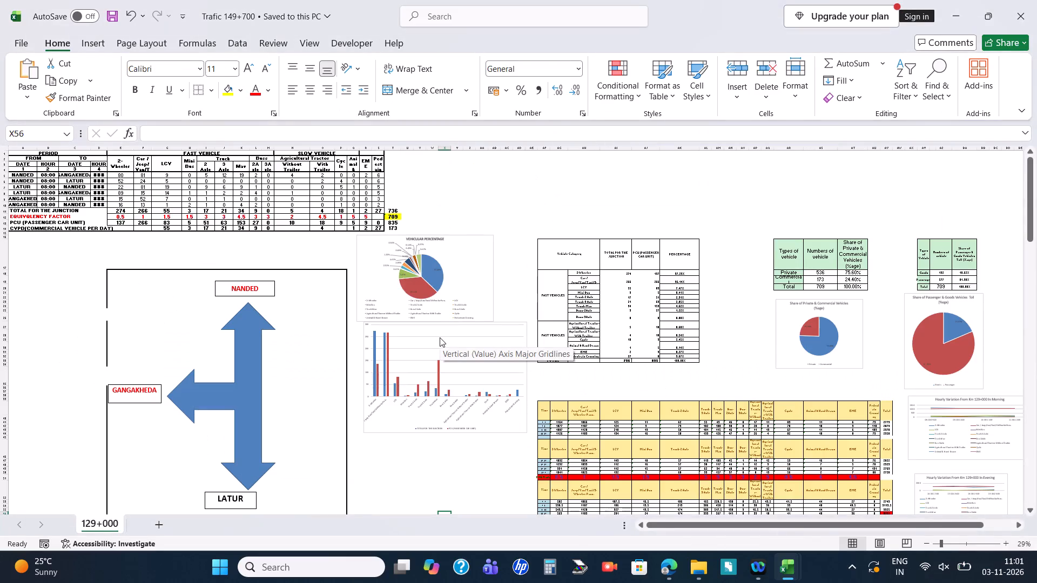
pyautogui.hotkey('alt', 'Tab')
pyautogui.hotkey('alt', 'Tab')
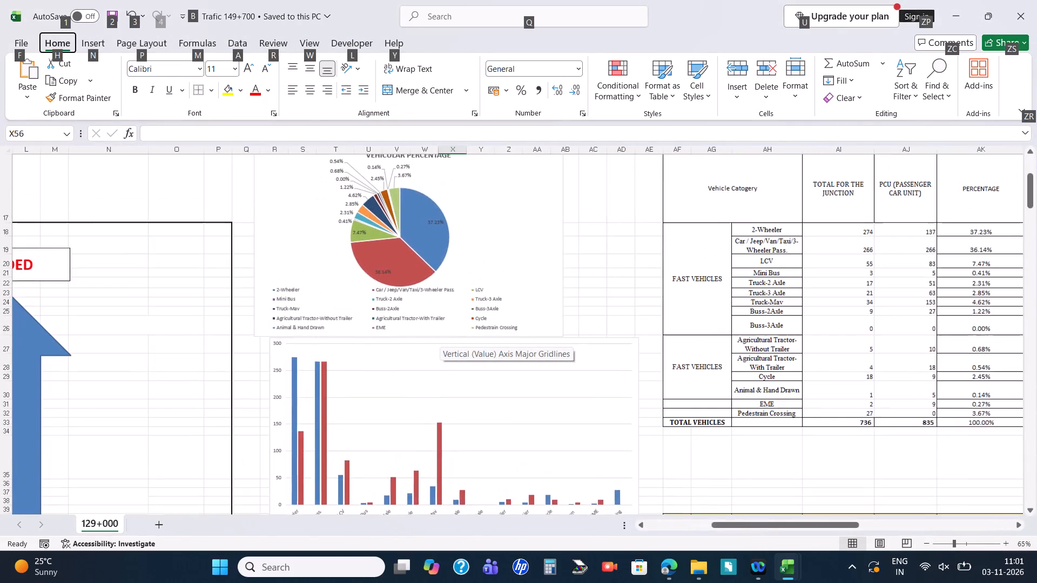
# Copy the TOTAL FOR THE JUNCTION values from 2-Wheeler to Pedestrian Crossing and check them against the vehicle category table.
pyautogui.scroll(1, 440, 337)
pyautogui.hscroll(2, 440, 337)
pyautogui.scroll(1, 440, 337)
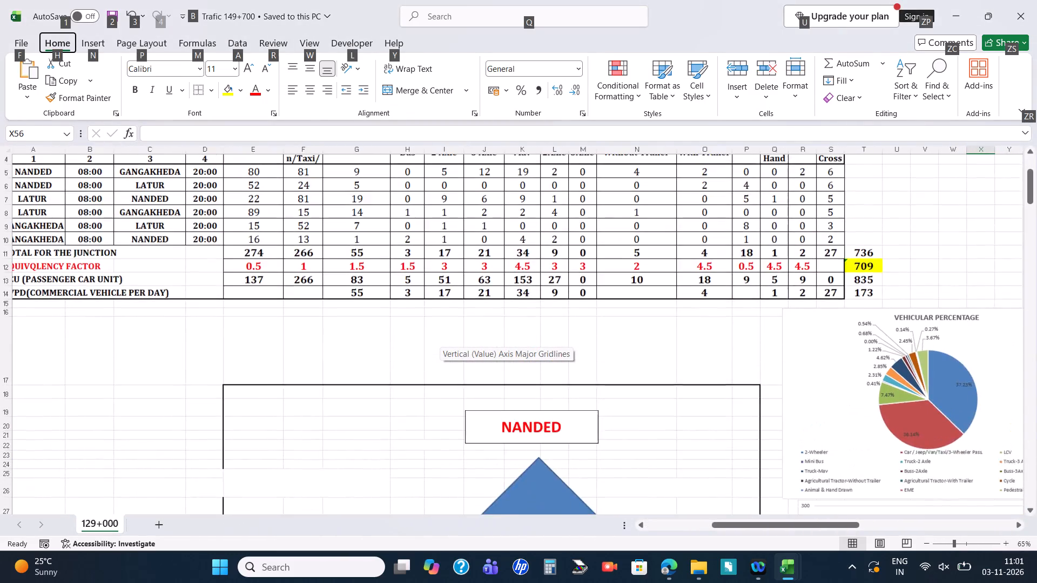
pyautogui.scroll(1, 440, 337)
pyautogui.click(269, 278)
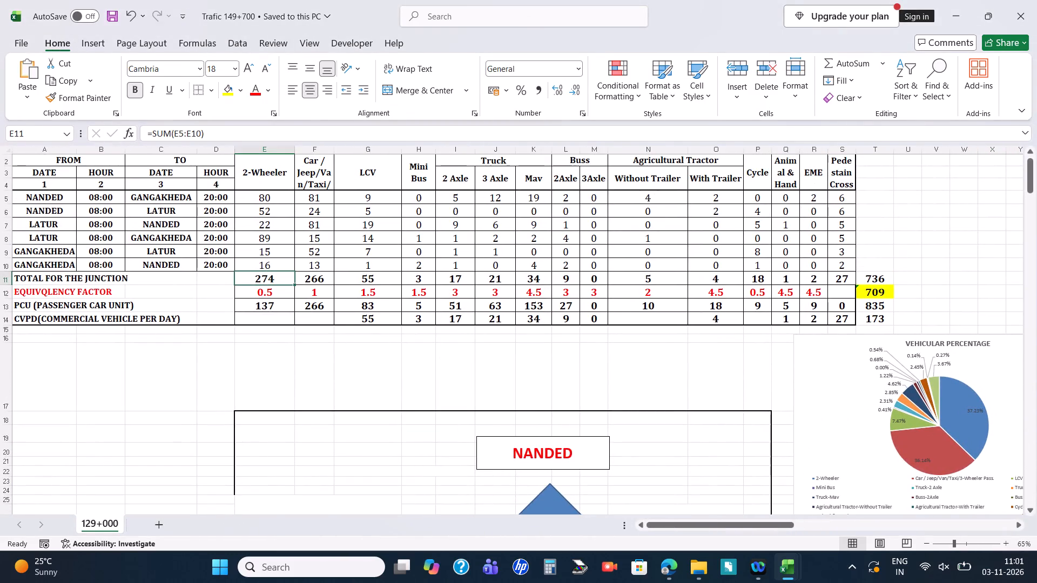
pyautogui.hotkey('shift', 'Right')
pyautogui.hotkey('shift', 'Right')
pyautogui.hotkey('shift', 'Right')
pyautogui.hotkey('shift', 'Right')
pyautogui.hotkey('shift', 'Right')
pyautogui.hotkey('shift', 'Right')
pyautogui.hotkey('shift', 'Right')
pyautogui.hotkey('shift', 'Right')
pyautogui.hotkey('shift', 'Right')
pyautogui.hotkey('shift', 'Right')
pyautogui.hotkey('shift', 'Right')
pyautogui.hotkey('shift', 'Right')
pyautogui.hotkey('shift', 'Right')
pyautogui.hotkey('shift', 'Right')
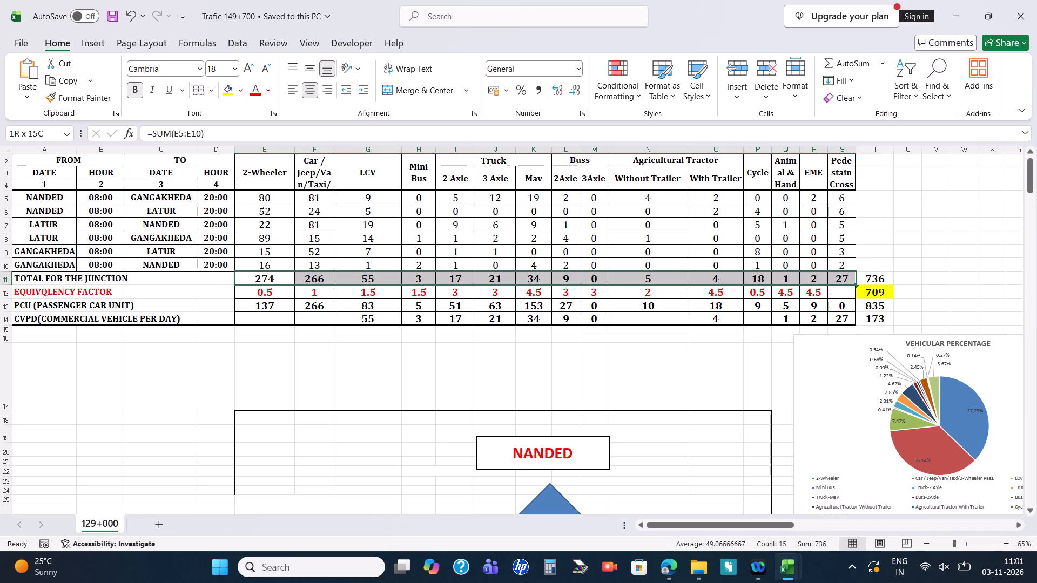
pyautogui.hotkey('ctrl', 'c')
pyautogui.hscroll(-5, 269, 278)
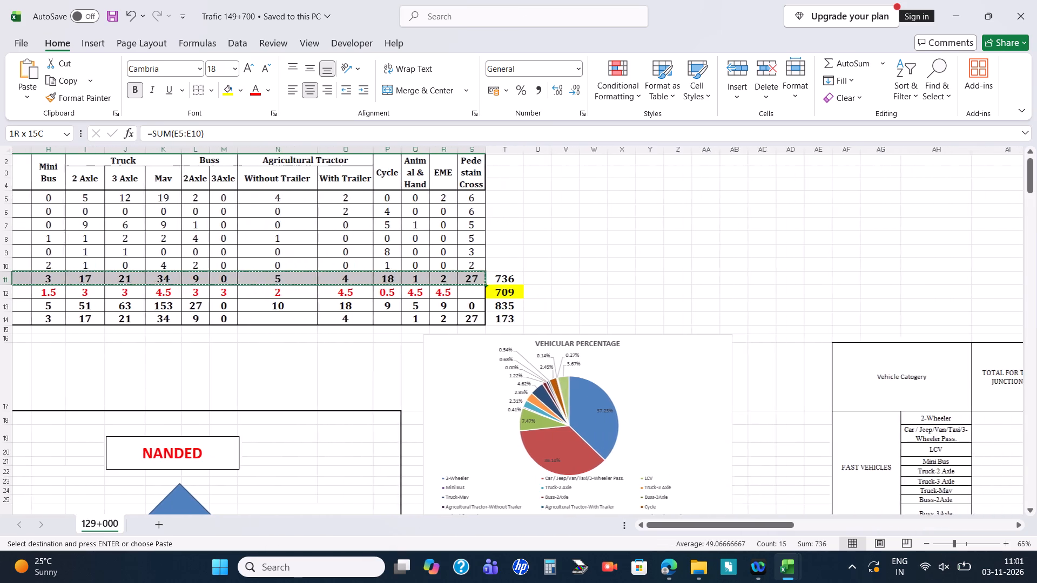
pyautogui.scroll(-3, 269, 278)
pyautogui.scroll(1, 269, 278)
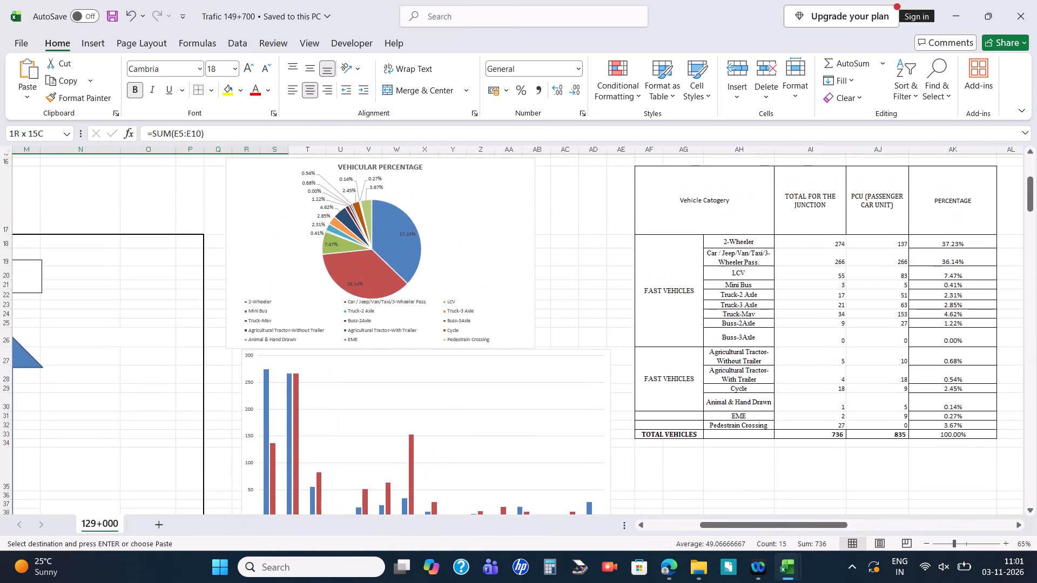
pyautogui.scroll(1, 269, 278)
pyautogui.hscroll(3, 269, 278)
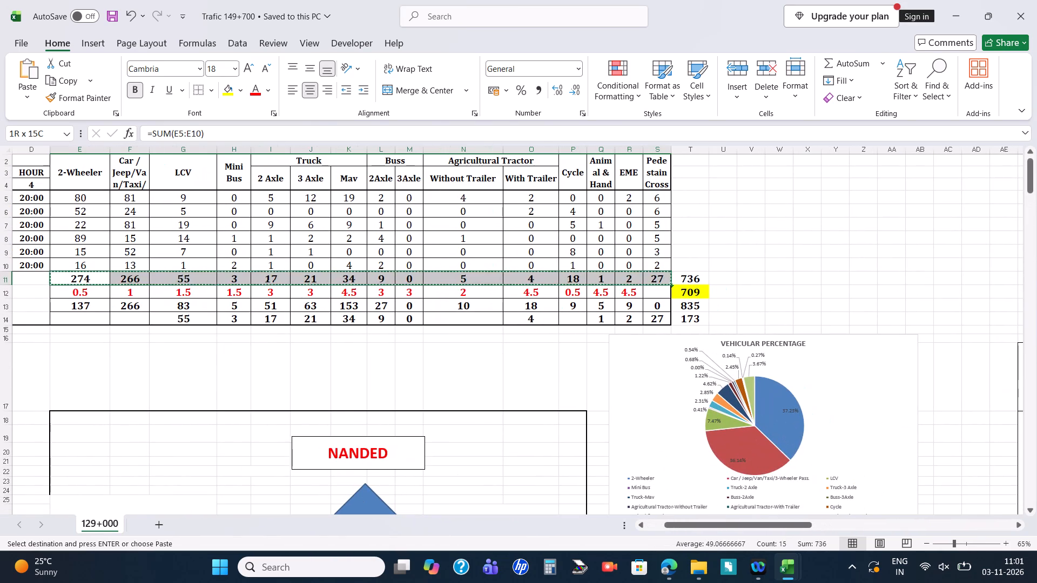
pyautogui.press('Return')
pyautogui.click(730, 219)
# Inspect the formula behind the Total number of vehicles in the private and commercial share table.
pyautogui.hscroll(-2, 730, 219)
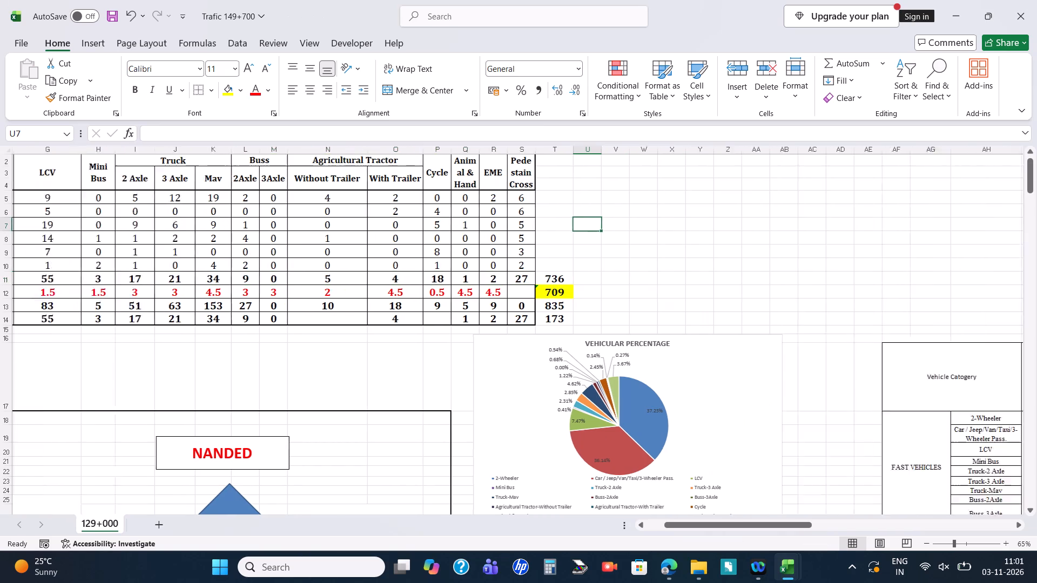
pyautogui.hscroll(-4, 730, 219)
pyautogui.scroll(-1, 730, 219)
pyautogui.hscroll(-2, 730, 219)
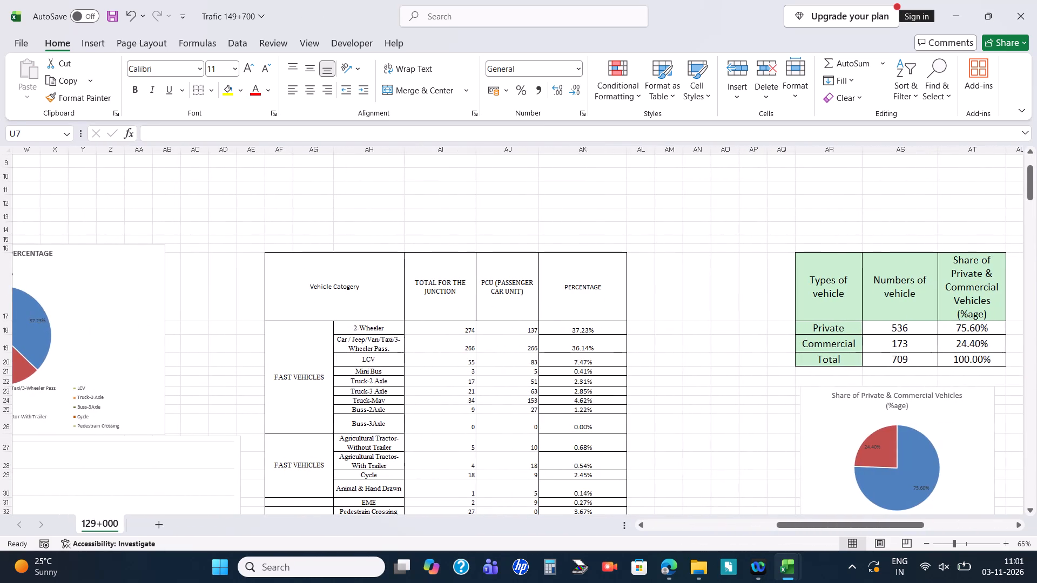
pyautogui.click(914, 361)
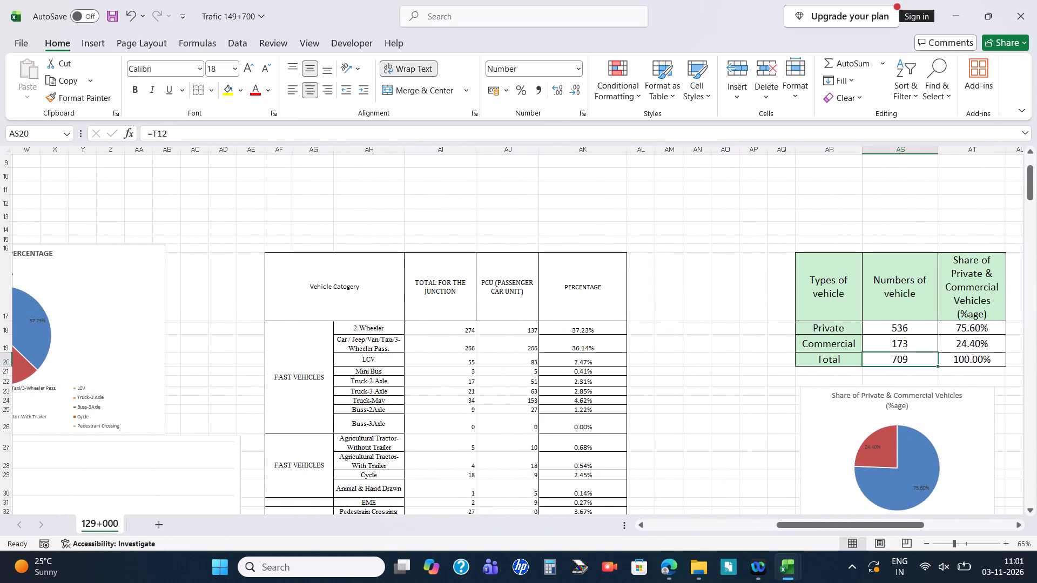
pyautogui.click(752, 137)
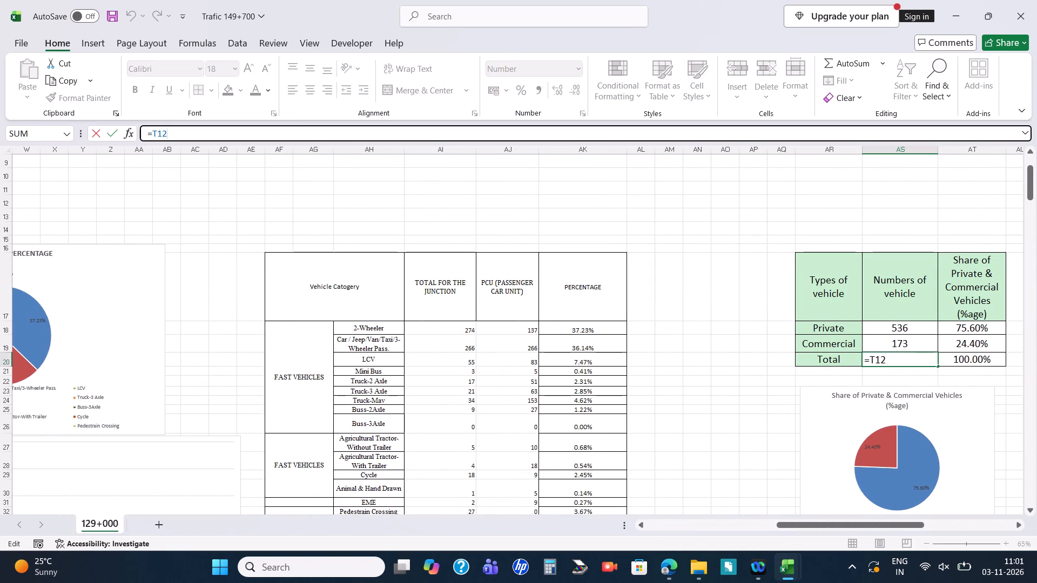
pyautogui.scroll(-1, 705, 306)
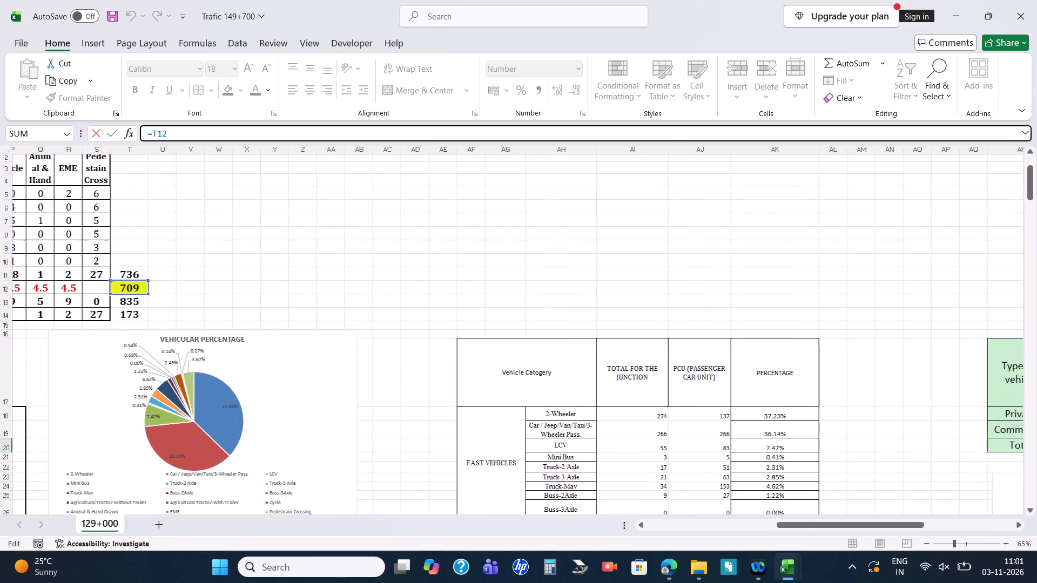
pyautogui.press('Return')
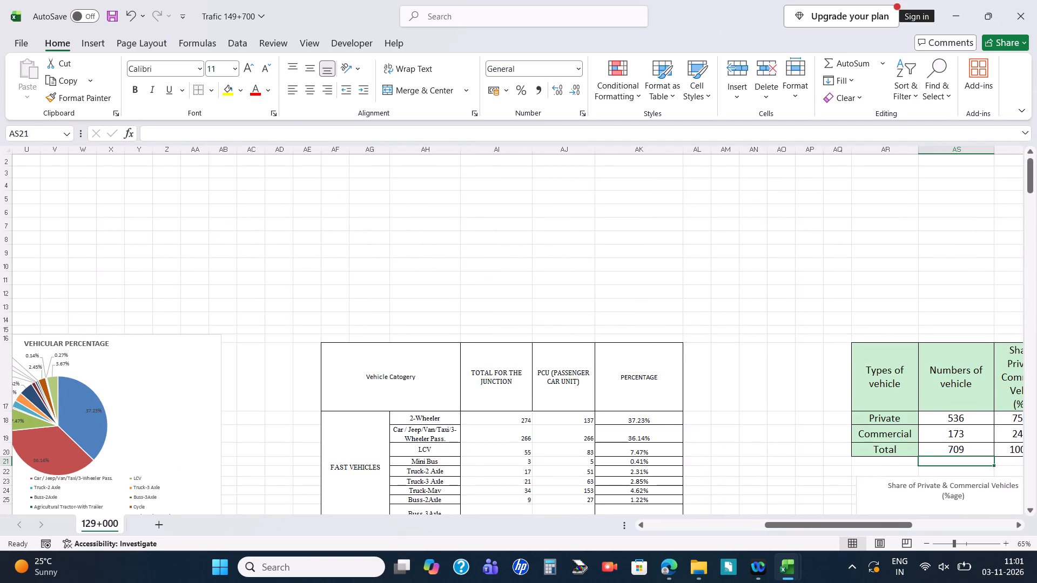
# Copy the NANDED TO GANGAKHEDA counts, totals and PCU rows from 149-700 (1) into Trafic 149+700's first direction table, starting at B78.
pyautogui.scroll(-3, 501, 361)
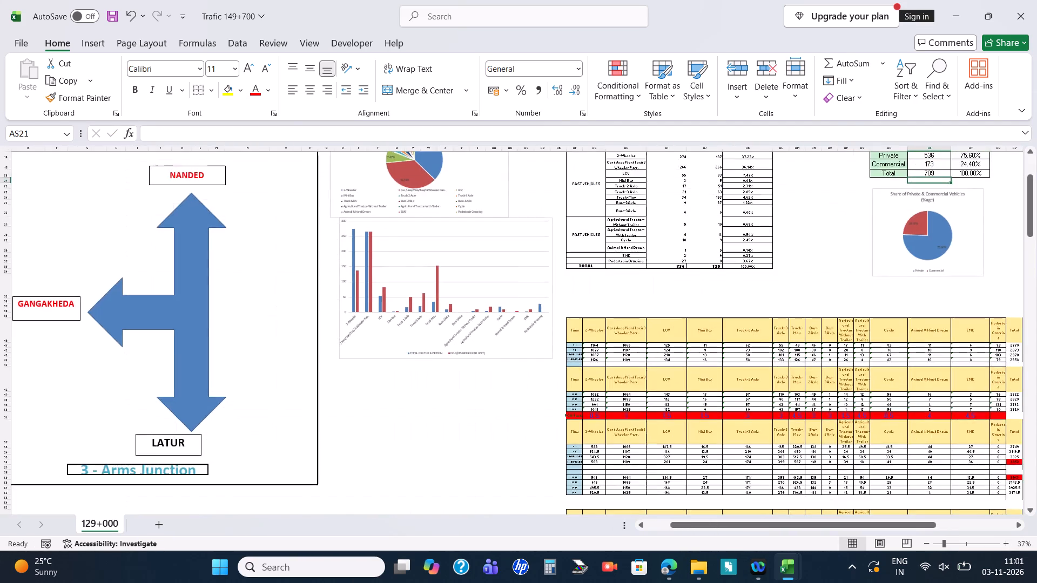
pyautogui.scroll(-2, 501, 361)
pyautogui.hscroll(3, 501, 361)
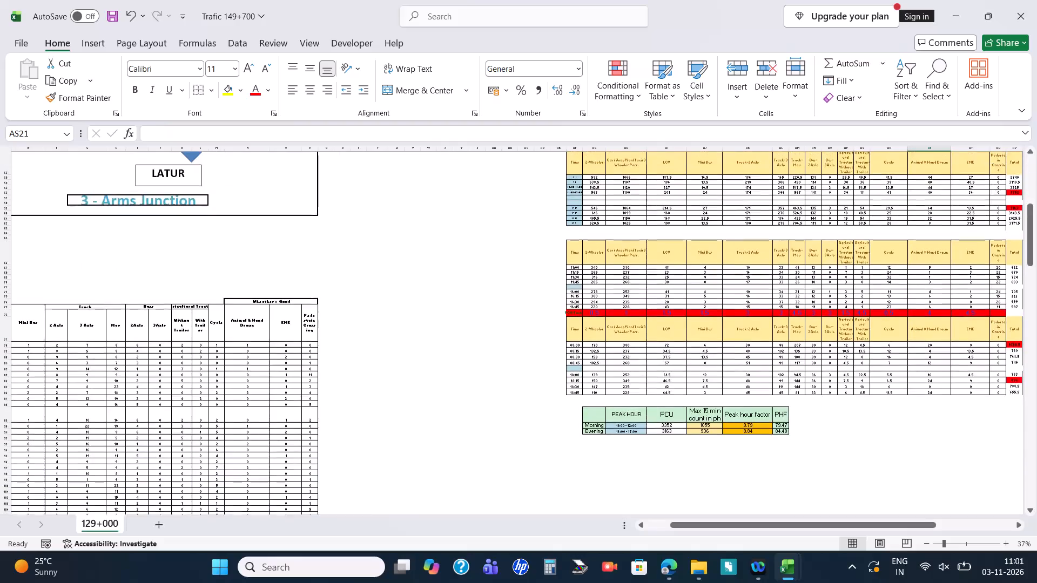
pyautogui.hscroll(3, 501, 361)
pyautogui.scroll(-1, 501, 361)
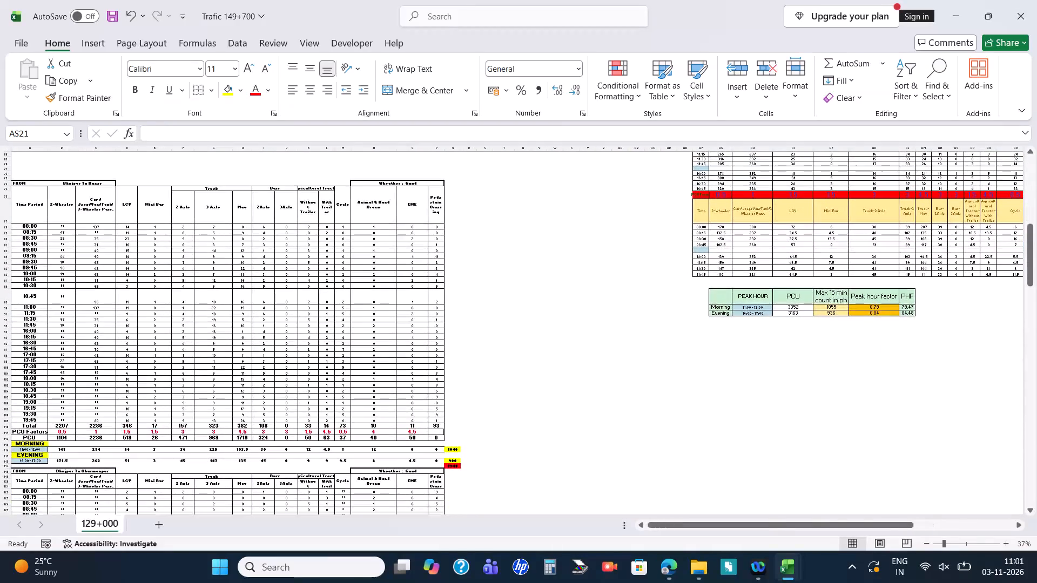
pyautogui.hotkey('alt', 'Tab')
pyautogui.scroll(-2, 124, 394)
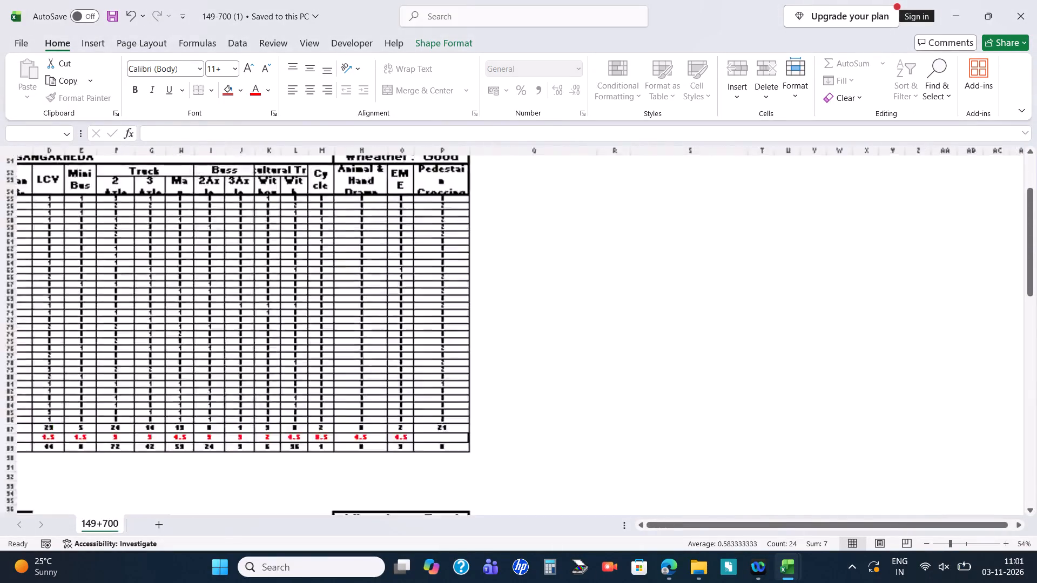
pyautogui.hscroll(5, 124, 394)
pyautogui.scroll(1, 124, 394)
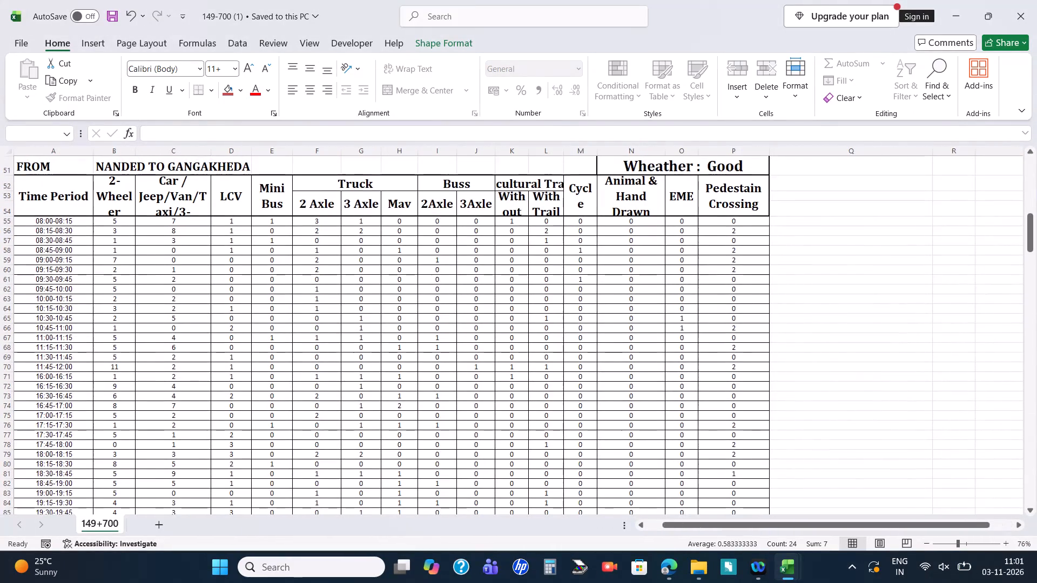
pyautogui.click(118, 221)
pyautogui.hotkey('ctrl', 'shift', 'Down')
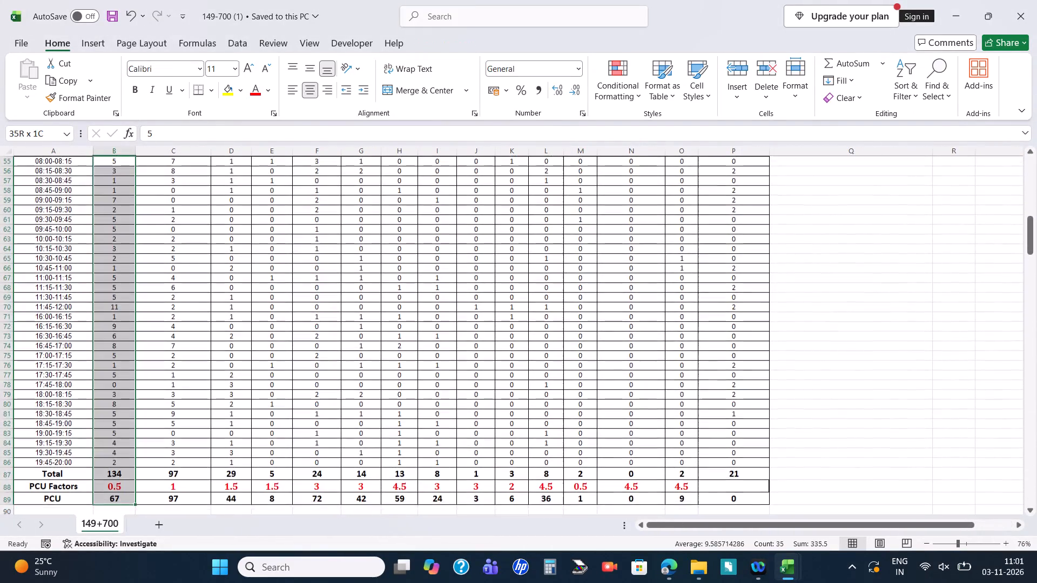
pyautogui.hotkey('ctrl', 'shift', 'Right')
pyautogui.hotkey('ctrl', 'c')
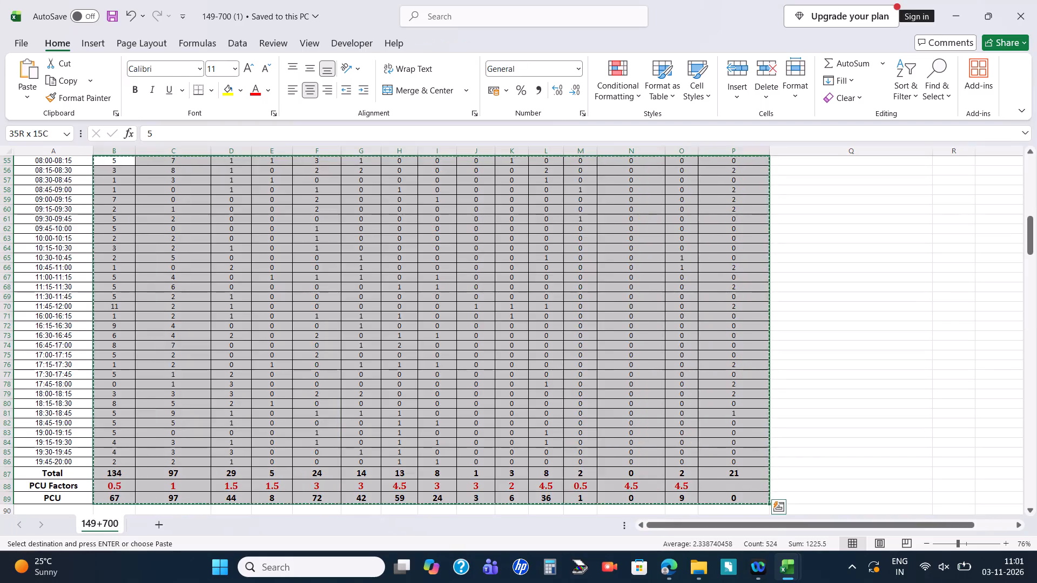
pyautogui.hotkey('alt', 'Tab')
pyautogui.click(61, 226)
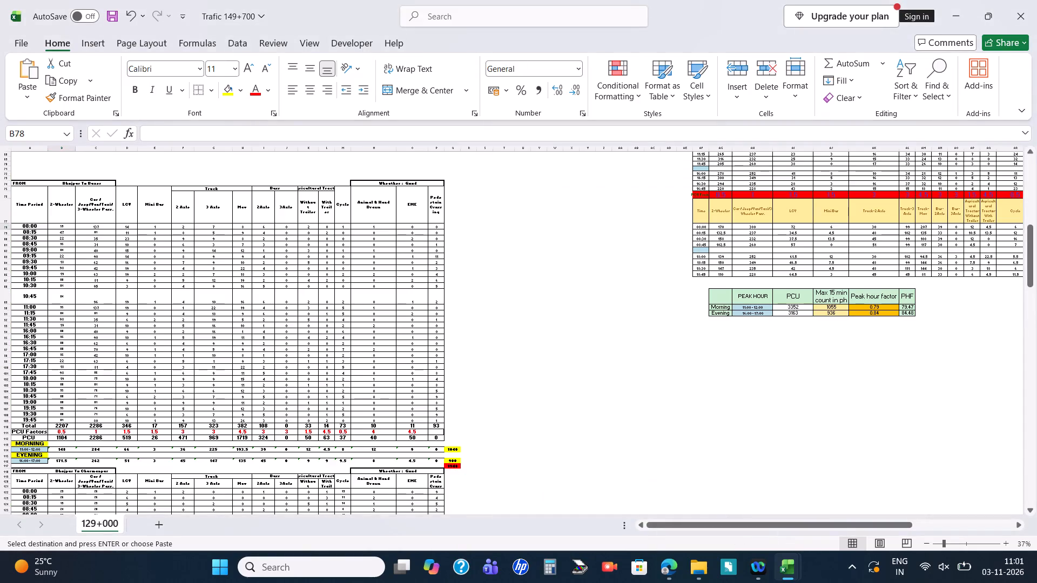
pyautogui.hotkey('ctrl', 'v')
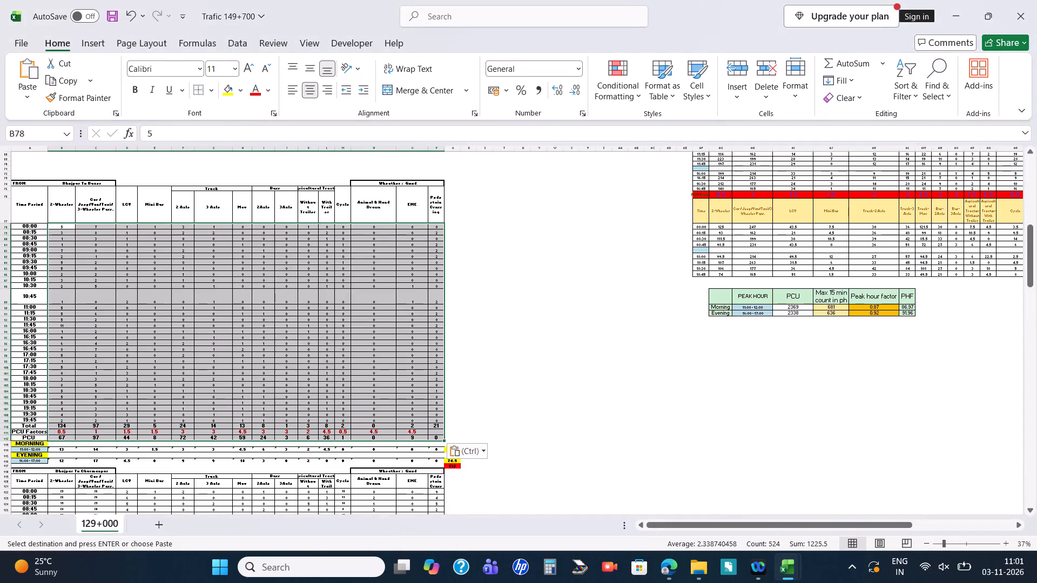
# Copy the NANDED TO LATUR counts, totals and PCU rows from 149-700 (1) into Trafic 149+700's Bhojpur To Churmanpur table at B122.
pyautogui.hotkey('alt', 'Tab')
pyautogui.scroll(-4, 268, 337)
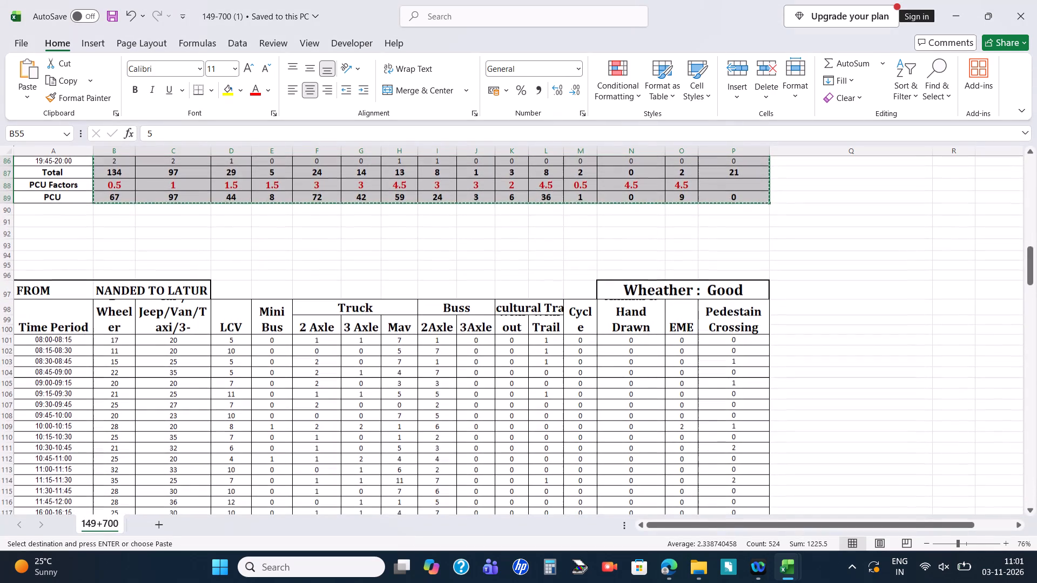
pyautogui.click(106, 340)
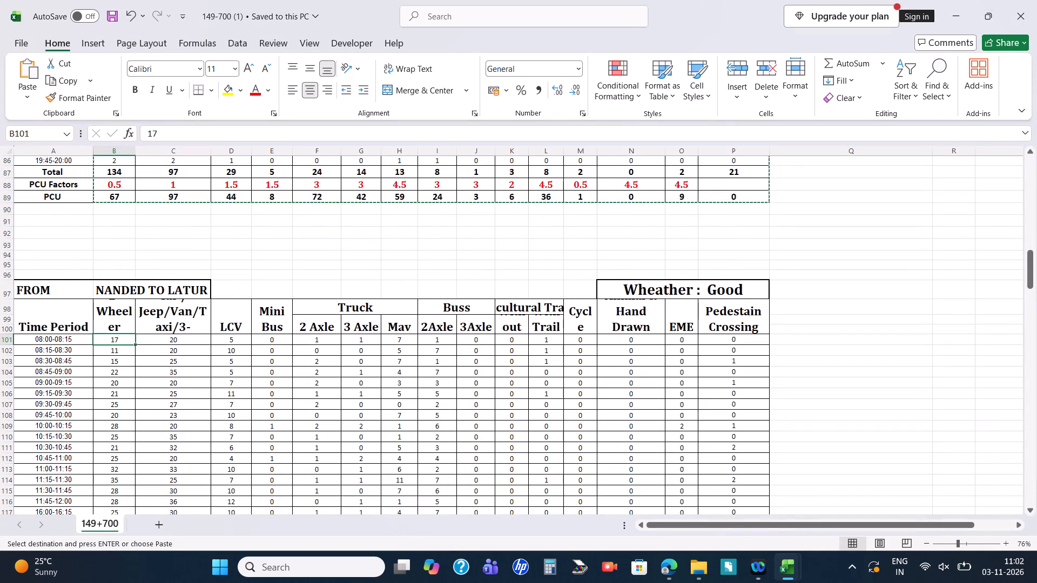
pyautogui.hotkey('ctrl', 'shift', 'Down')
pyautogui.hotkey('ctrl', 'shift', 'Right')
pyautogui.hotkey('ctrl', 'c')
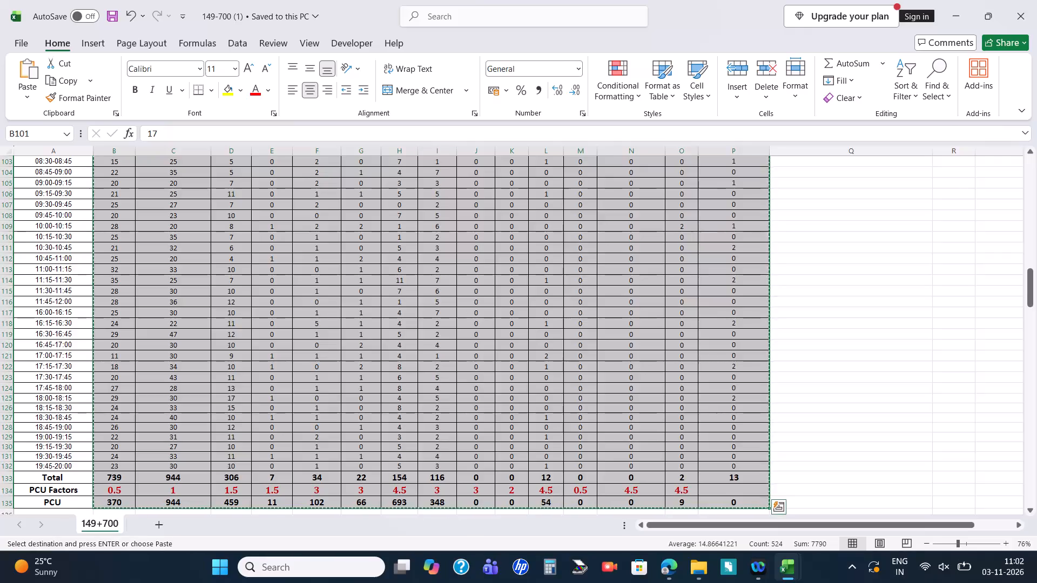
pyautogui.hotkey('alt', 'Tab')
pyautogui.scroll(-2, 132, 270)
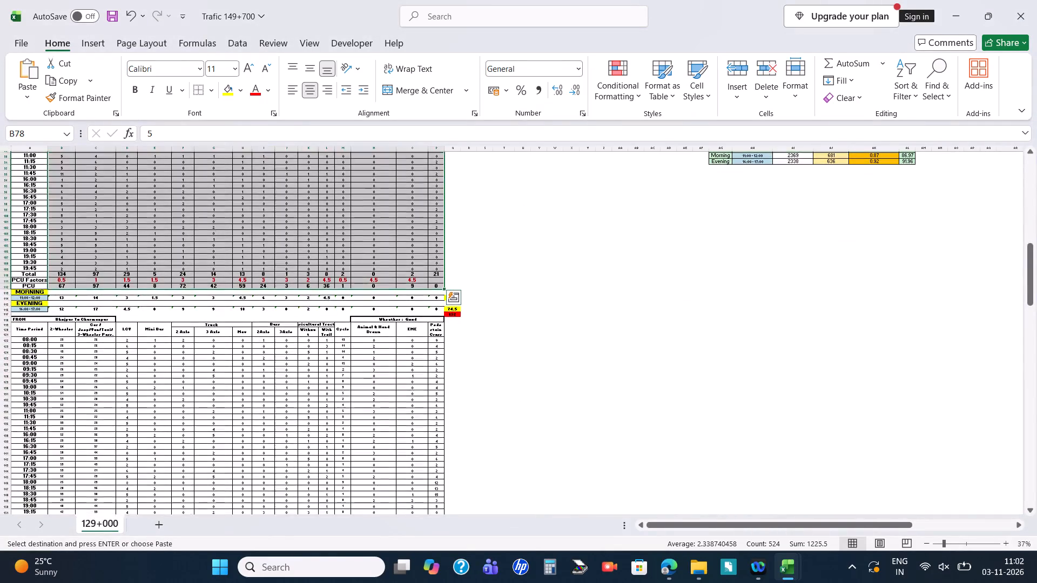
pyautogui.scroll(-2, 132, 270)
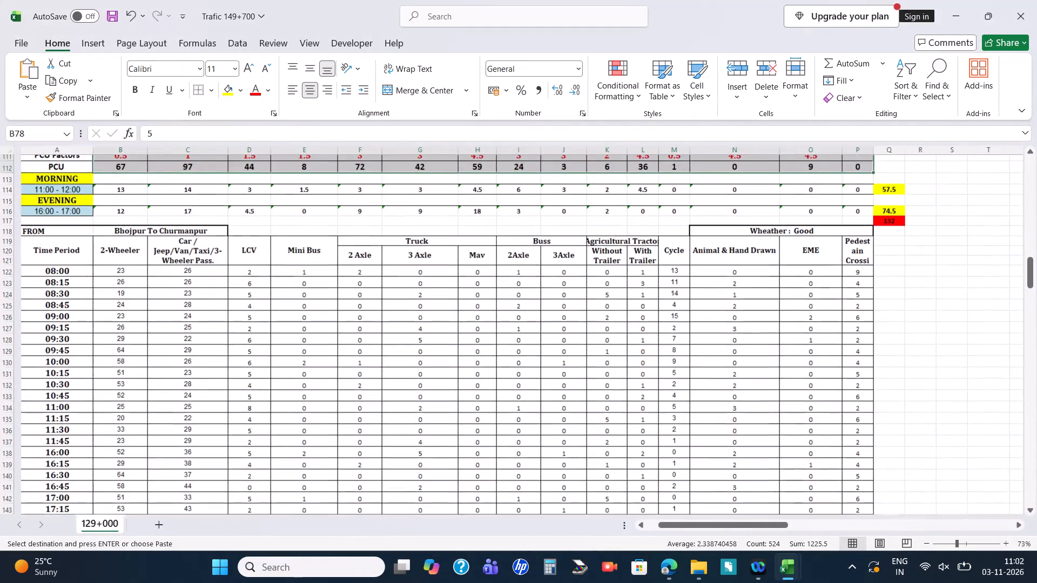
pyautogui.click(123, 270)
pyautogui.click(118, 276)
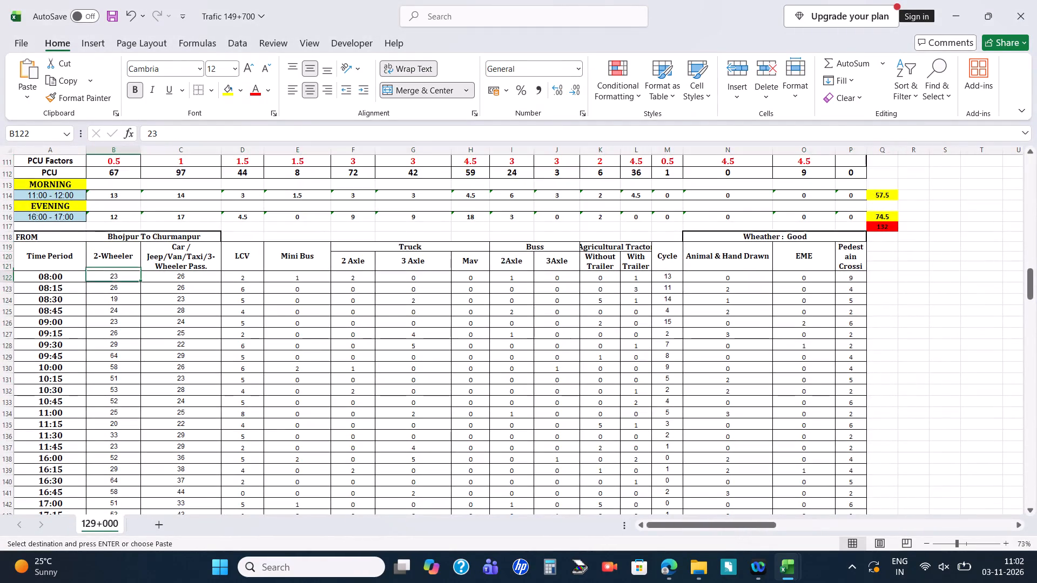
pyautogui.hotkey('ctrl', 'v')
# Copy the LATUR TO NANDED counts, totals and PCU rows from 149-700 (1) into Trafic 149+700's Buxer To Bhojpur table at B167.
pyautogui.hotkey('alt', 'Tab')
pyautogui.scroll(-1, 118, 276)
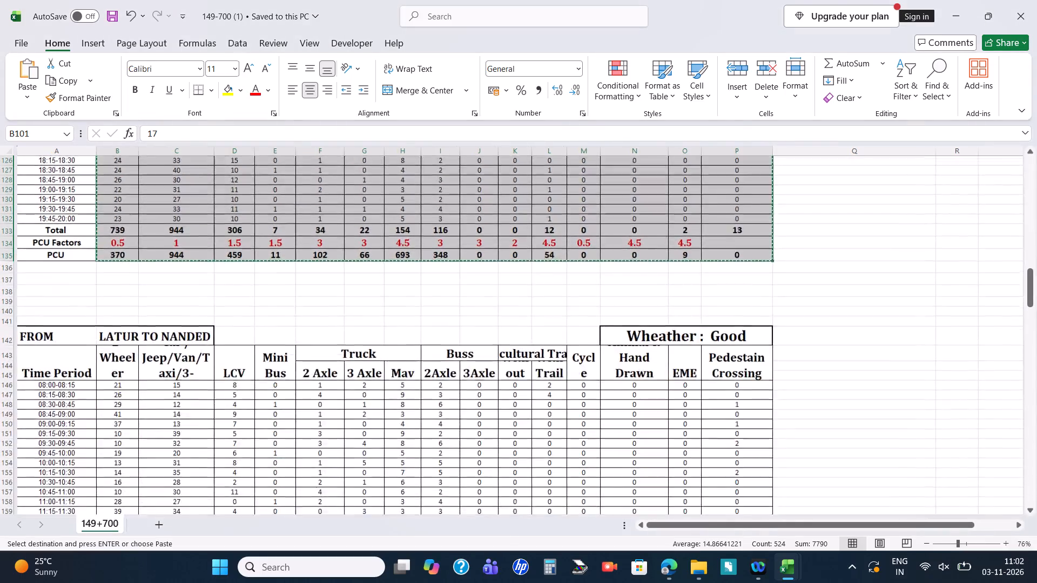
pyautogui.scroll(-3, 118, 276)
pyautogui.click(129, 255)
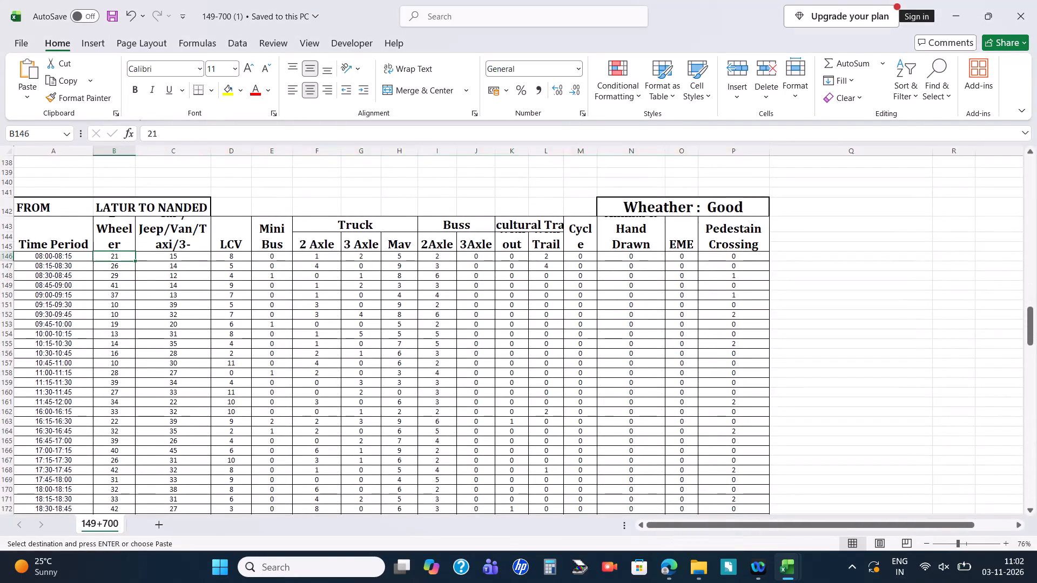
pyautogui.hotkey('ctrl', 'shift', 'Down')
pyautogui.hotkey('ctrl', 'shift', 'Down')
pyautogui.hotkey('ctrl', 'shift', 'Up')
pyautogui.hotkey('ctrl', 'shift', 'Right')
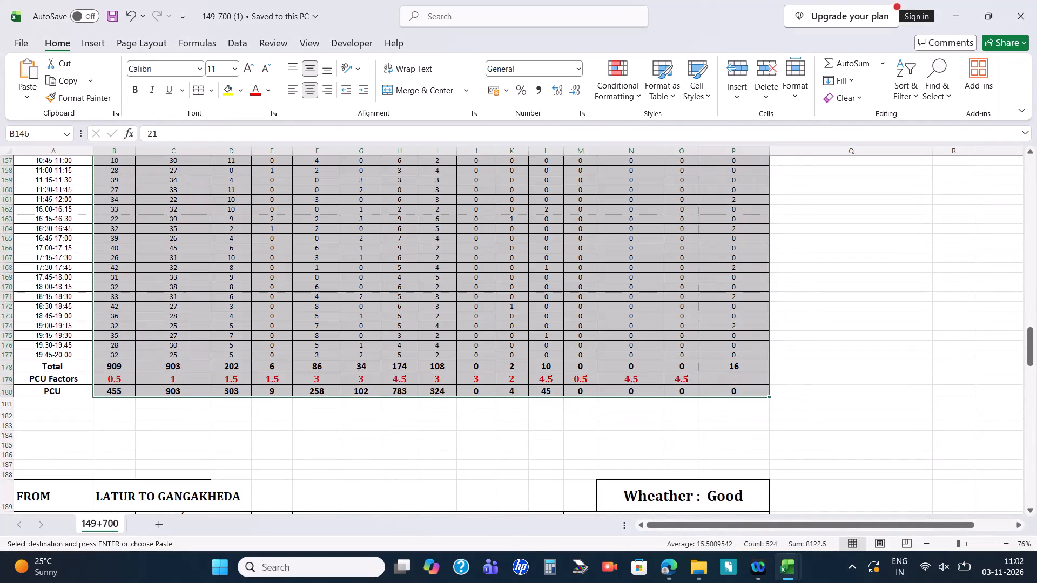
pyautogui.hotkey('ctrl', 'c')
pyautogui.hotkey('alt', 'Tab')
pyautogui.scroll(-4, 129, 255)
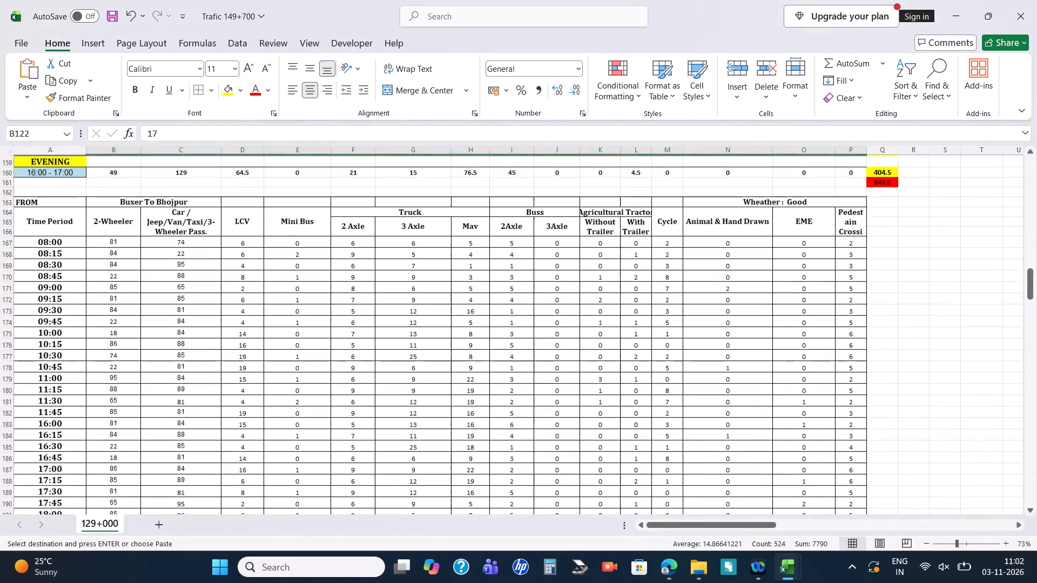
pyautogui.scroll(-1, 129, 255)
pyautogui.click(122, 243)
pyautogui.hotkey('ctrl', 'v')
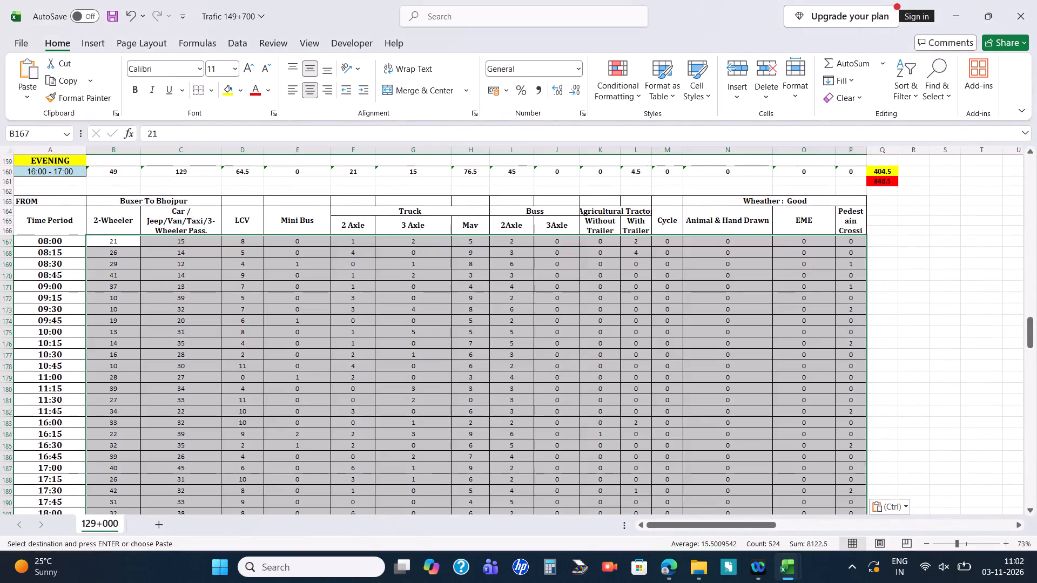
# Copy the LATUR TO GANGAKHEDA counts, totals and PCU rows from 149-700 (1) into Trafic 149+700's Buxer to Churmanpur table at B214.
pyautogui.hotkey('alt', 'Tab')
pyautogui.scroll(-5, 122, 243)
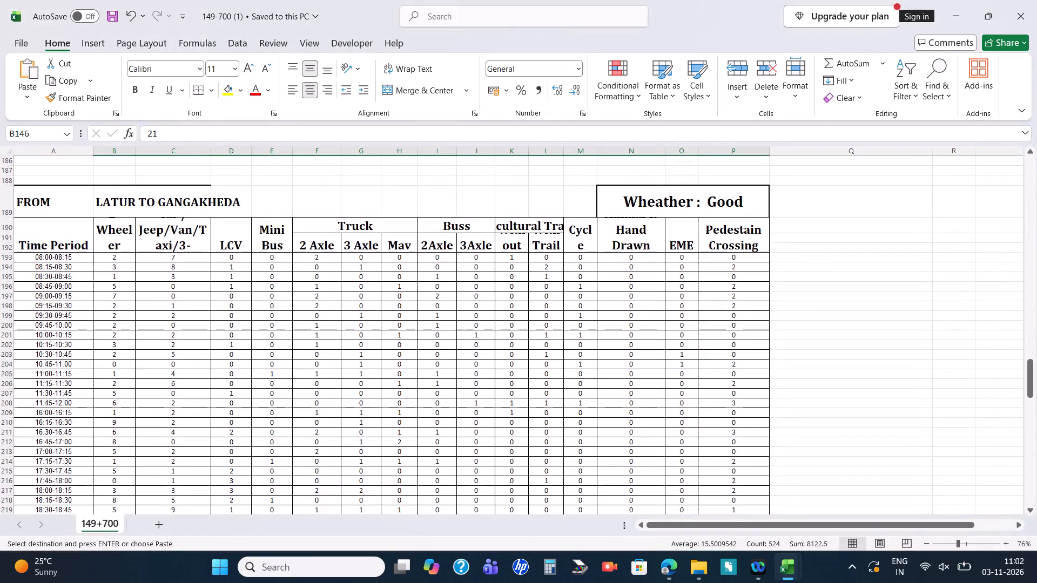
pyautogui.click(113, 257)
pyautogui.hotkey('ctrl', 'shift', 'Down')
pyautogui.hotkey('ctrl', 'shift', 'Right')
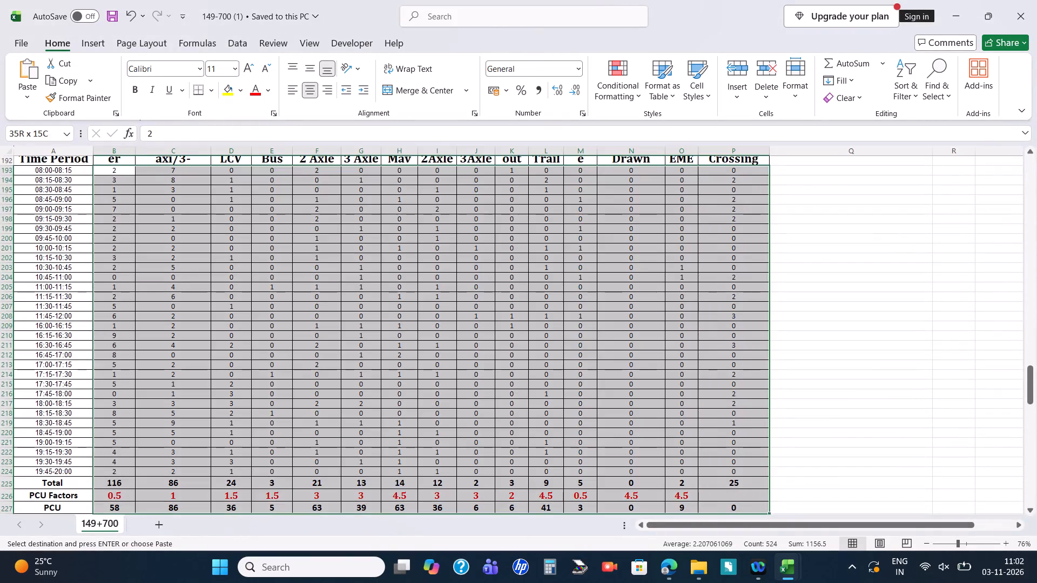
pyautogui.hotkey('ctrl', 'c')
pyautogui.hotkey('alt', 'Tab')
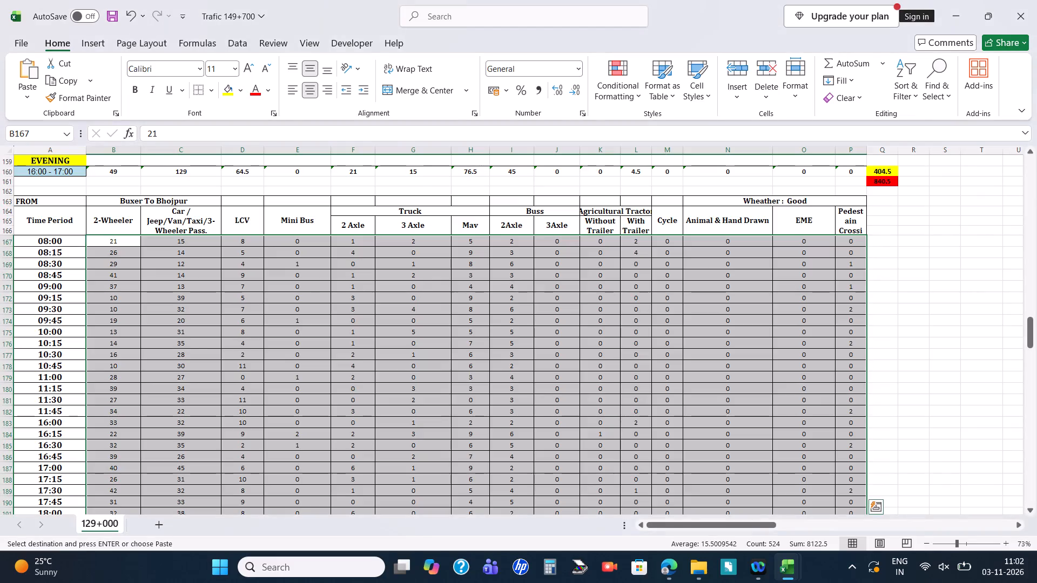
pyautogui.scroll(-5, 124, 282)
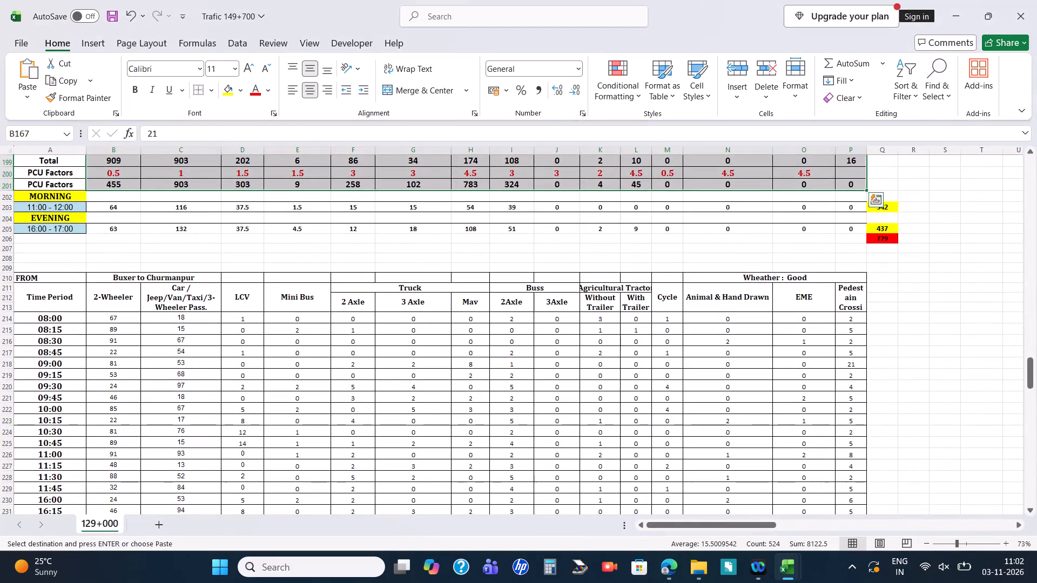
pyautogui.click(118, 318)
pyautogui.hotkey('ctrl', 'v')
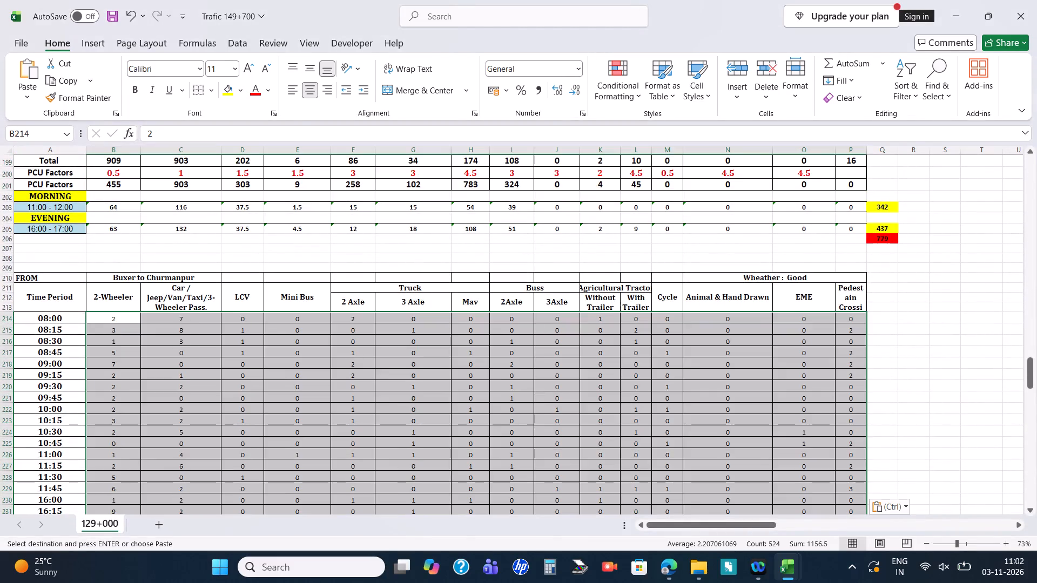
# Copy the GANGAKHEDA TO LATUR counts, totals and PCU rows from 149-700 (1) into Trafic 149+700's Churmanpur To Bhojpur table at B259.
pyautogui.hotkey('alt', 'Tab')
pyautogui.scroll(-4, 118, 318)
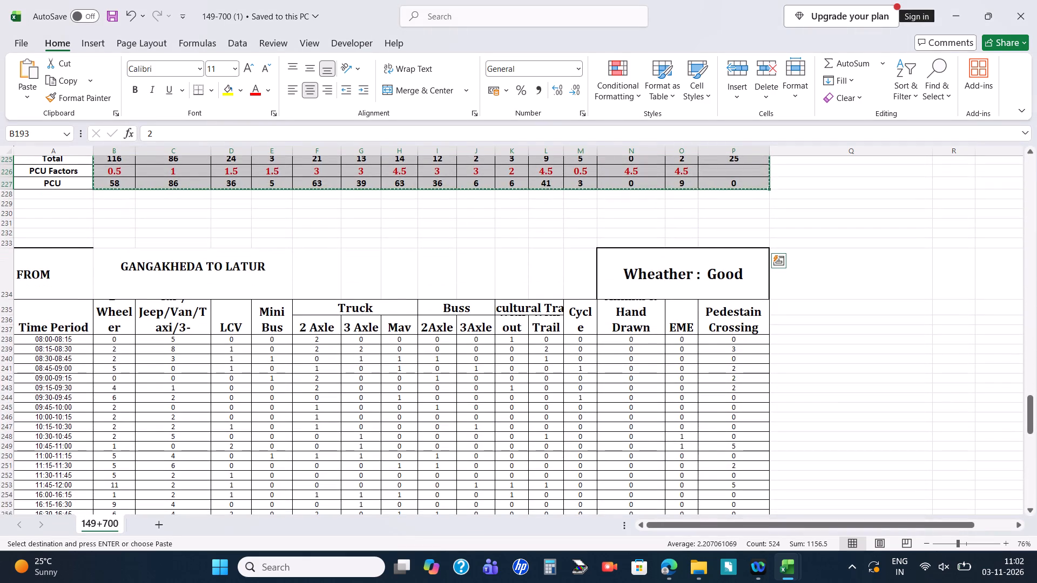
pyautogui.click(112, 338)
pyautogui.click(112, 343)
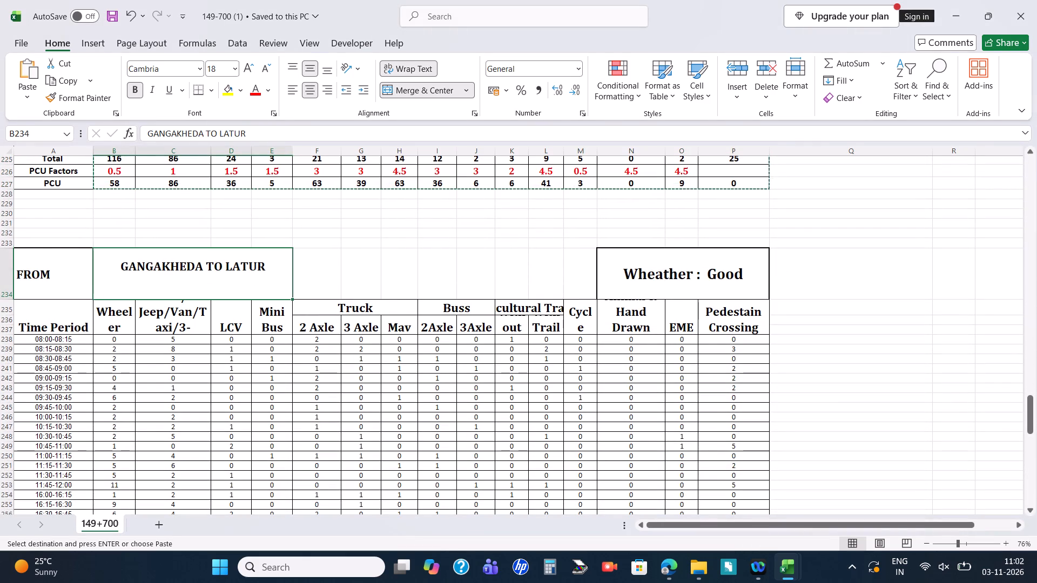
pyautogui.click(140, 365)
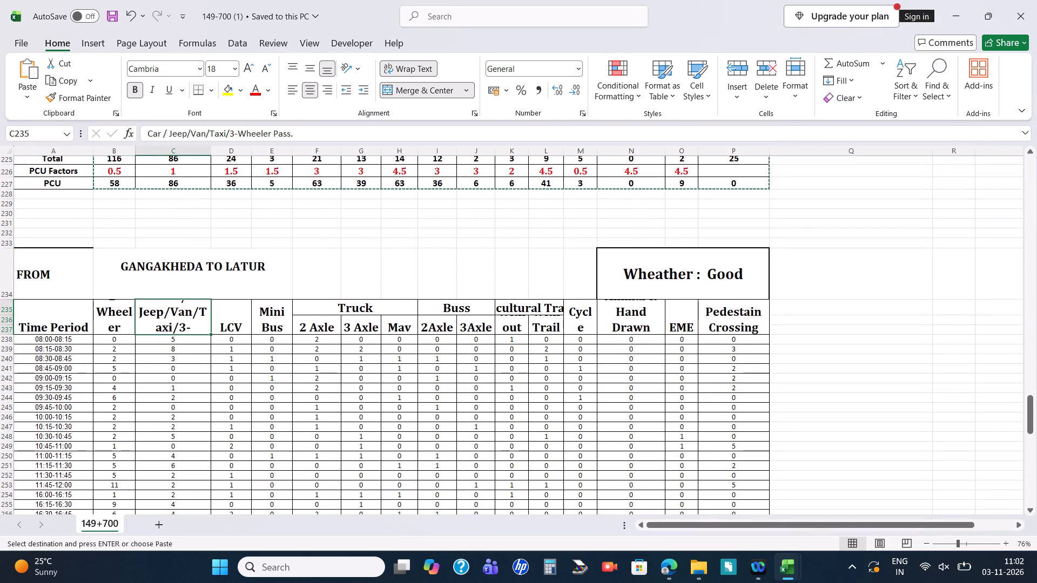
pyautogui.click(115, 367)
pyautogui.click(115, 376)
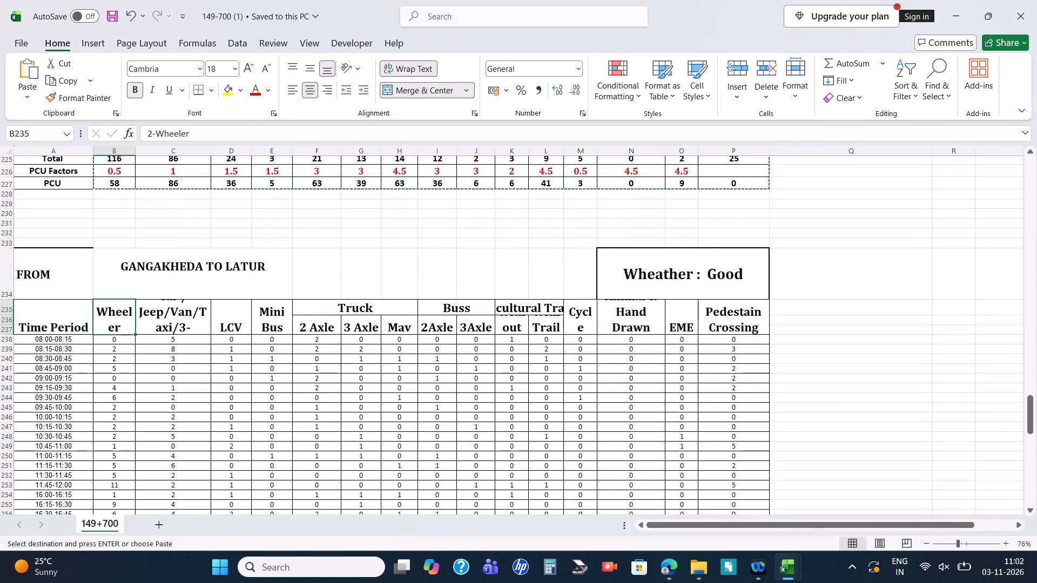
pyautogui.click(112, 383)
pyautogui.press('Down')
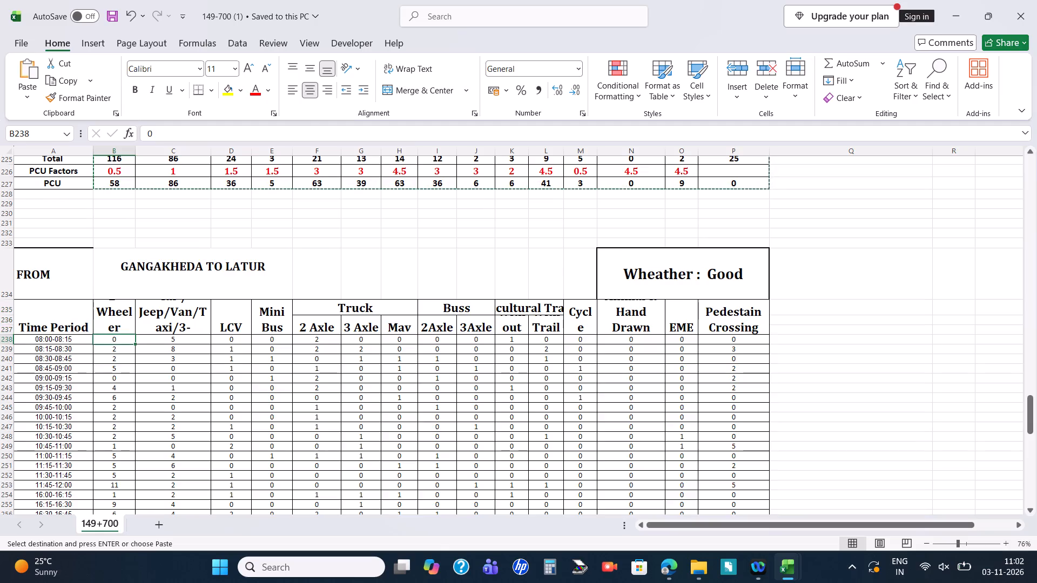
pyautogui.hotkey('ctrl', 'shift', 'Down')
pyautogui.hotkey('ctrl', 'shift', 'Right')
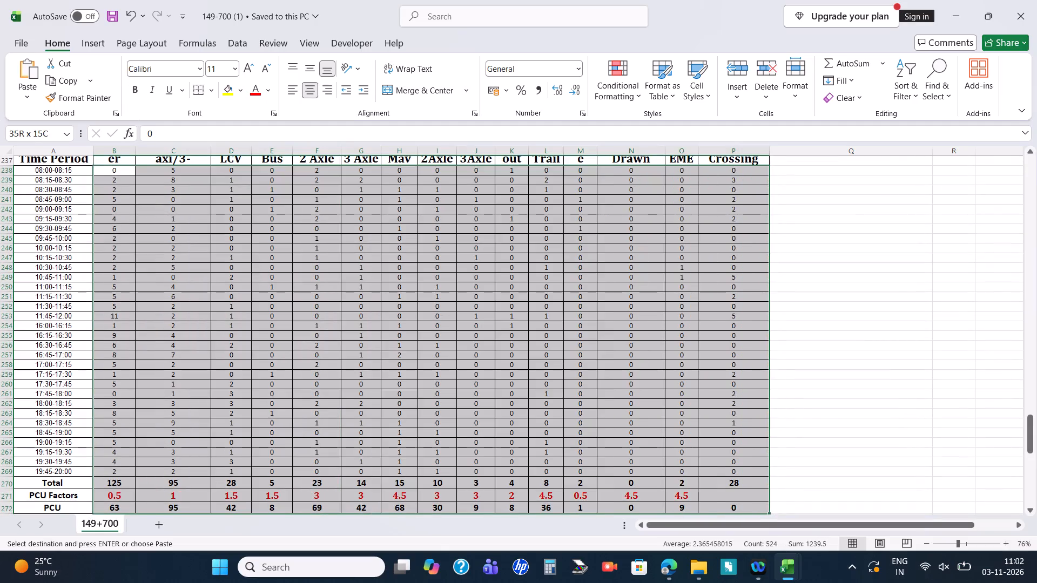
pyautogui.hotkey('ctrl', 'c')
pyautogui.hotkey('alt', 'Tab')
pyautogui.scroll(-5, 119, 334)
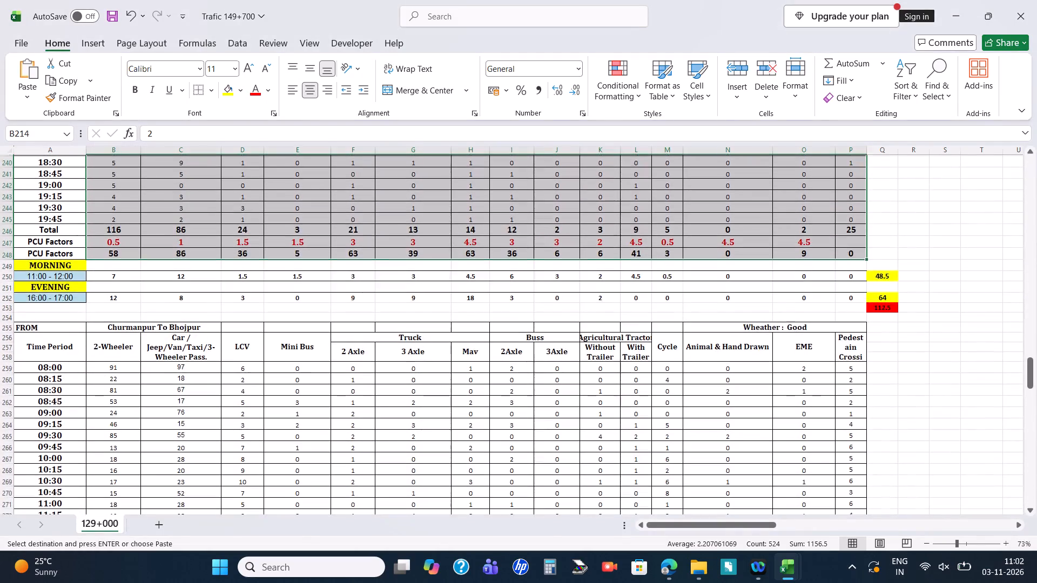
pyautogui.click(115, 364)
pyautogui.hotkey('ctrl', 'v')
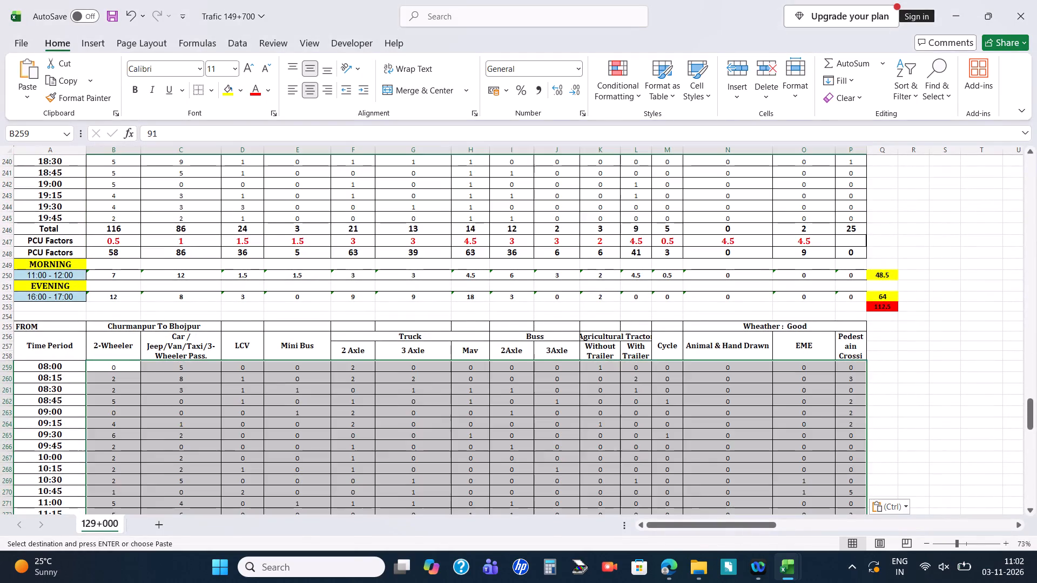
# Copy the GANGAKHEDA TO NANDED counts, totals and PCU rows from 149-700 (1) into Trafic 149+700's Churmanpur To Buxer table at B305.
pyautogui.hotkey('alt', 'Tab')
pyautogui.scroll(-4, 115, 364)
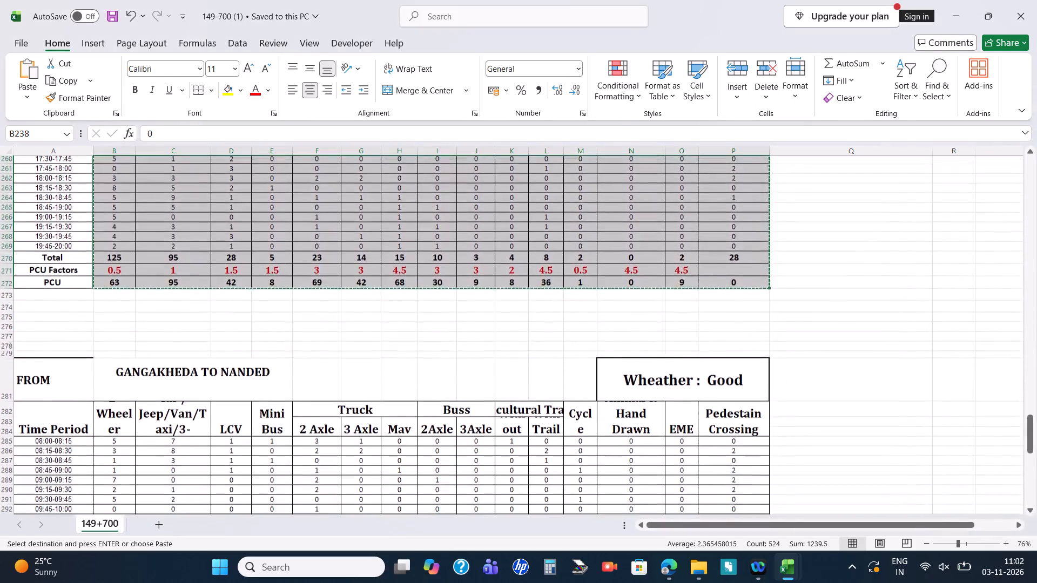
pyautogui.scroll(-1, 115, 364)
pyautogui.click(115, 321)
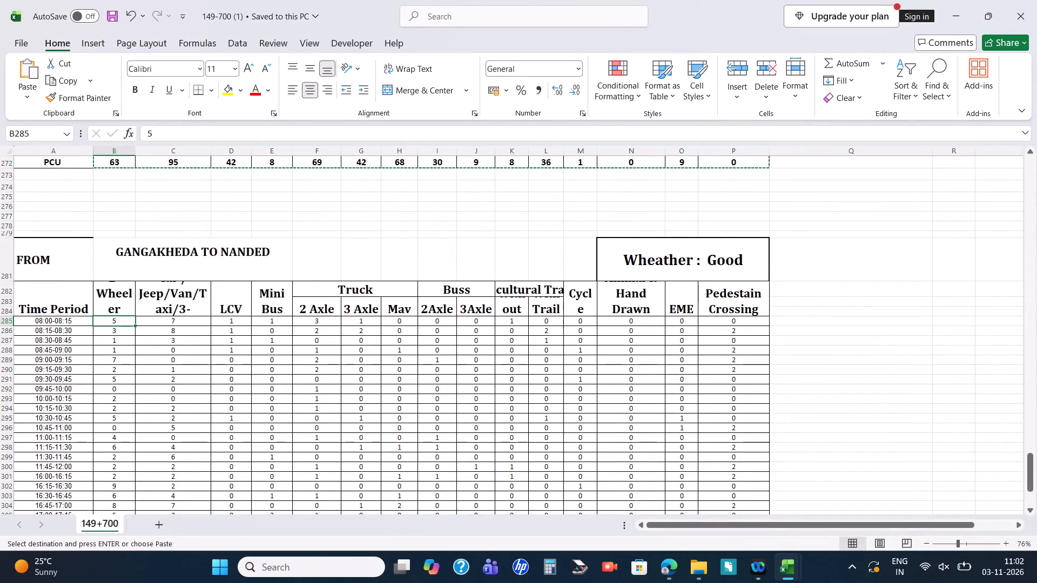
pyautogui.hotkey('ctrl', 'shift', 'Down')
pyautogui.hotkey('ctrl', 'shift', 'Right')
pyautogui.hotkey('ctrl', 'c')
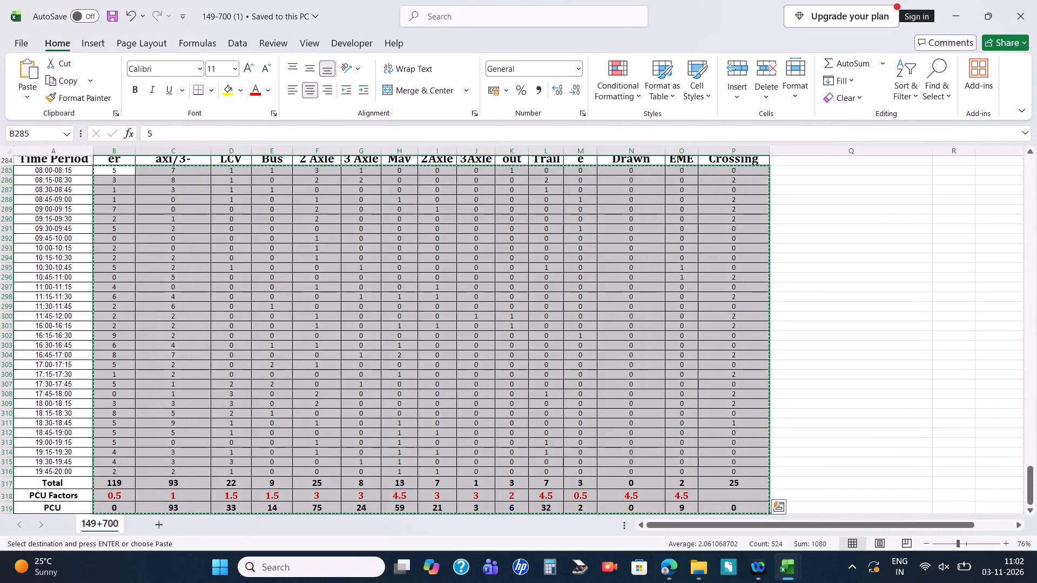
pyautogui.hotkey('alt', 'Tab')
pyautogui.scroll(-6, 115, 321)
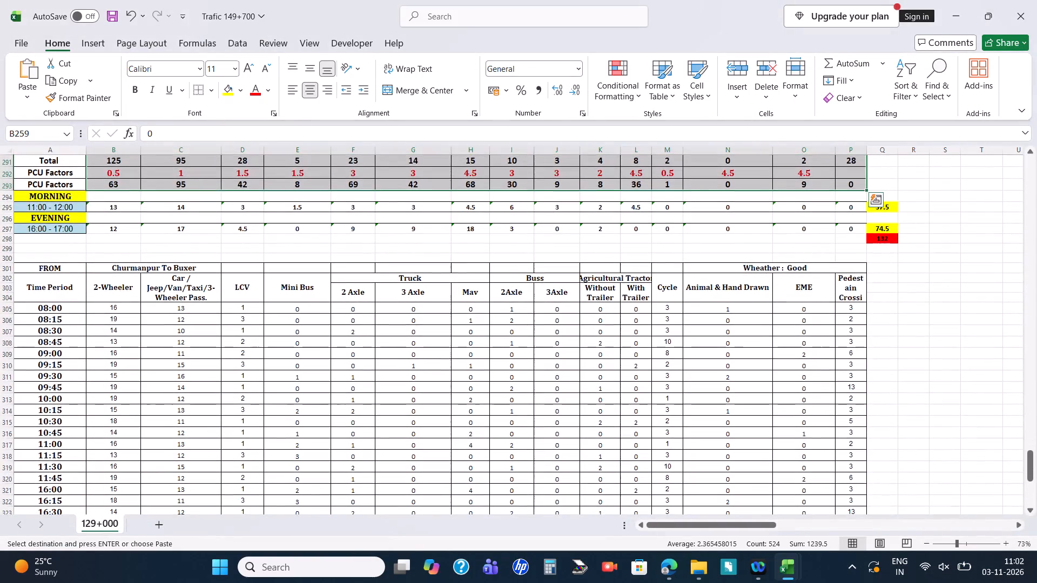
pyautogui.click(119, 308)
pyautogui.hotkey('ctrl', 'v')
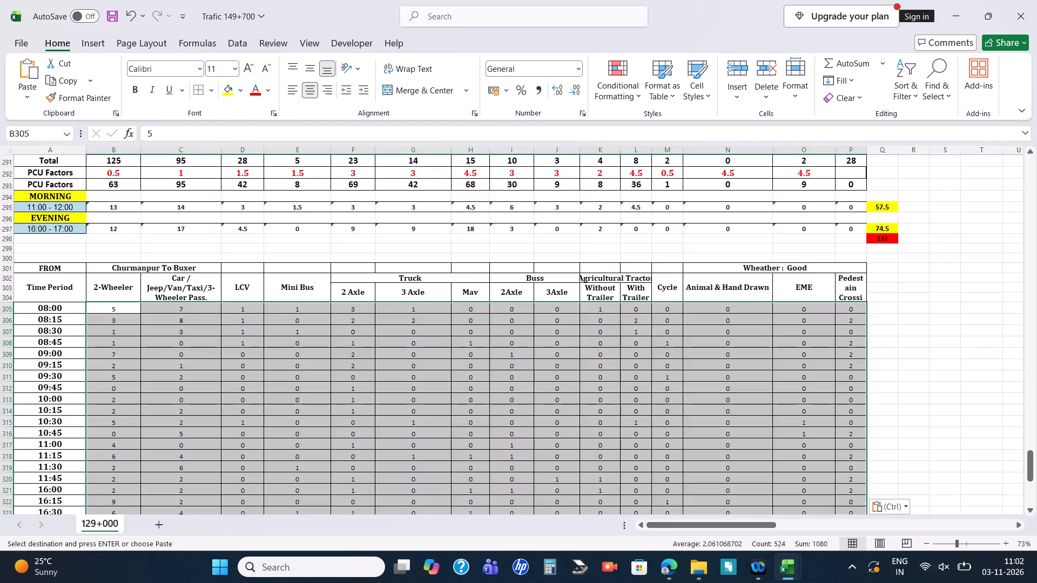
# Check both workbooks for further direction tables below the last one and save Trafic 149+700.
pyautogui.scroll(-6, 119, 308)
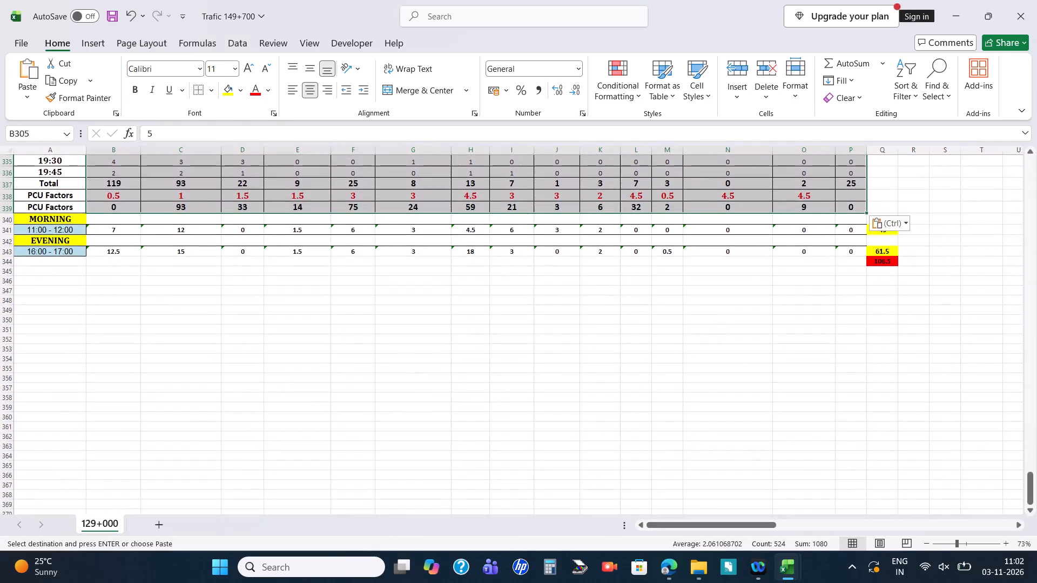
pyautogui.hotkey('alt', 'Tab')
pyautogui.scroll(-5, 119, 308)
pyautogui.hotkey('alt', 'Tab')
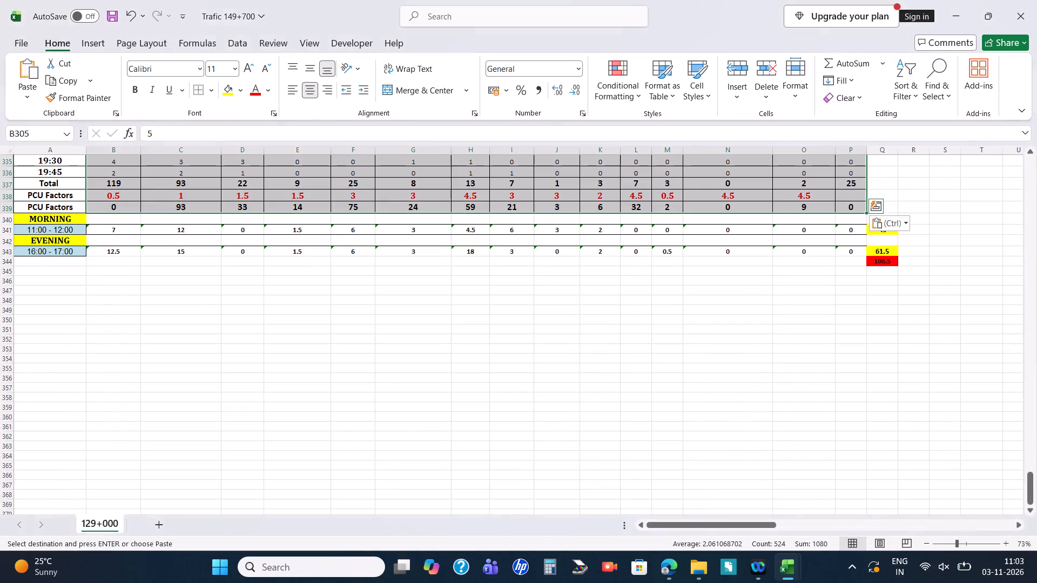
pyautogui.hotkey('ctrl', 's')
# Inspect which direction-table ranges the 08:00-09:00 2-Wheeler sum in AG41 of the hourly table covers.
pyautogui.hscroll(-2, 509, 410)
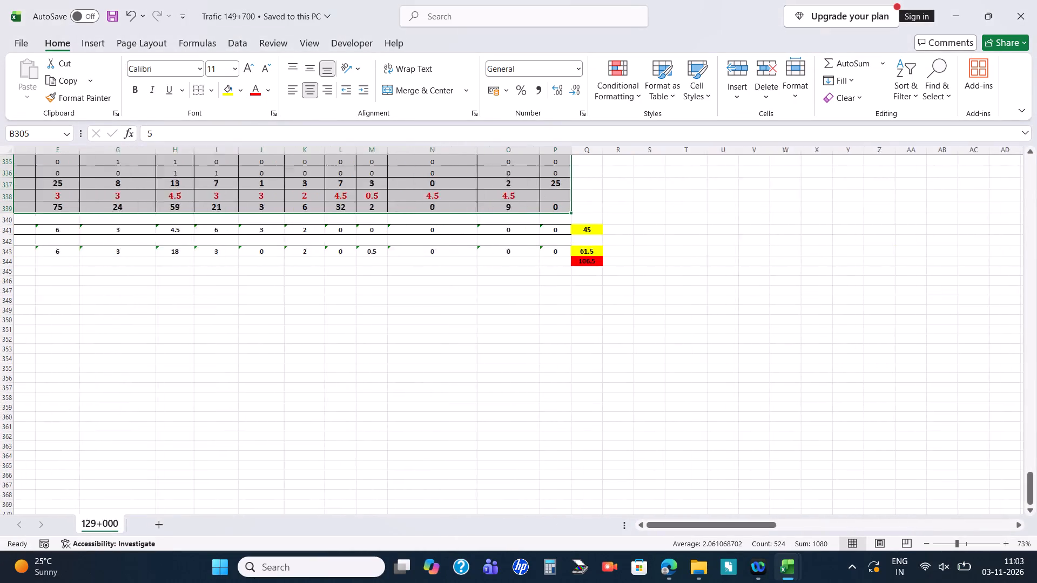
pyautogui.scroll(4, 509, 410)
pyautogui.hscroll(-2, 509, 410)
pyautogui.scroll(1, 509, 410)
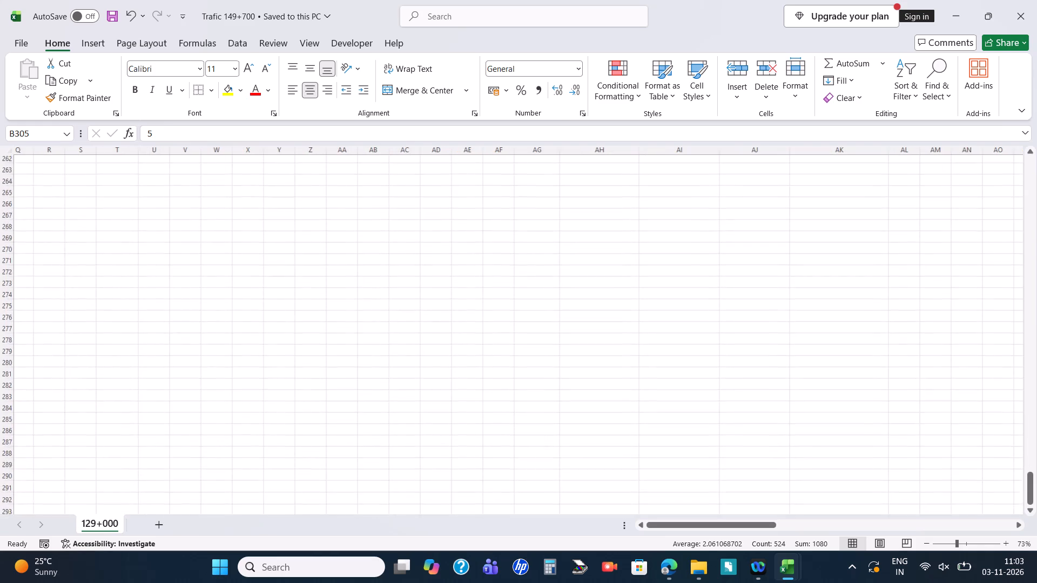
pyautogui.scroll(5, 509, 410)
pyautogui.hscroll(-1, 509, 410)
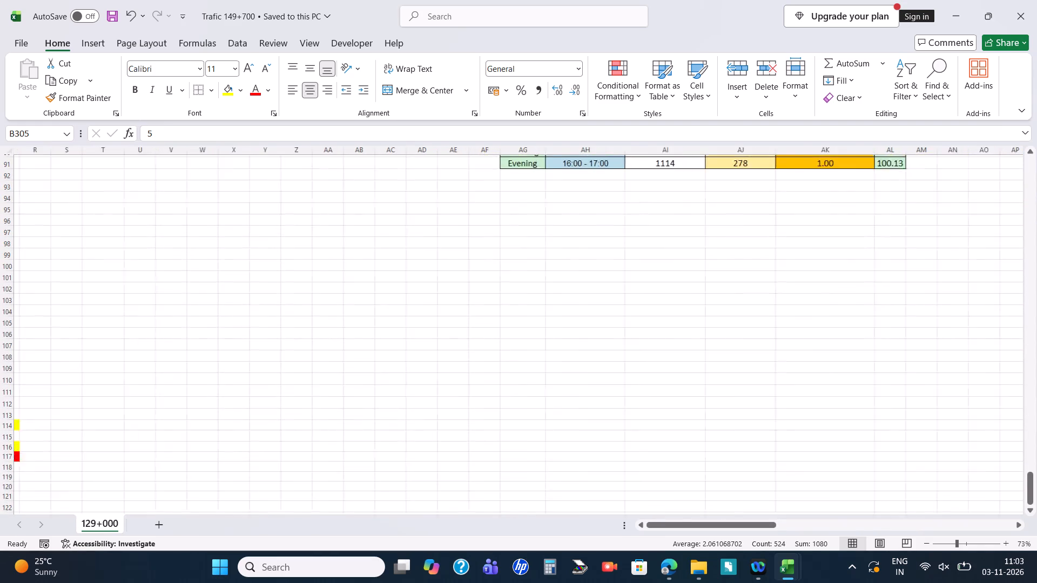
pyautogui.hscroll(-1, 509, 410)
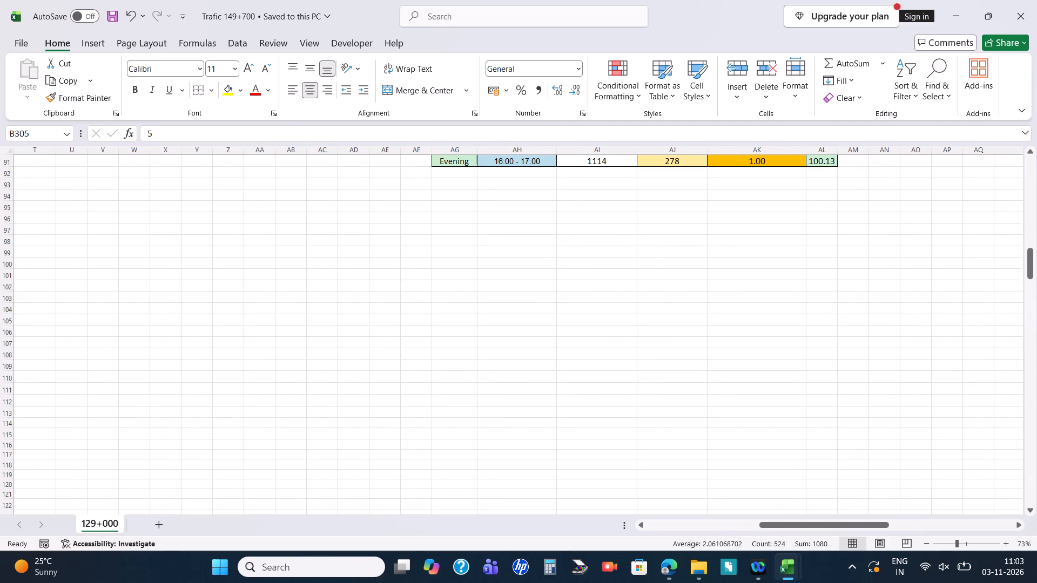
pyautogui.scroll(2, 509, 410)
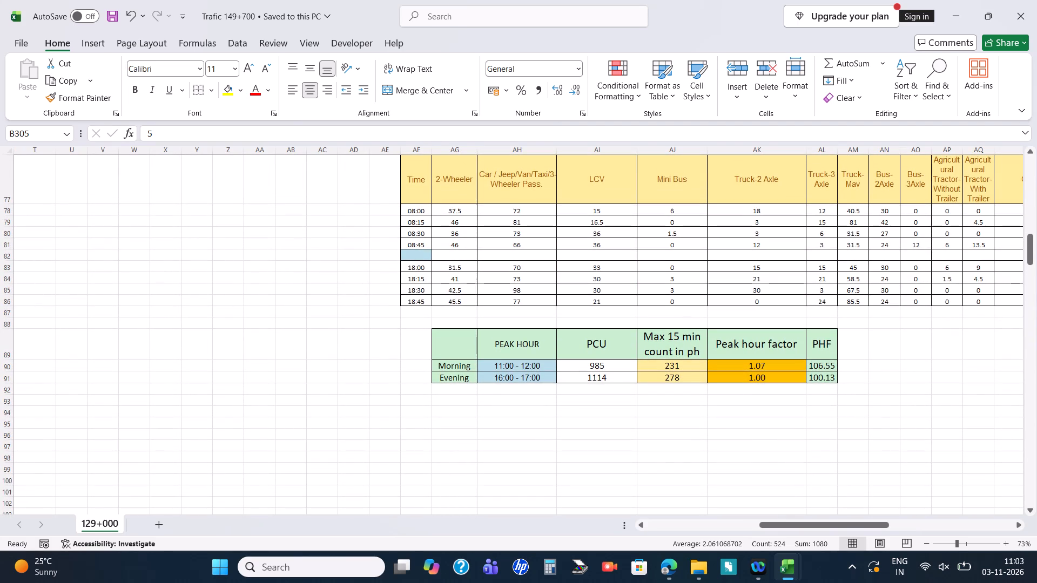
pyautogui.hscroll(-2, 509, 410)
pyautogui.scroll(4, 509, 410)
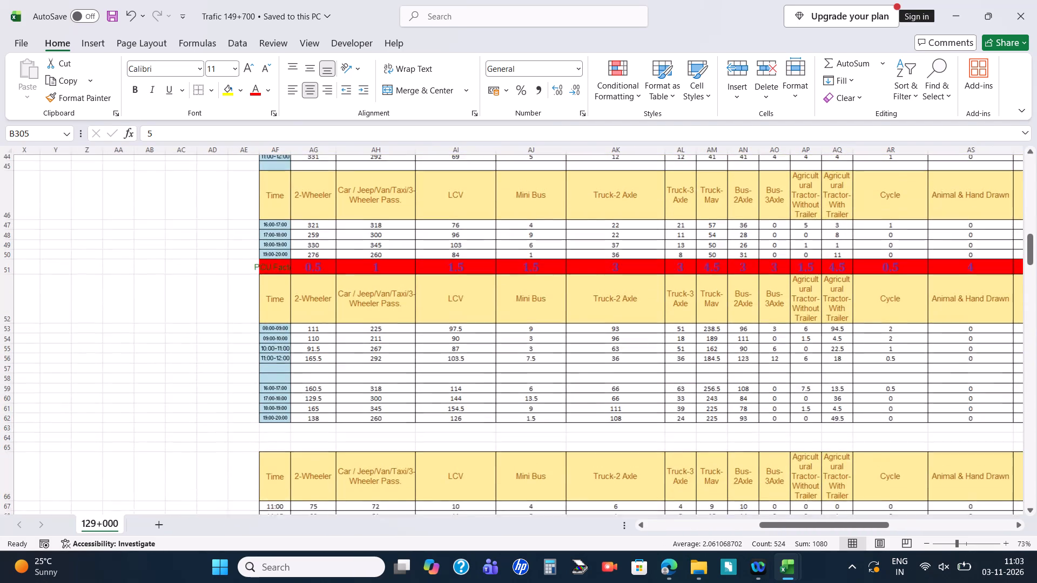
pyautogui.scroll(2, 509, 410)
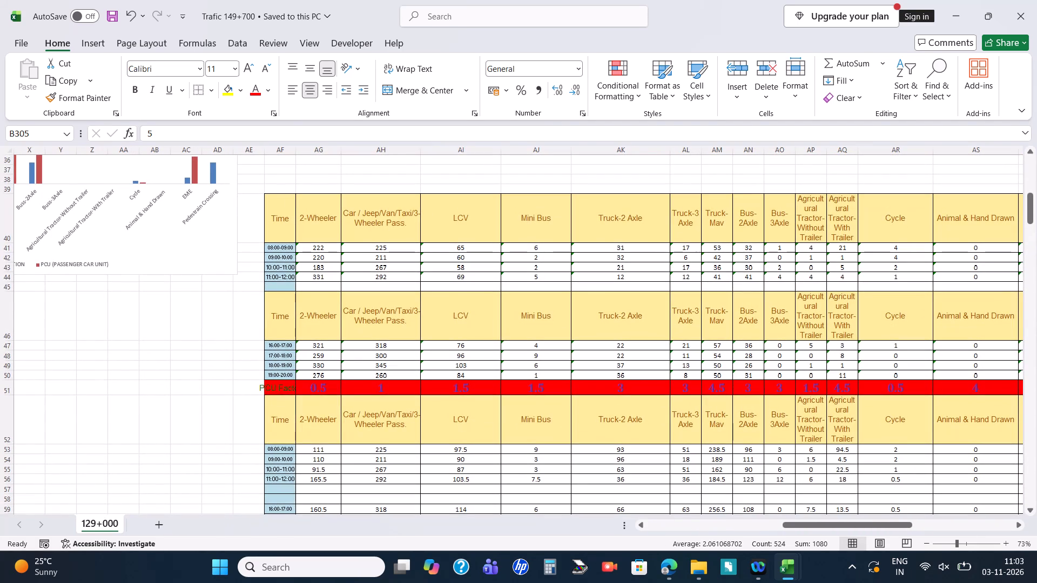
pyautogui.click(328, 249)
pyautogui.click(497, 133)
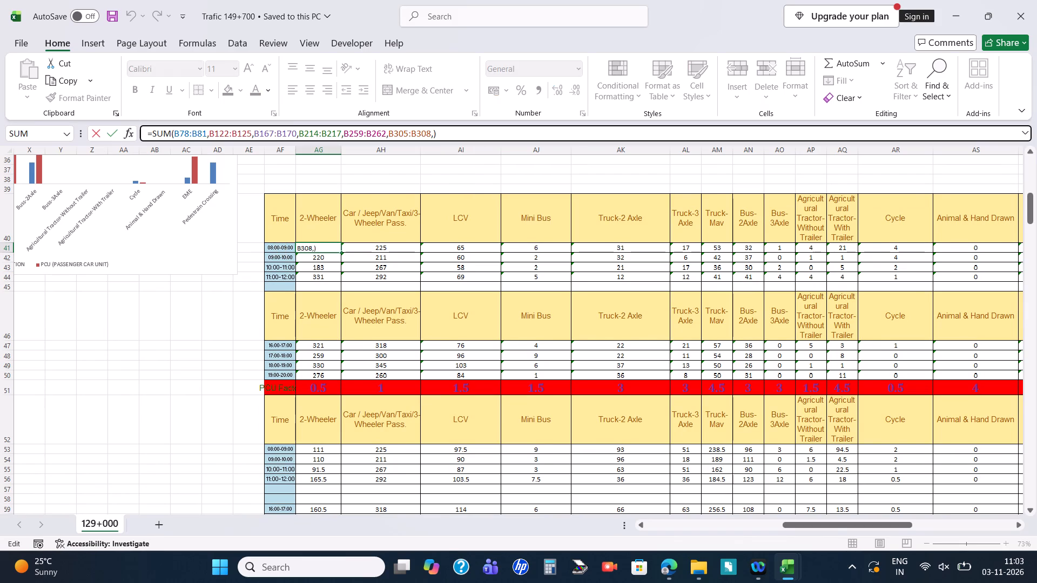
pyautogui.hscroll(4, 372, 333)
pyautogui.scroll(-5, 372, 333)
pyautogui.hscroll(1, 372, 333)
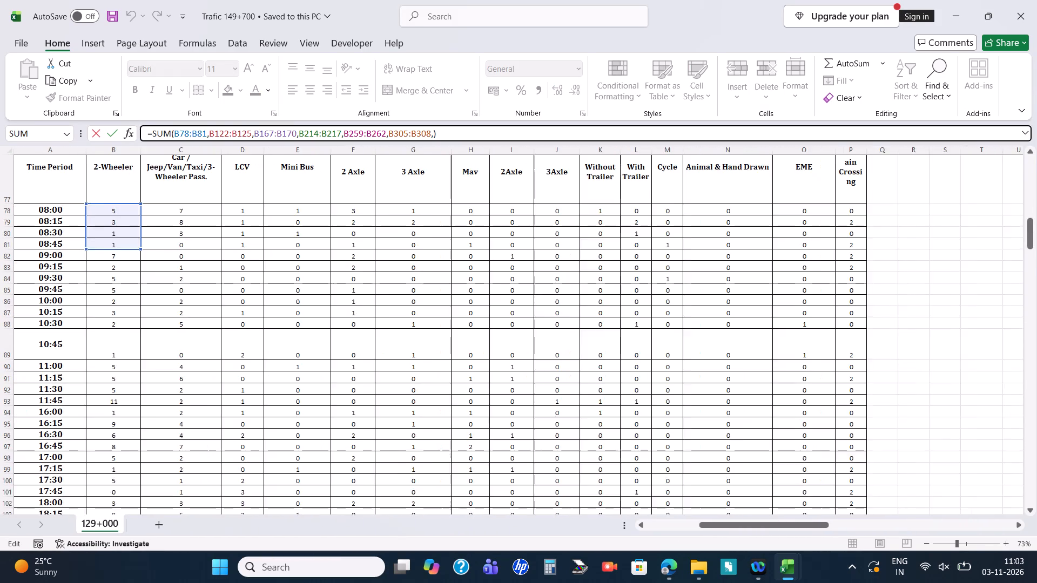
pyautogui.hscroll(1, 372, 333)
pyautogui.press('Return')
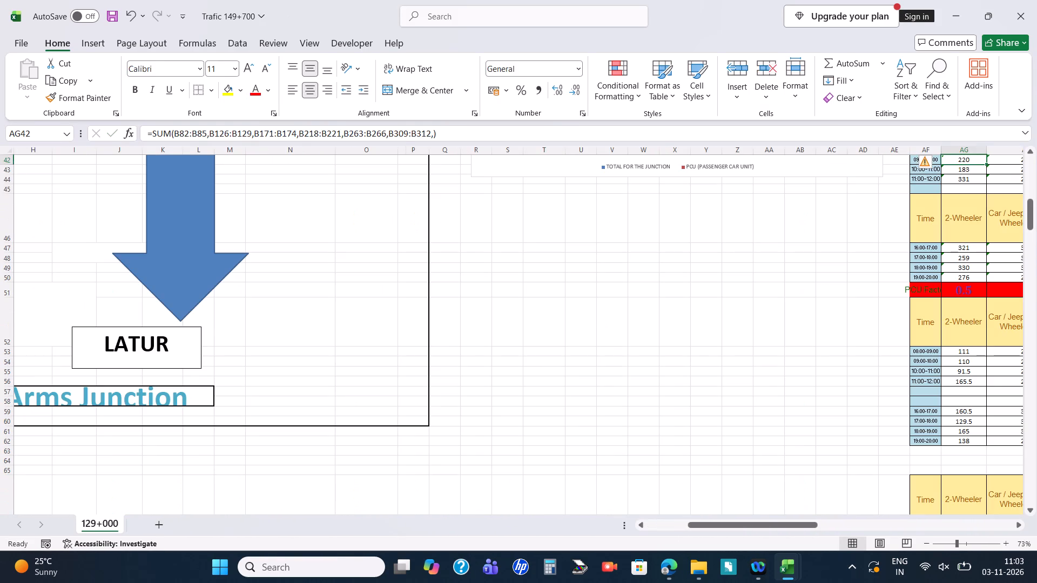
# Change the red fill of the 11:00-12:00 PCU total in AV56 to white.
pyautogui.hscroll(-3, 664, 413)
pyautogui.scroll(2, 664, 413)
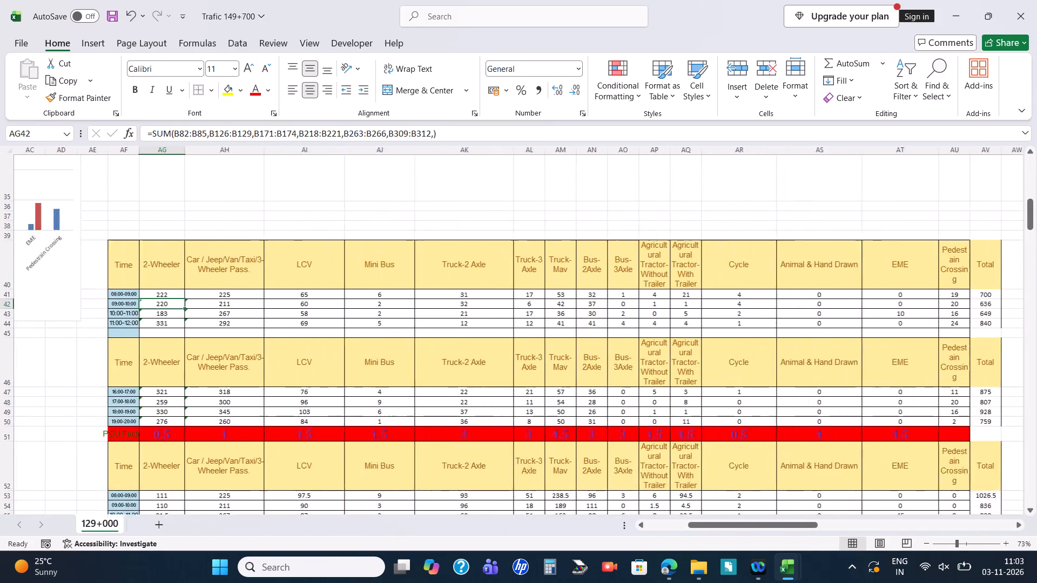
pyautogui.hscroll(-1, 664, 413)
pyautogui.scroll(-2, 664, 413)
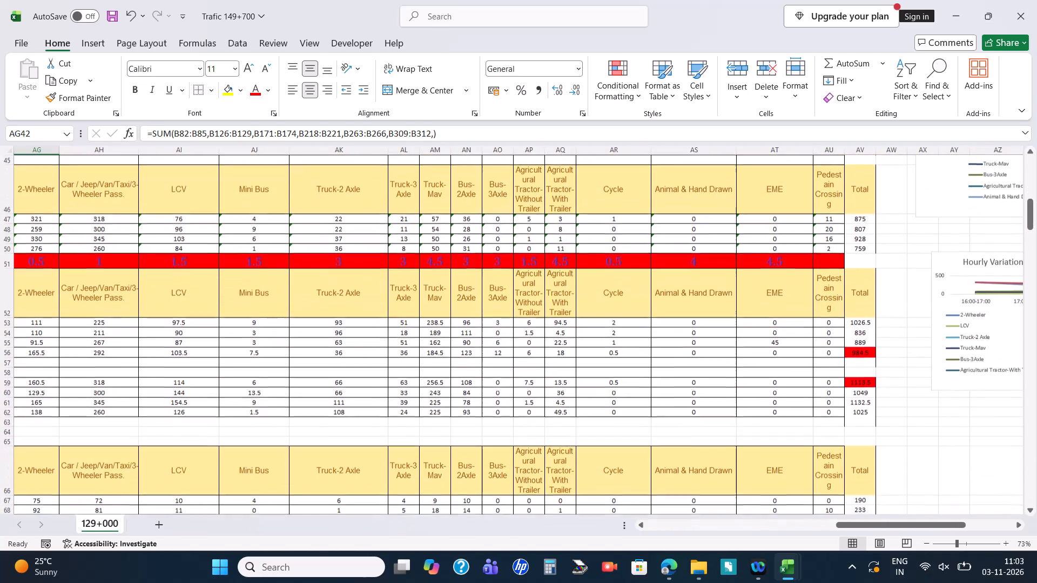
pyautogui.click(867, 352)
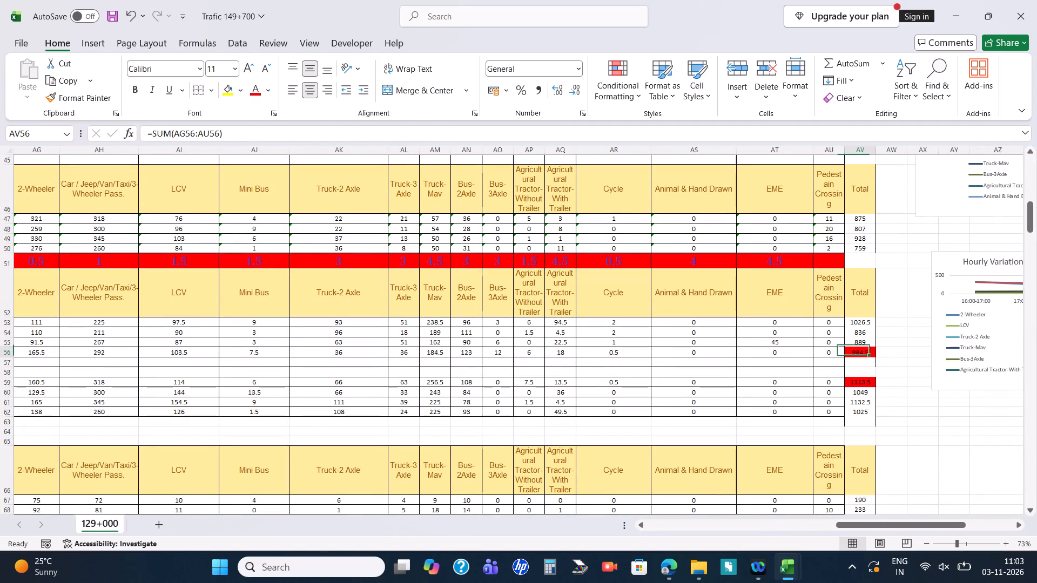
pyautogui.click(245, 89)
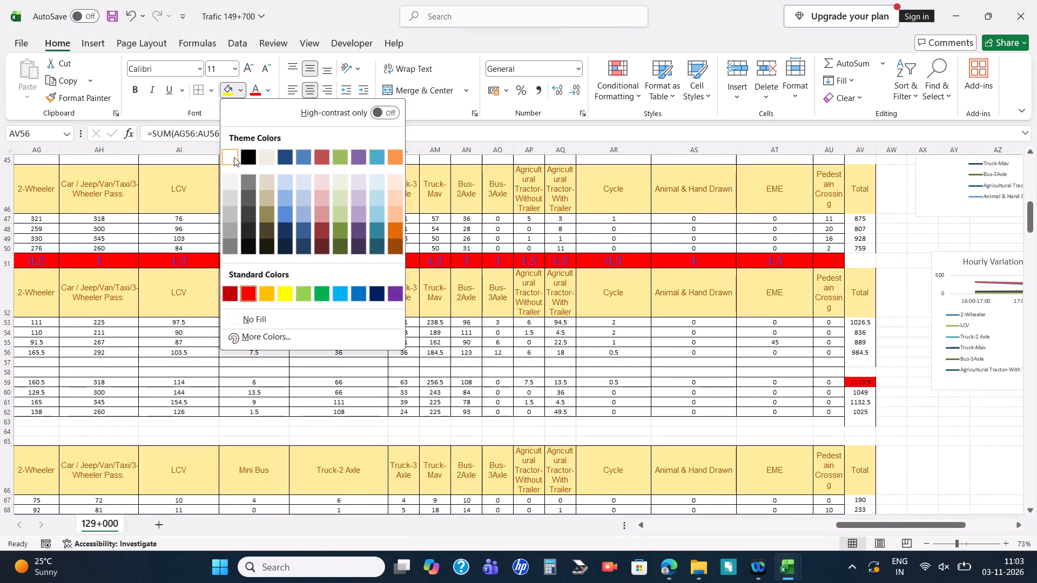
pyautogui.click(234, 157)
# Change the red fill of the 16:00-17:00 PCU total in AV59 to white.
pyautogui.click(860, 382)
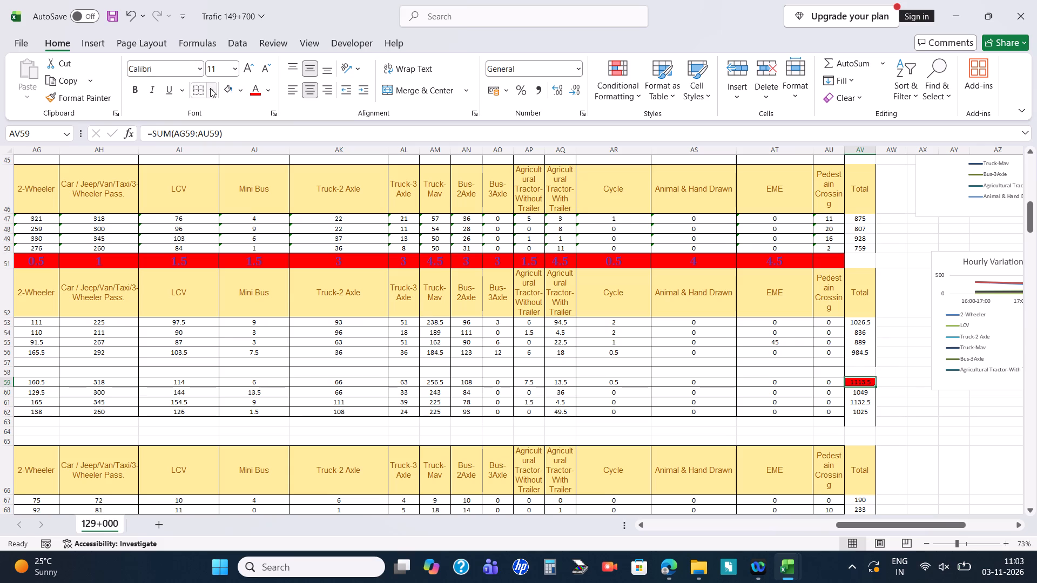
pyautogui.click(224, 90)
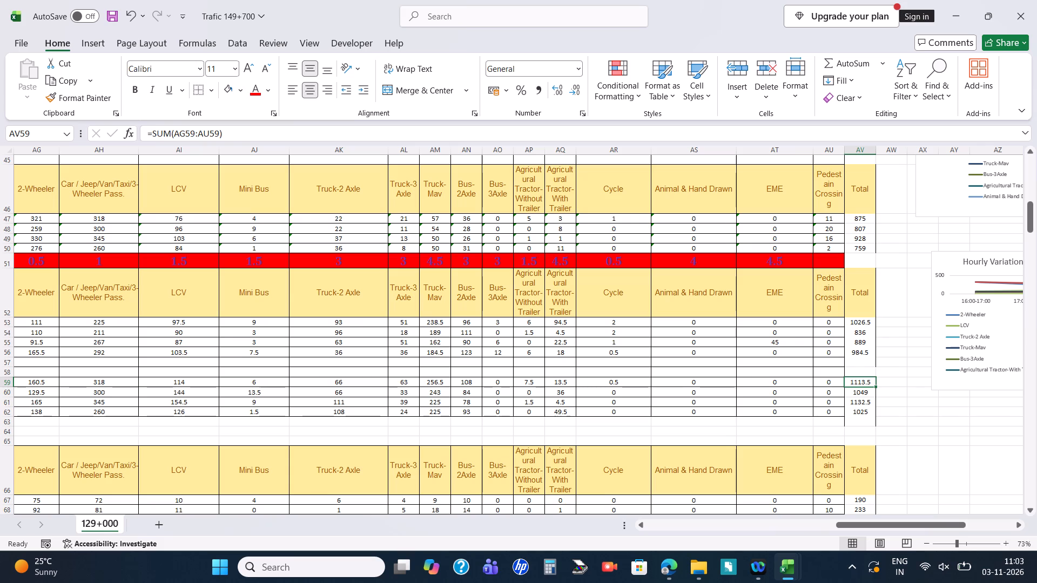
# Format the hourly PCU totals in AV53:AV62 to show whole numbers without decimals.
pyautogui.click(865, 324)
pyautogui.hotkey('shift', 'Down')
pyautogui.hotkey('shift', 'Down')
pyautogui.hotkey('shift', 'Down')
pyautogui.hotkey('shift', 'Down')
pyautogui.hotkey('shift', 'Down')
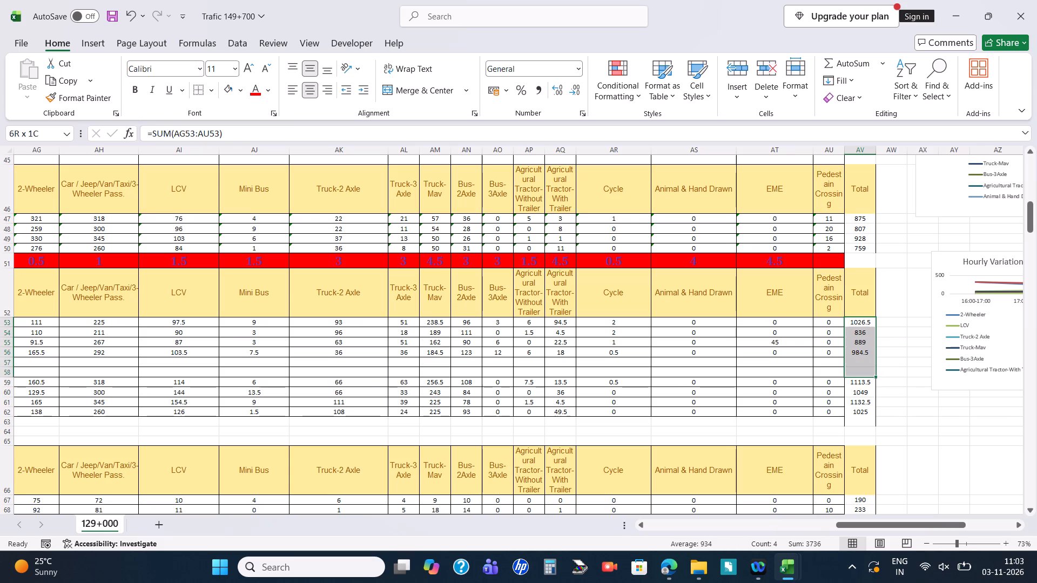
pyautogui.hotkey('shift', 'Down')
pyautogui.hotkey('shift', 'Down')
pyautogui.hotkey('shift', 'Down')
pyautogui.hotkey('shift', 'Down')
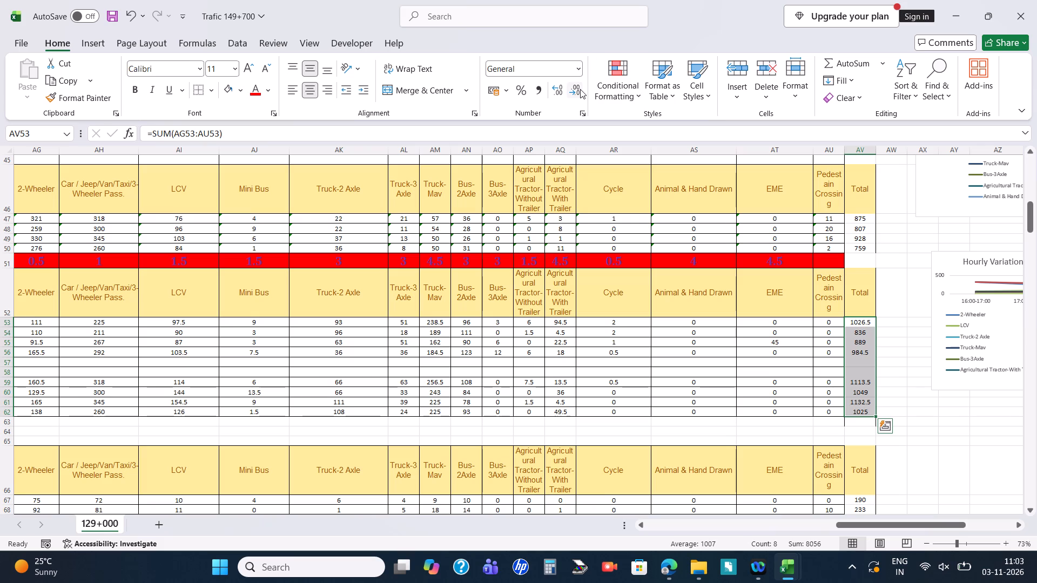
pyautogui.click(580, 89)
pyautogui.click(888, 335)
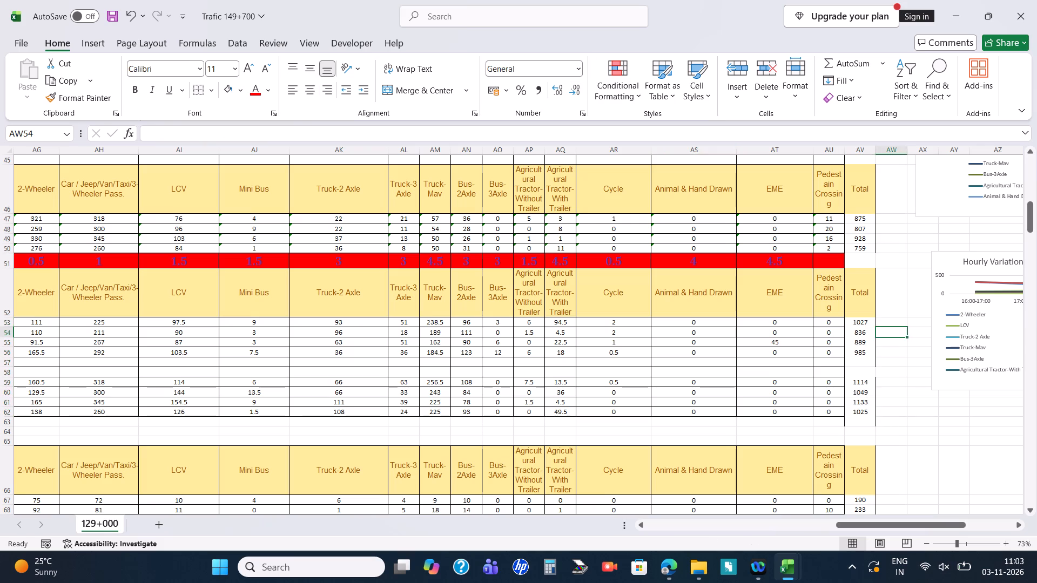
# Fill the morning and evening peak-hour PCU totals in AV53 and AV61 with red.
pyautogui.click(865, 324)
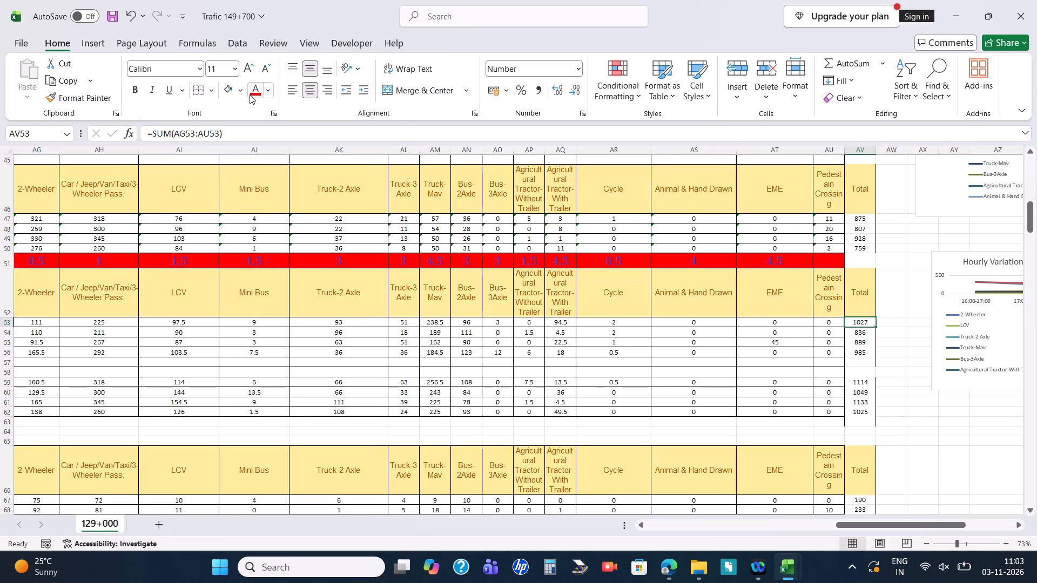
pyautogui.click(244, 95)
pyautogui.click(247, 292)
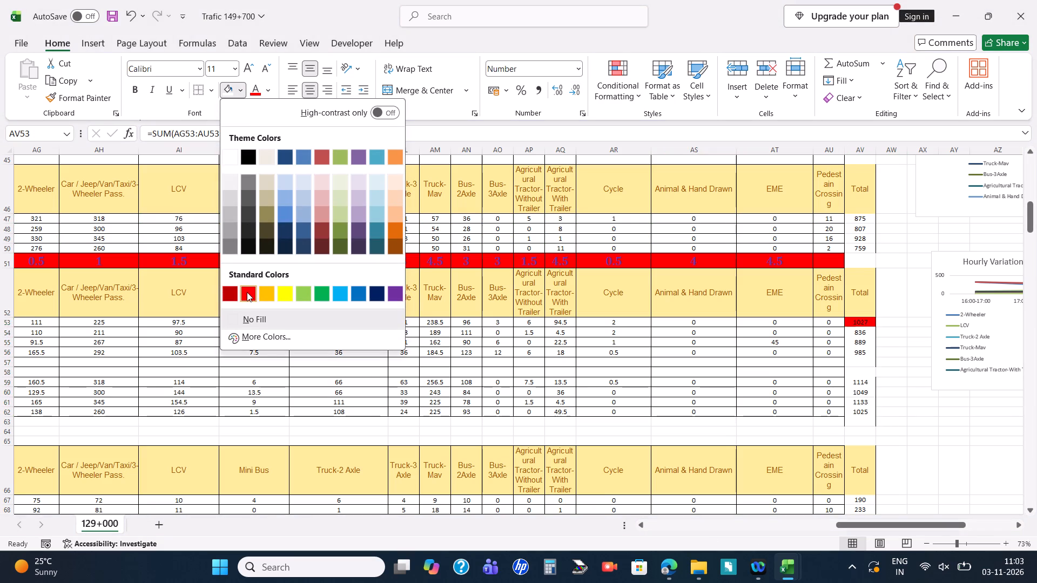
pyautogui.hscroll(1, 622, 457)
pyautogui.hscroll(-1, 622, 457)
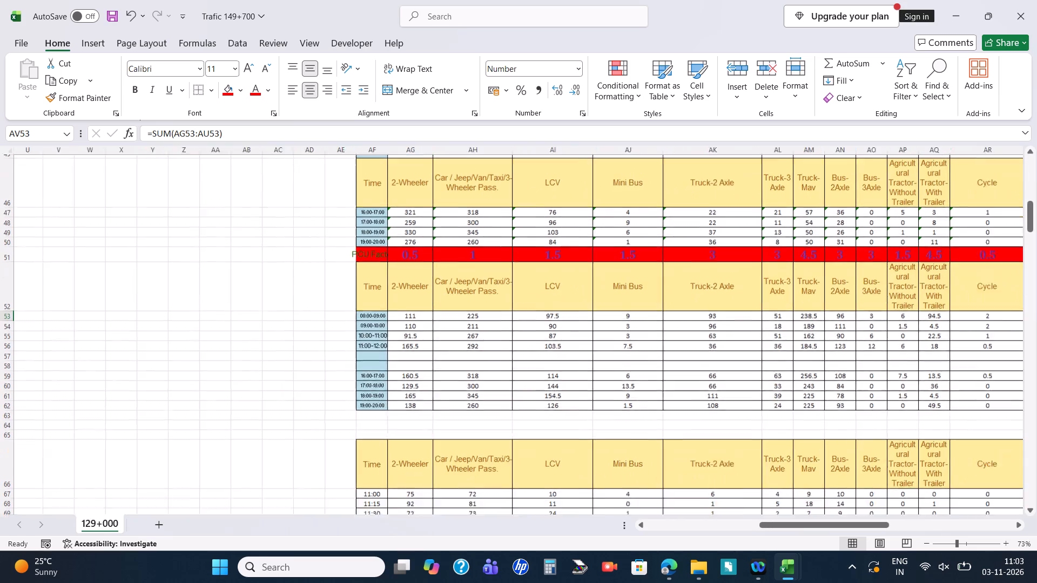
pyautogui.hscroll(-3, 622, 457)
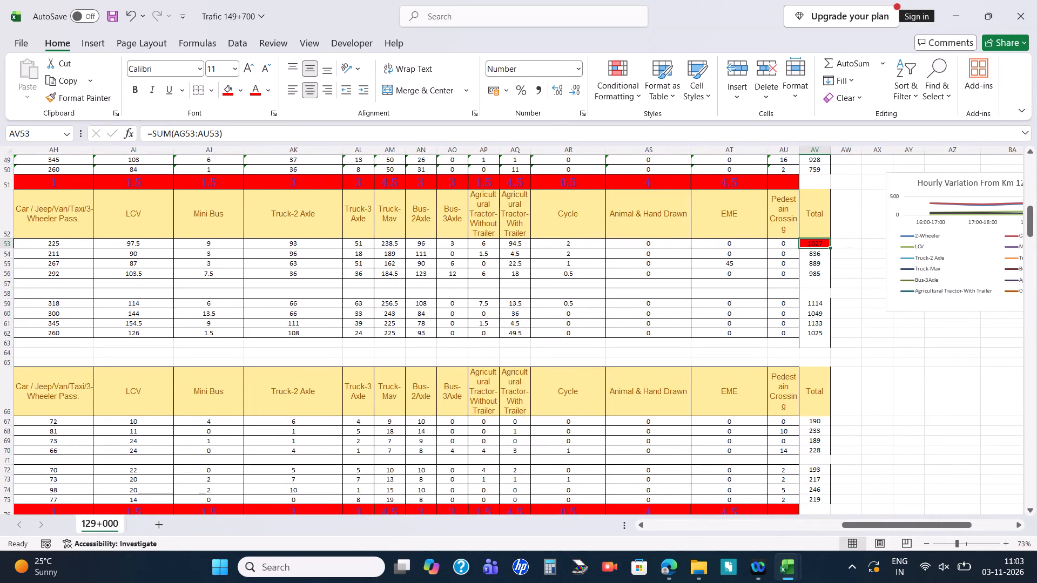
pyautogui.click(813, 315)
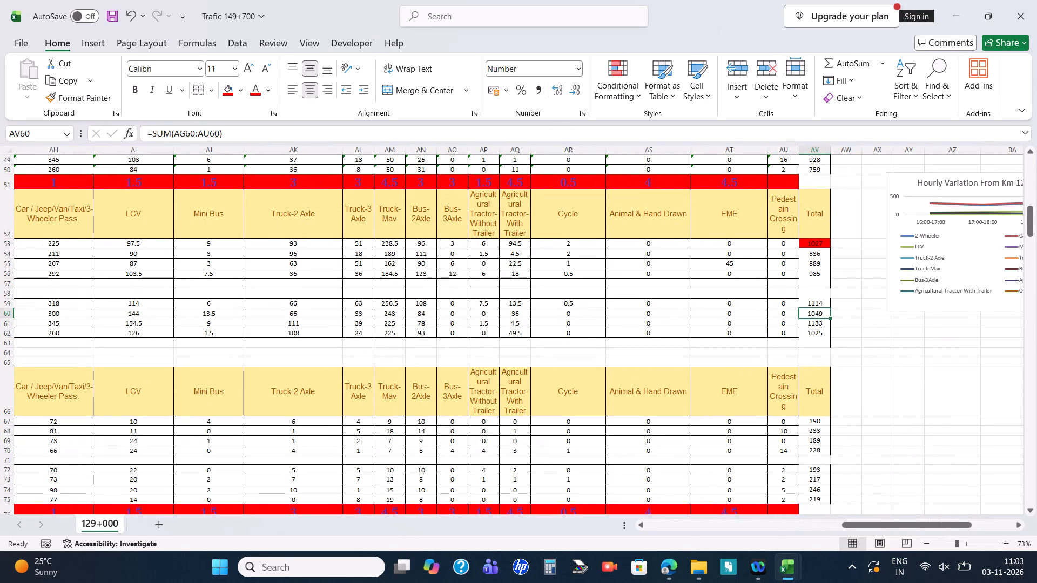
pyautogui.press('Up')
pyautogui.press('Down')
pyautogui.press('Down')
pyautogui.click(225, 90)
# Format the 15-minute PCU totals in AV78:AV86 to show whole numbers without decimals.
pyautogui.scroll(-1, 525, 364)
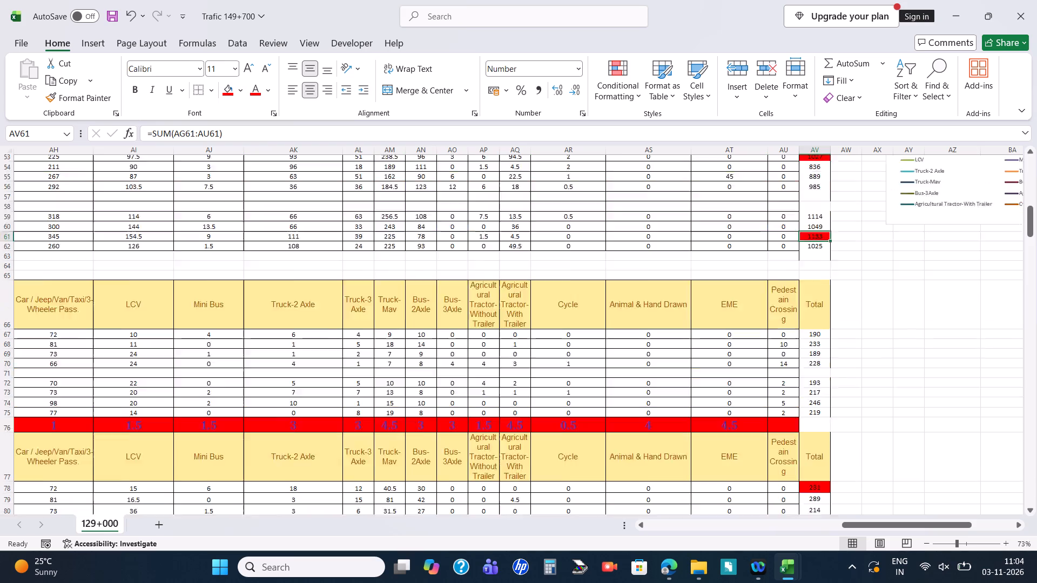
pyautogui.scroll(-1, 525, 364)
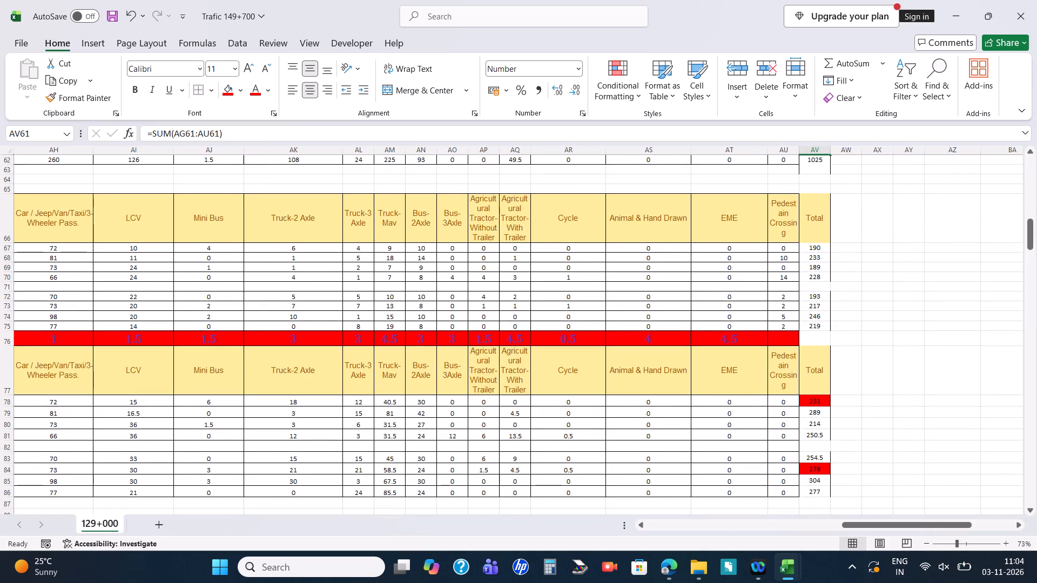
pyautogui.click(818, 398)
pyautogui.hotkey('shift', 'Down')
pyautogui.hotkey('shift', 'Down')
pyautogui.hotkey('shift', 'Down')
pyautogui.hotkey('shift', 'Down')
pyautogui.hotkey('shift', 'Down')
pyautogui.hotkey('shift', 'Down')
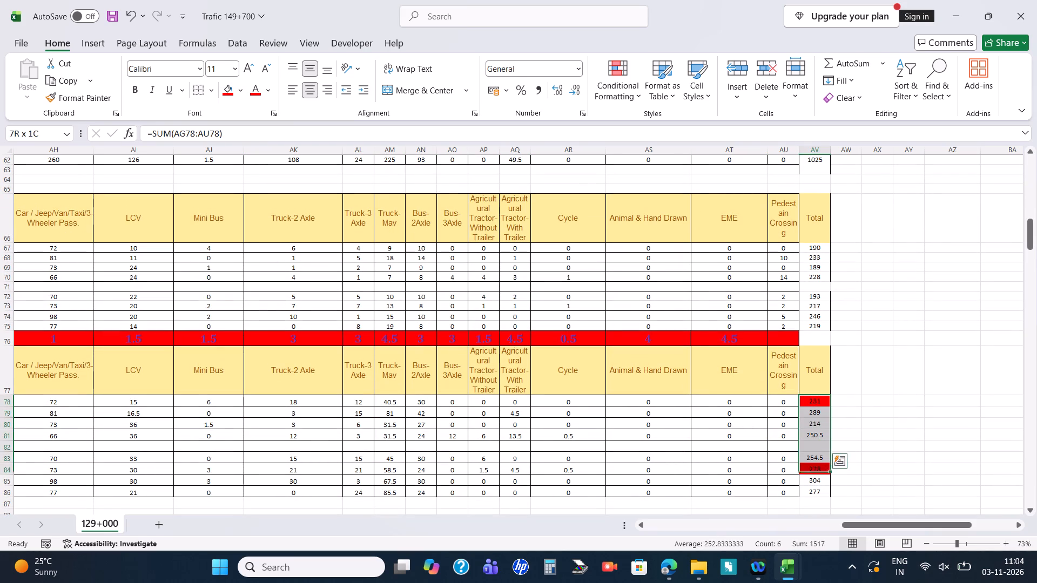
pyautogui.hotkey('shift', 'Down')
pyautogui.hotkey('shift', 'Down')
pyautogui.hotkey('shift', 'Down')
pyautogui.hotkey('shift', 'Up')
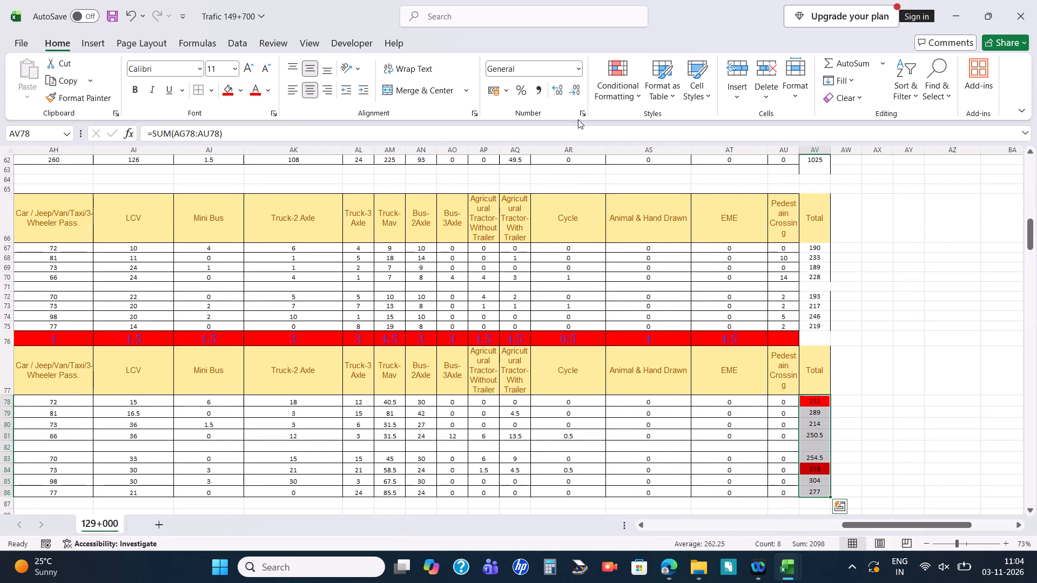
pyautogui.click(578, 93)
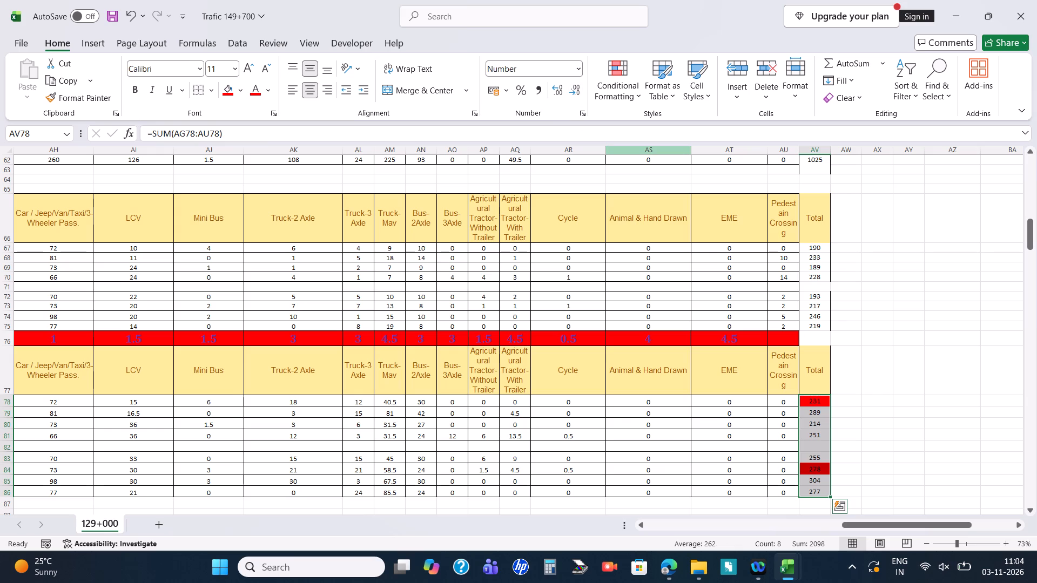
pyautogui.click(812, 413)
# Change the red fill of the 15-minute PCU totals in AV78 and AV84 to white.
pyautogui.click(816, 401)
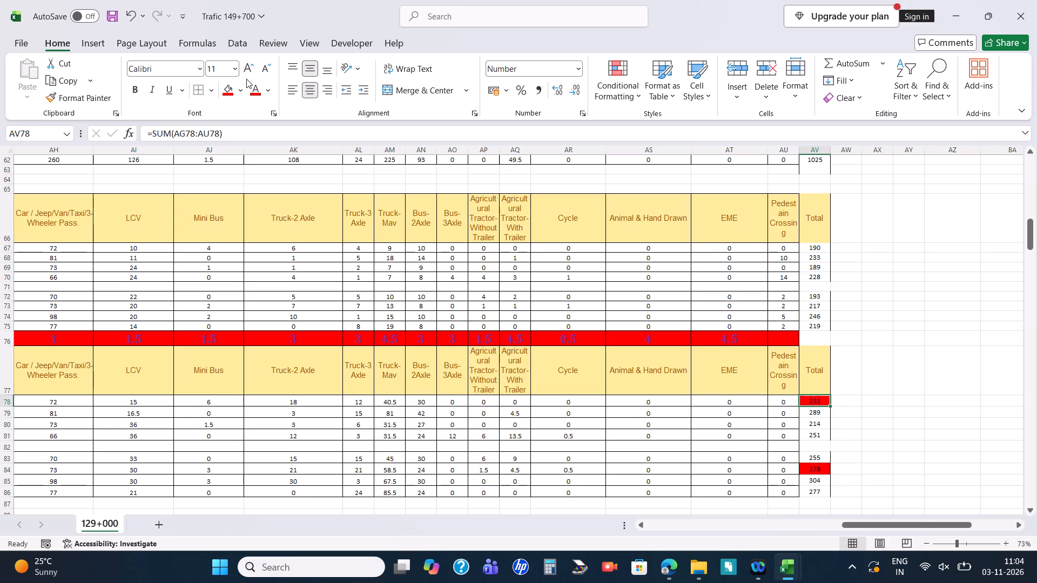
pyautogui.click(240, 90)
pyautogui.click(227, 155)
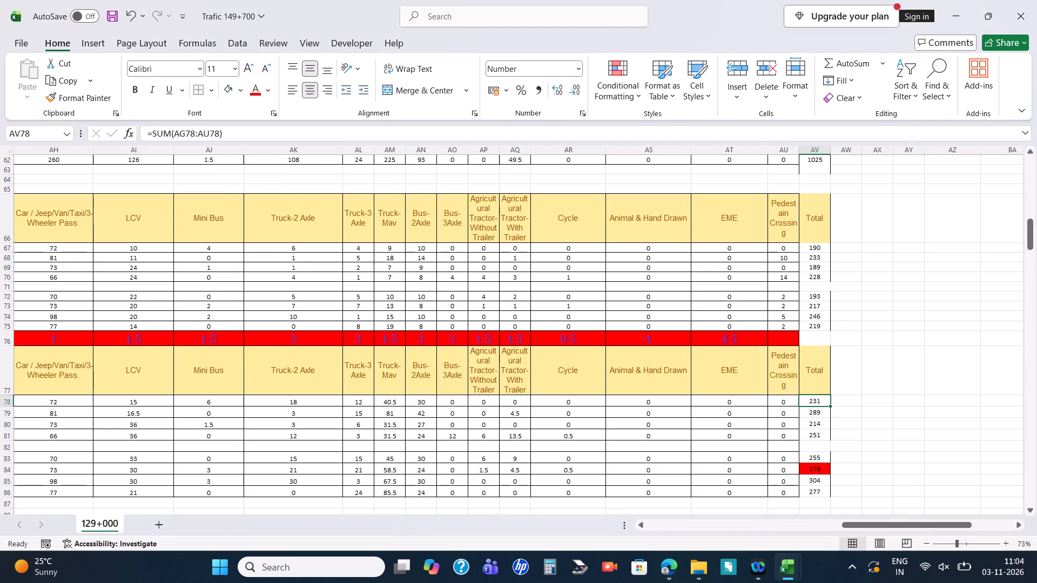
pyautogui.click(806, 475)
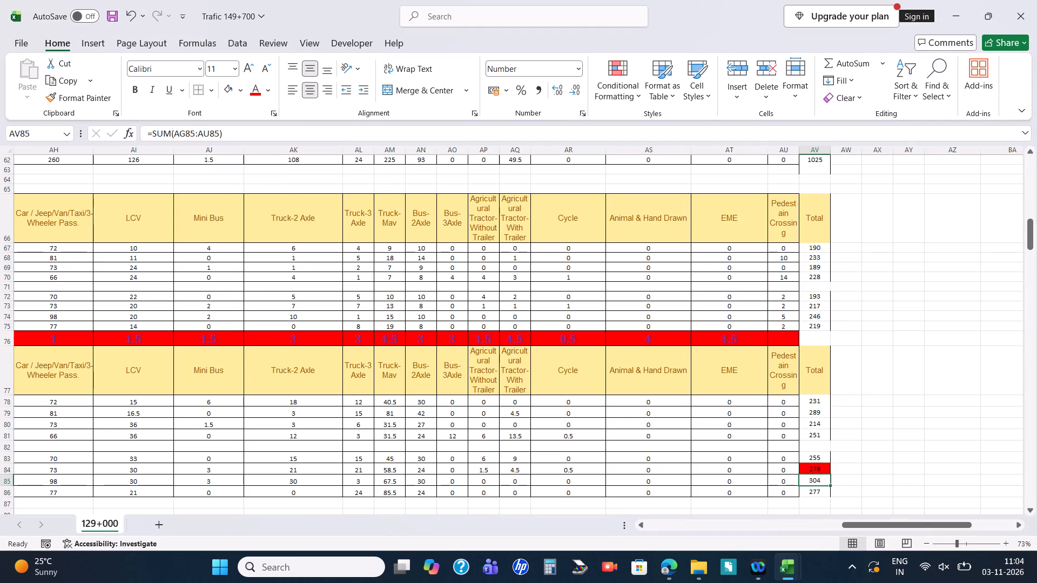
pyautogui.click(817, 468)
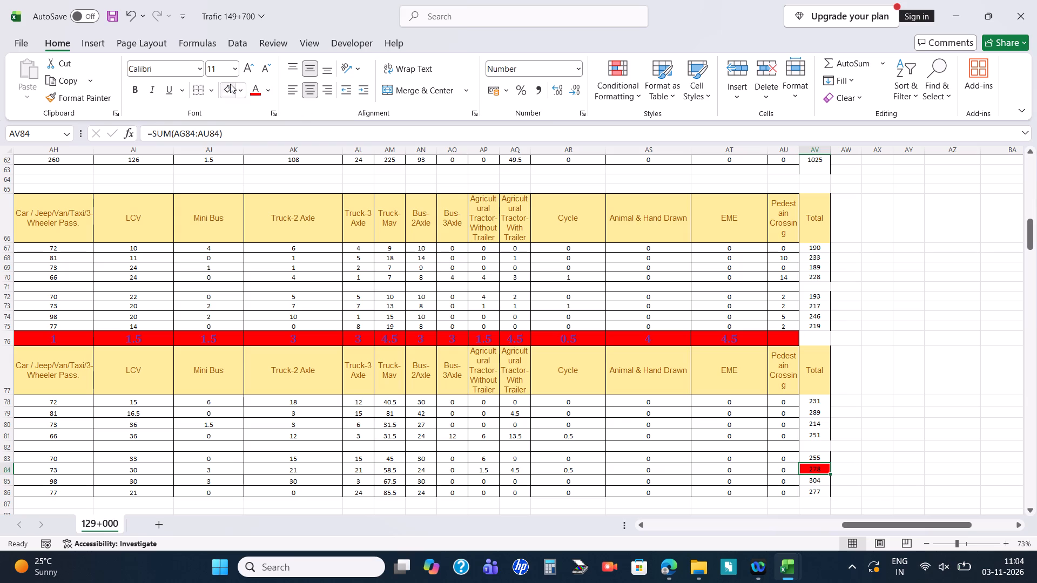
pyautogui.click(230, 84)
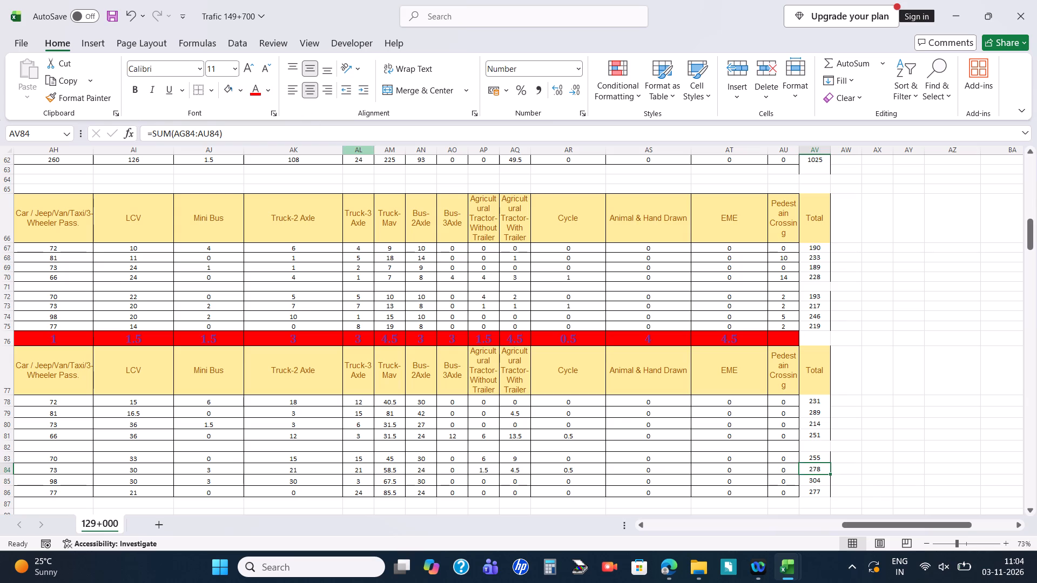
# Fill the highest morning and evening 15-minute PCU totals in AV79 and AV85 with red.
pyautogui.click(816, 413)
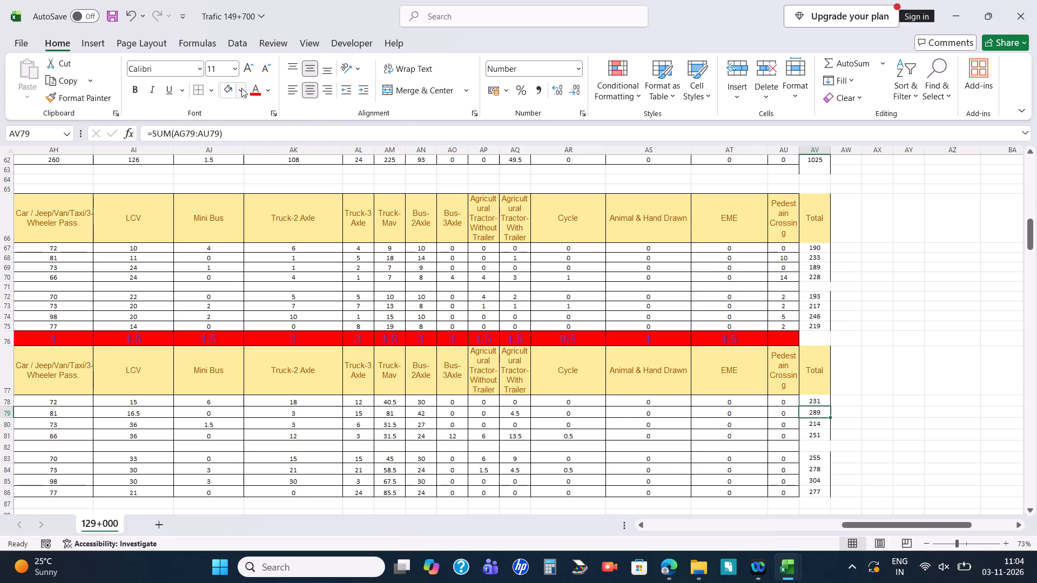
pyautogui.click(241, 88)
pyautogui.click(250, 299)
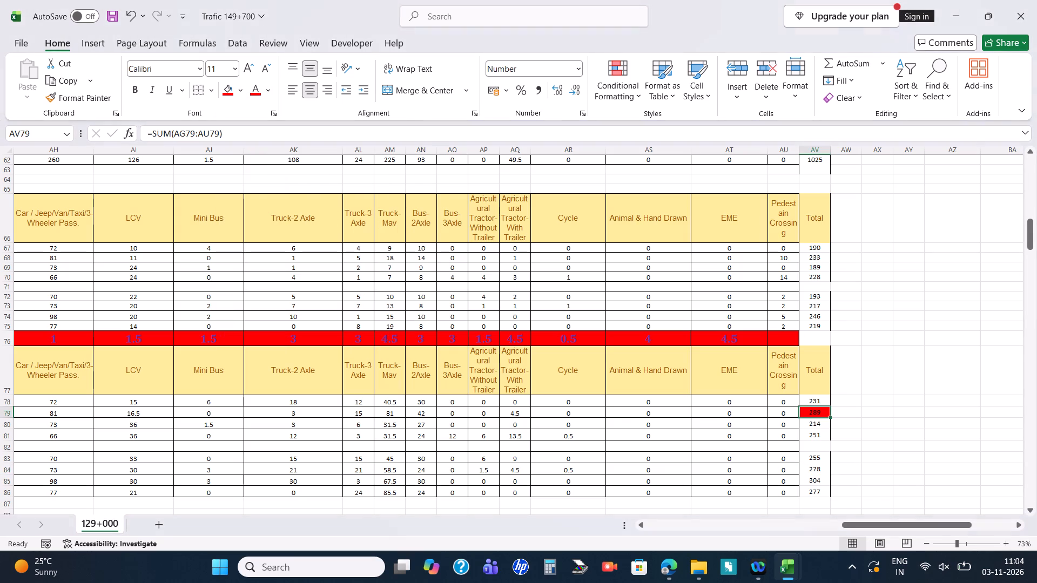
pyautogui.click(810, 483)
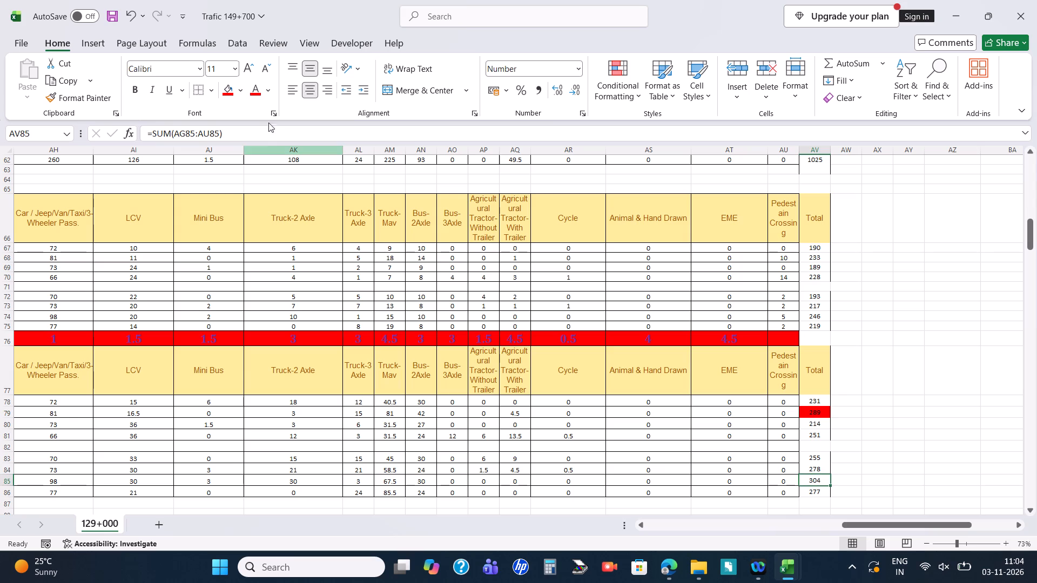
pyautogui.click(230, 95)
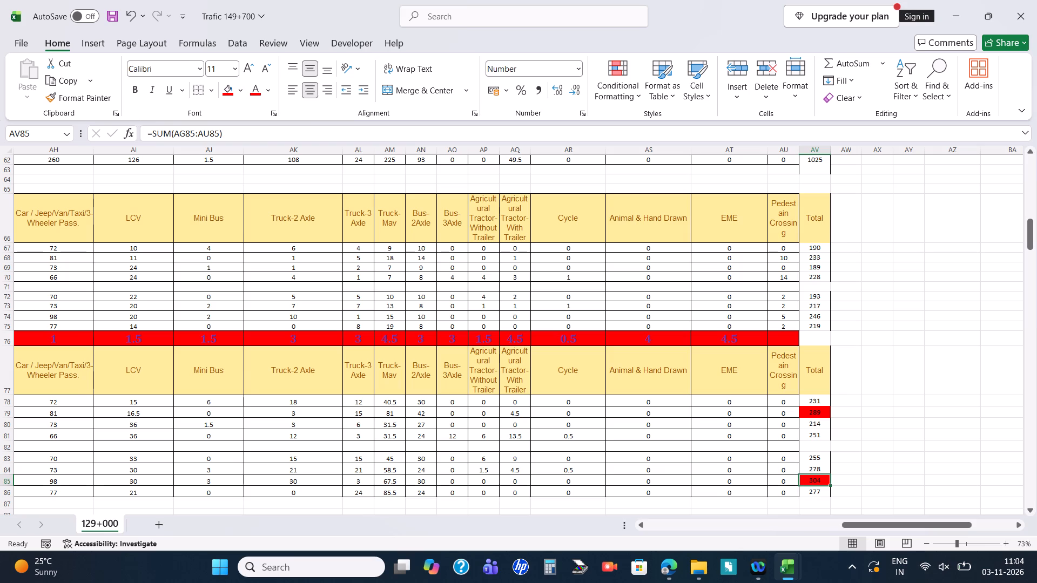
# Relink the morning peak-hour PCU in AI90 of the peak hour factor table to the hourly total in AV53.
pyautogui.scroll(-2, 695, 294)
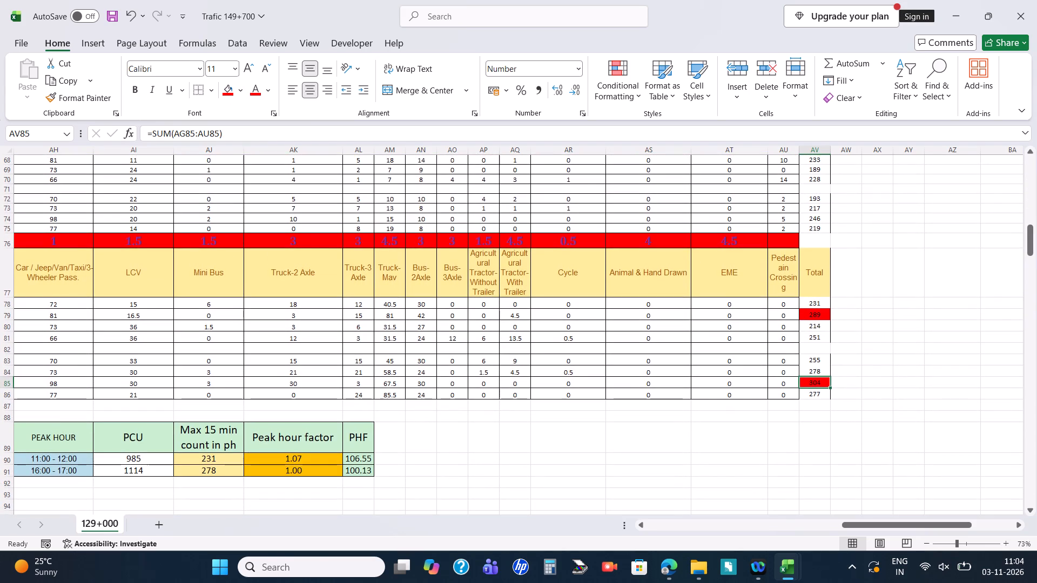
pyautogui.click(149, 458)
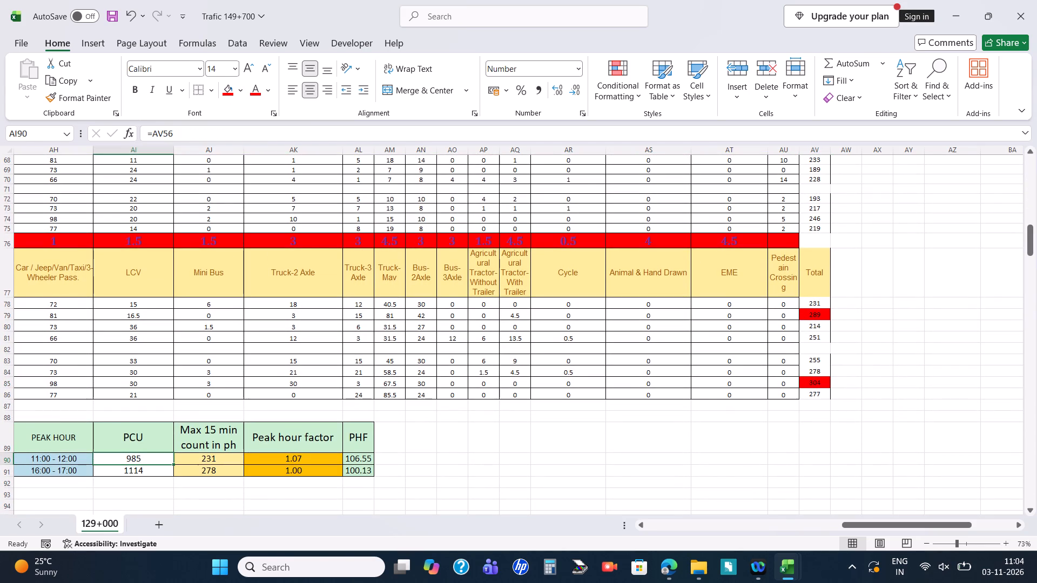
pyautogui.click(324, 128)
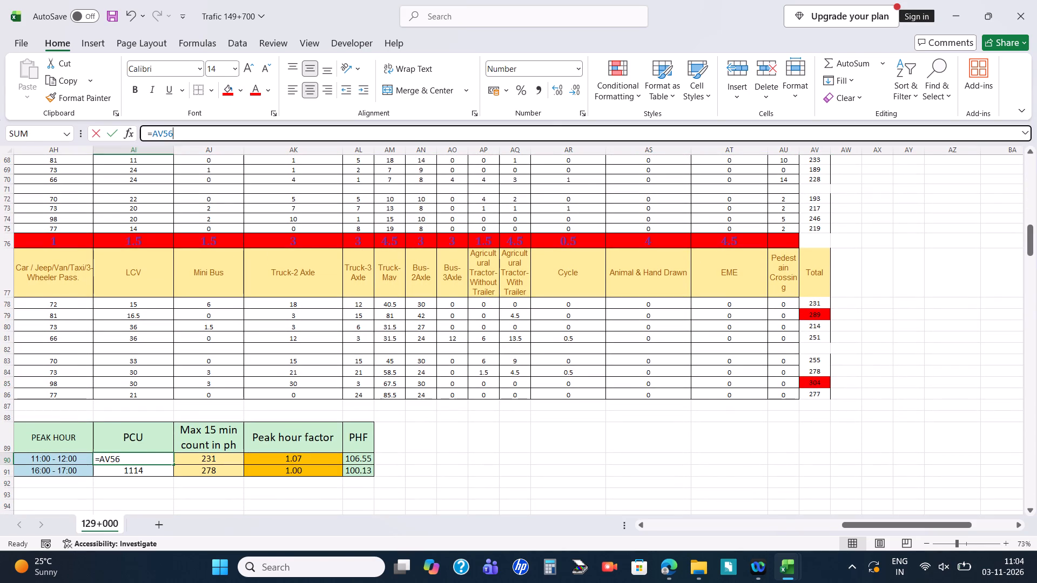
pyautogui.scroll(2, 426, 262)
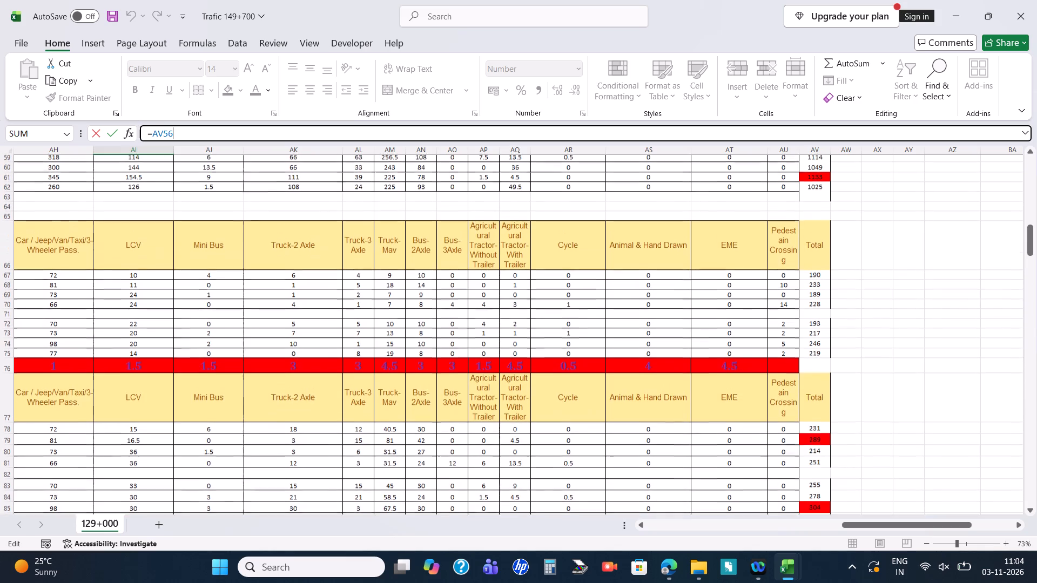
pyautogui.scroll(2, 426, 262)
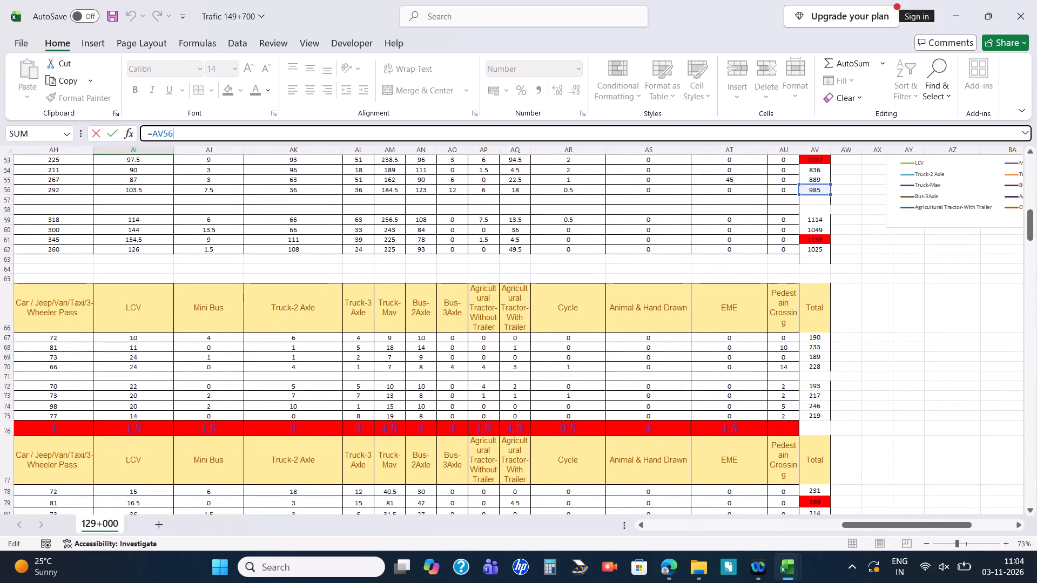
pyautogui.press('BackSpace')
pyautogui.press('BackSpace')
pyautogui.press('BackSpace')
pyautogui.press('BackSpace')
pyautogui.scroll(1, 864, 263)
pyautogui.click(818, 232)
pyautogui.press('Return')
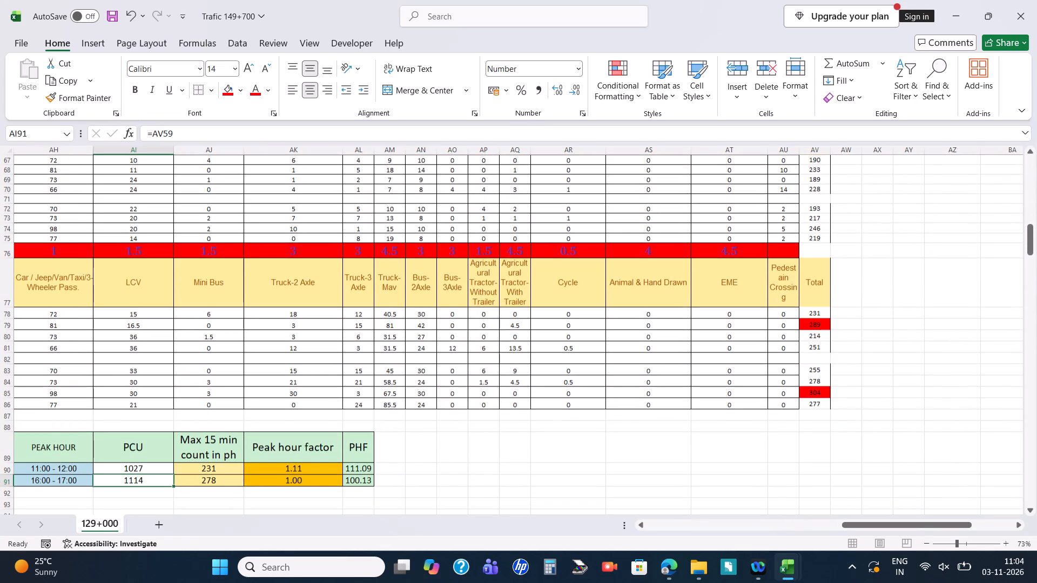
# Relink the evening peak-hour PCU in AI91 to the hourly total in AV61.
pyautogui.doubleClick(522, 128)
pyautogui.press('BackSpace')
pyautogui.scroll(1, 665, 276)
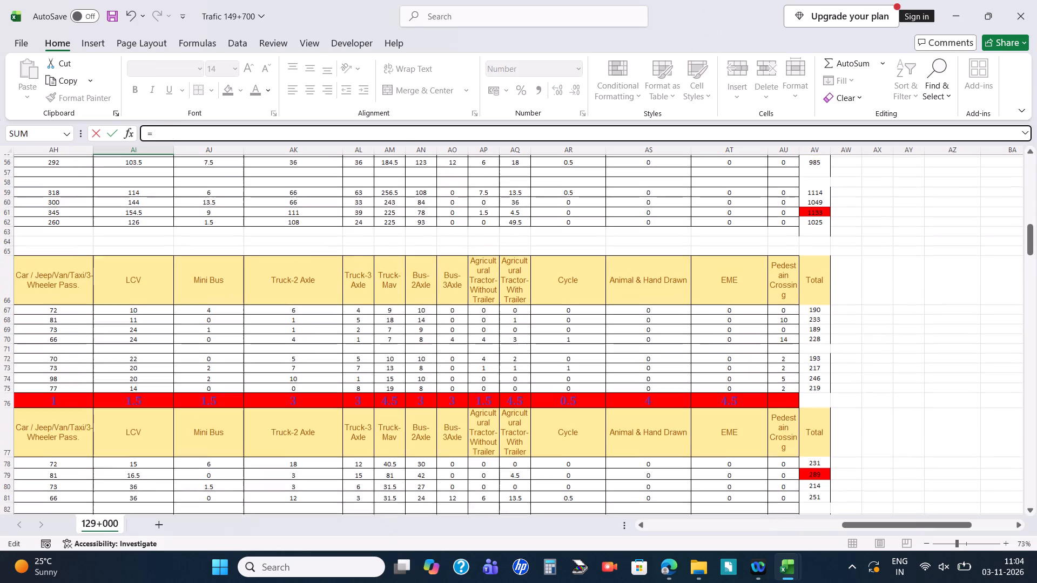
pyautogui.scroll(1, 665, 276)
pyautogui.click(815, 221)
pyautogui.press('Return')
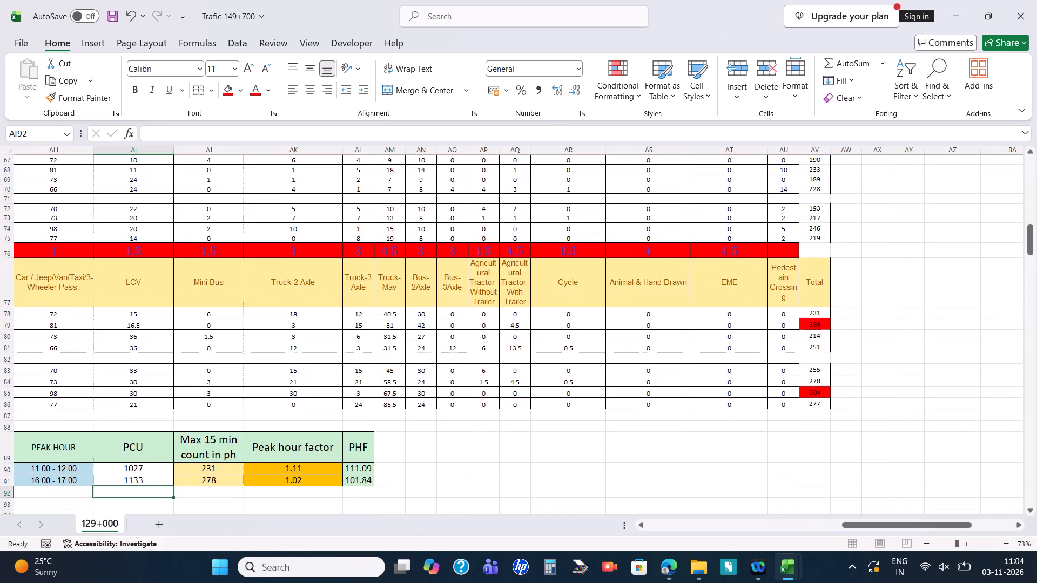
# Relink the morning maximum 15-minute count in AJ90 of the peak hour factor table to the PCU total in AV79.
pyautogui.click(207, 466)
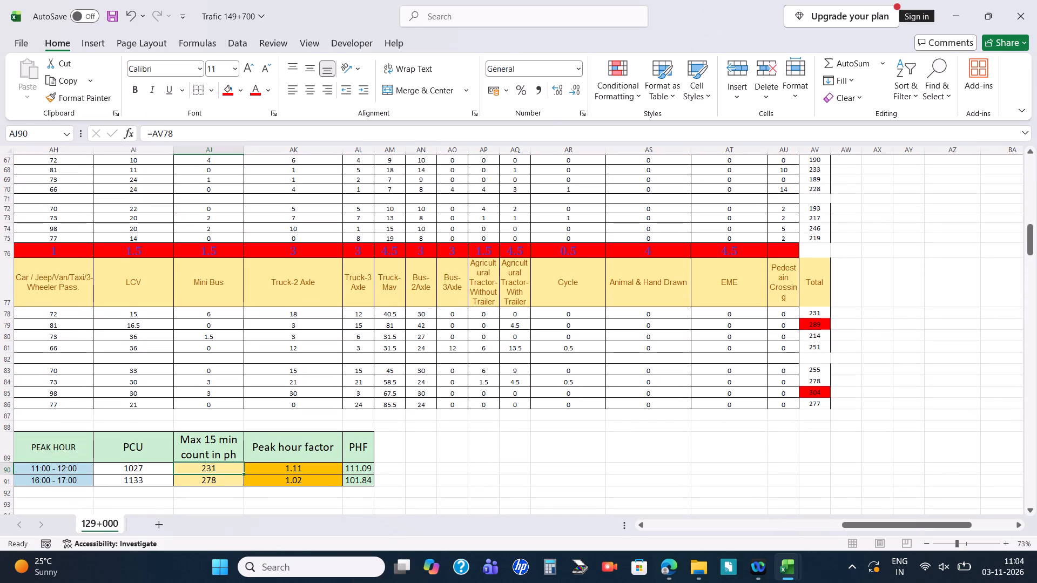
pyautogui.doubleClick(282, 131)
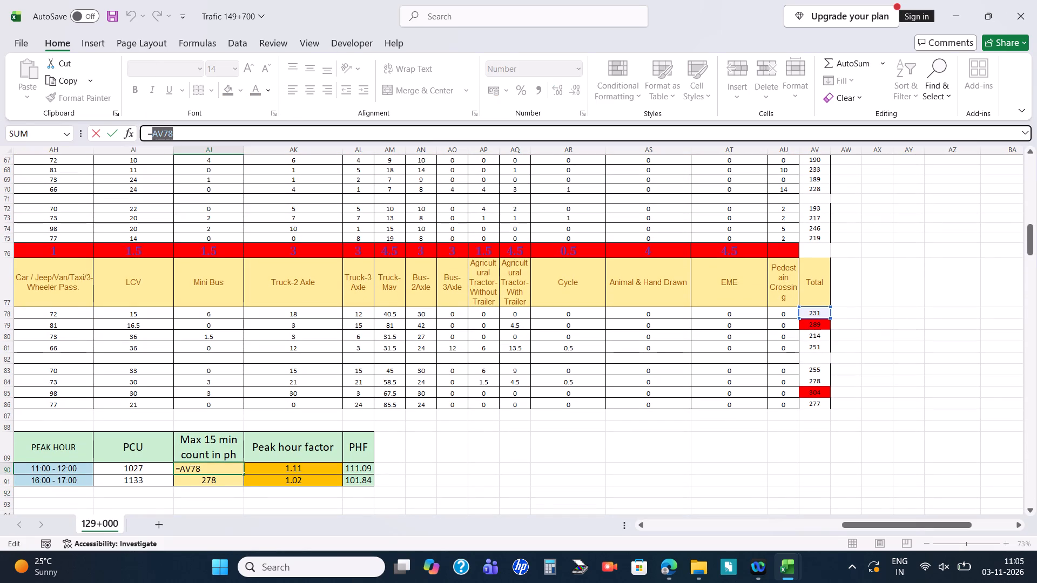
pyautogui.press('BackSpace')
pyautogui.click(816, 322)
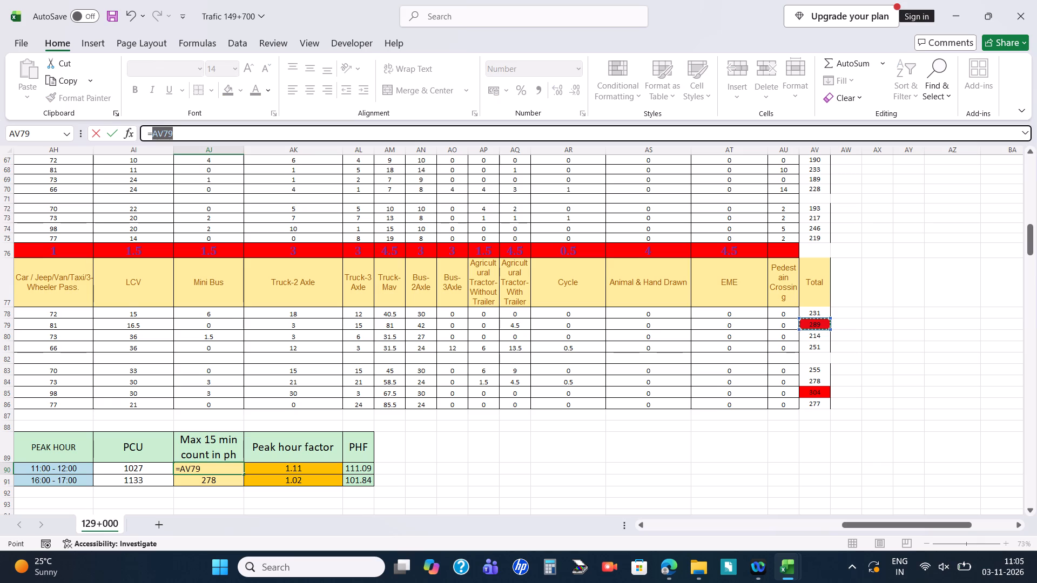
pyautogui.press('Return')
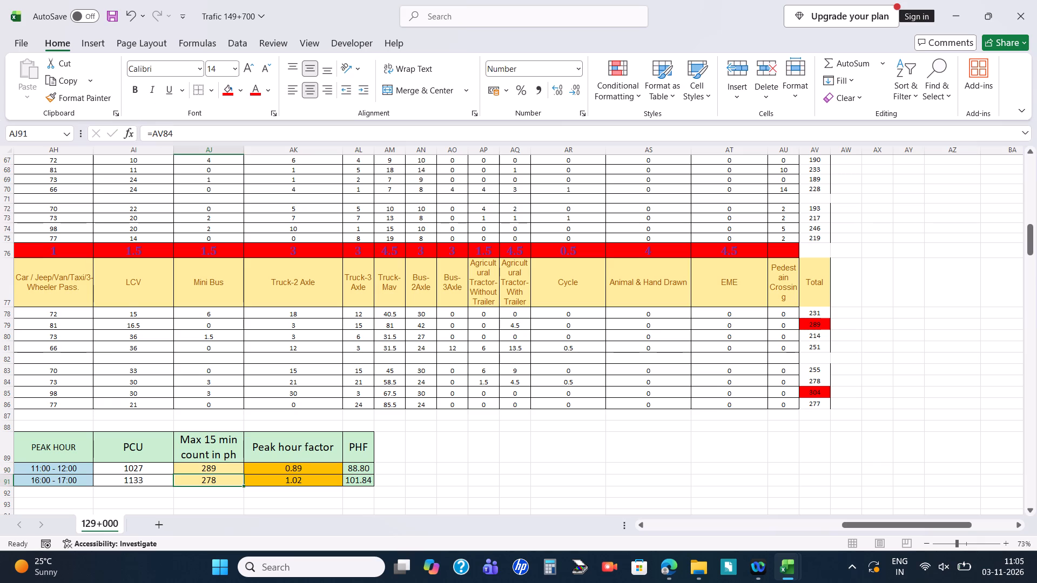
# Relink the evening maximum 15-minute count in AJ91 to the PCU total in AV85 and save the workbook.
pyautogui.doubleClick(608, 132)
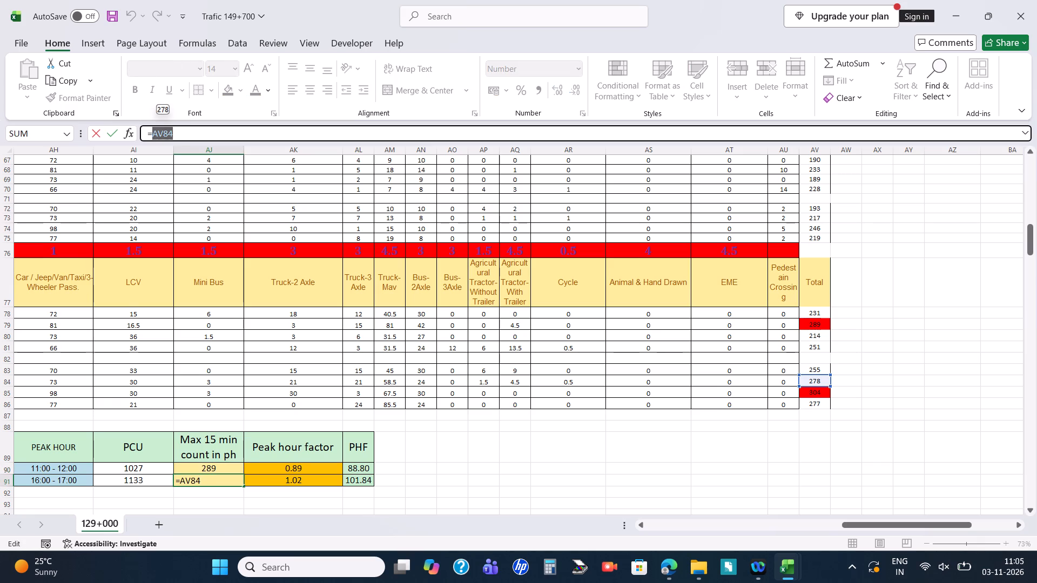
pyautogui.press('BackSpace')
pyautogui.click(819, 395)
pyautogui.press('Return')
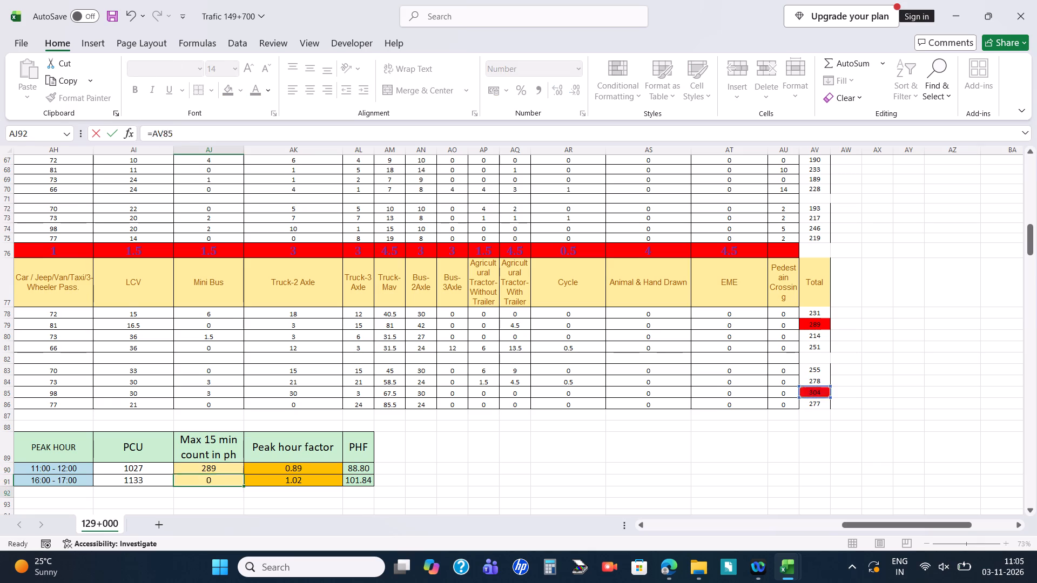
pyautogui.hotkey('ctrl', 's')
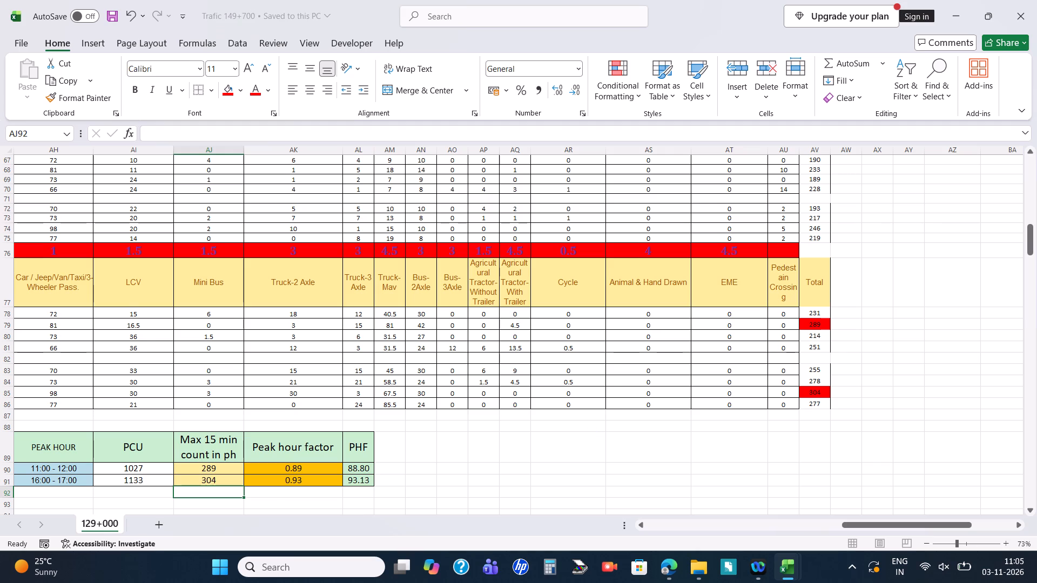
# Check the time labels and highlighted peak totals across the hourly and 15-minute count tables above the peak hour factor table.
pyautogui.hscroll(3, 419, 439)
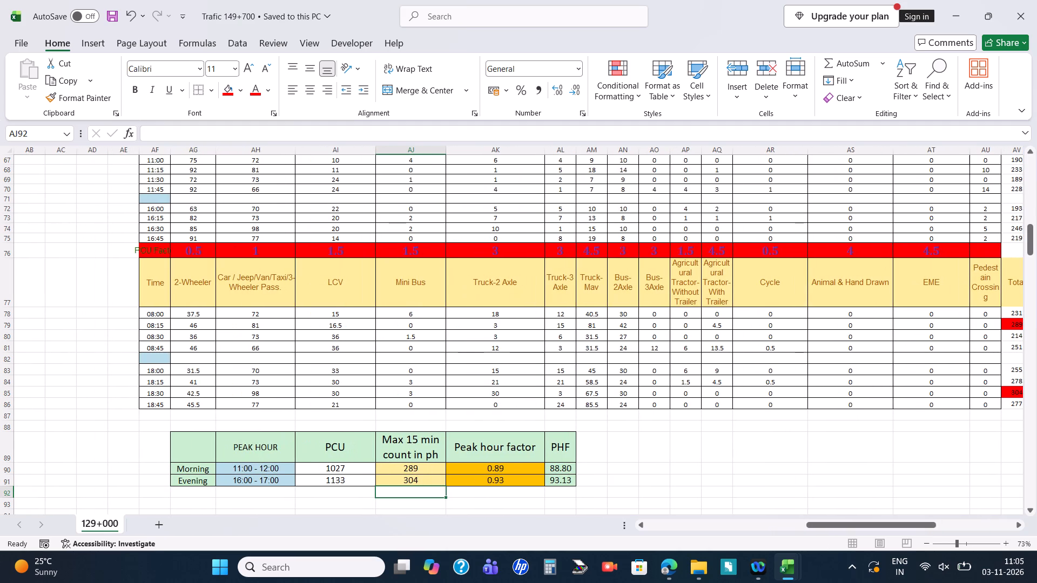
pyautogui.scroll(1, 278, 461)
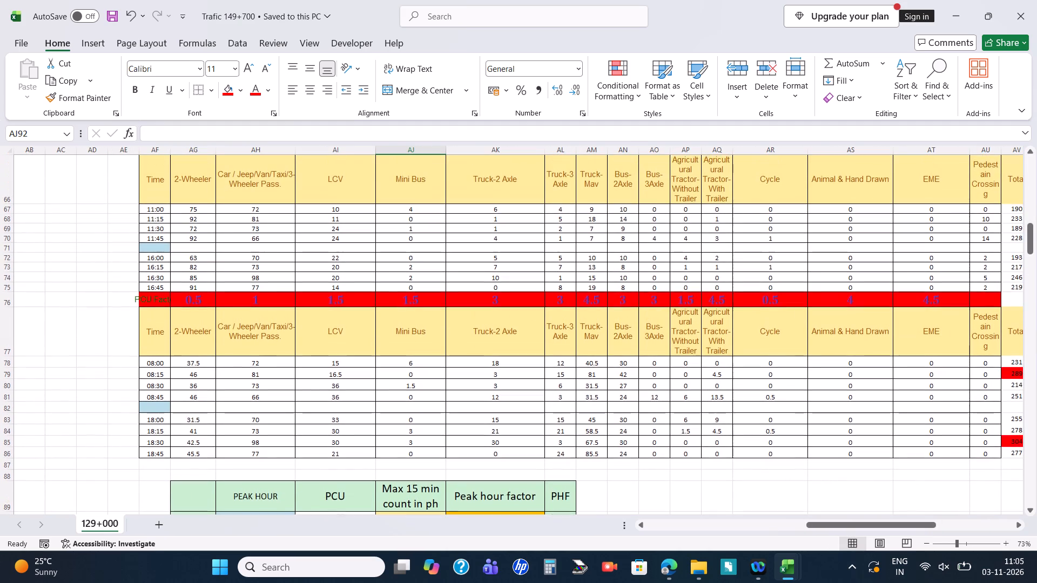
pyautogui.scroll(-1, 279, 473)
pyautogui.scroll(4, 279, 473)
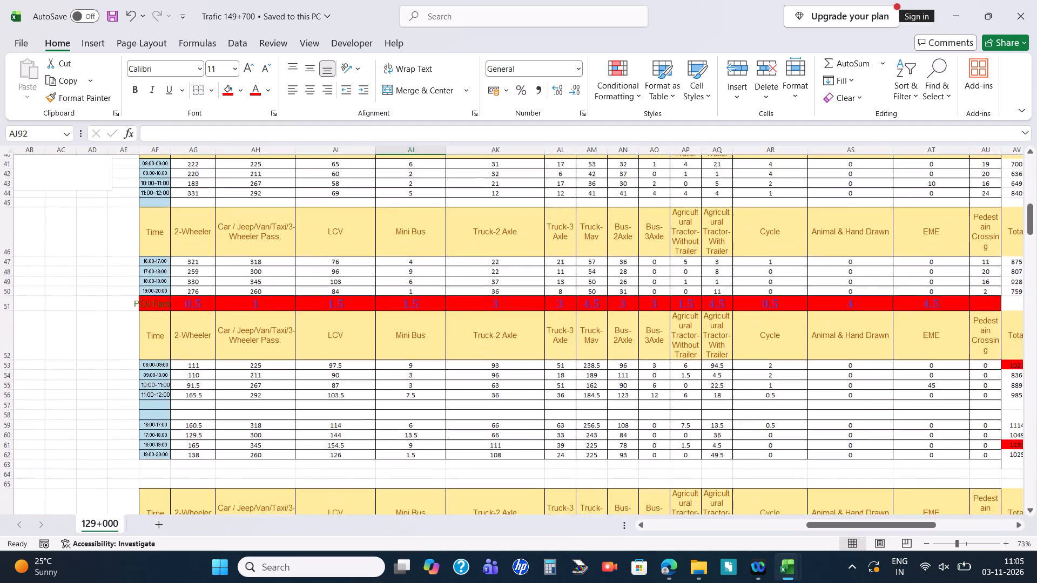
pyautogui.hscroll(-2, 279, 473)
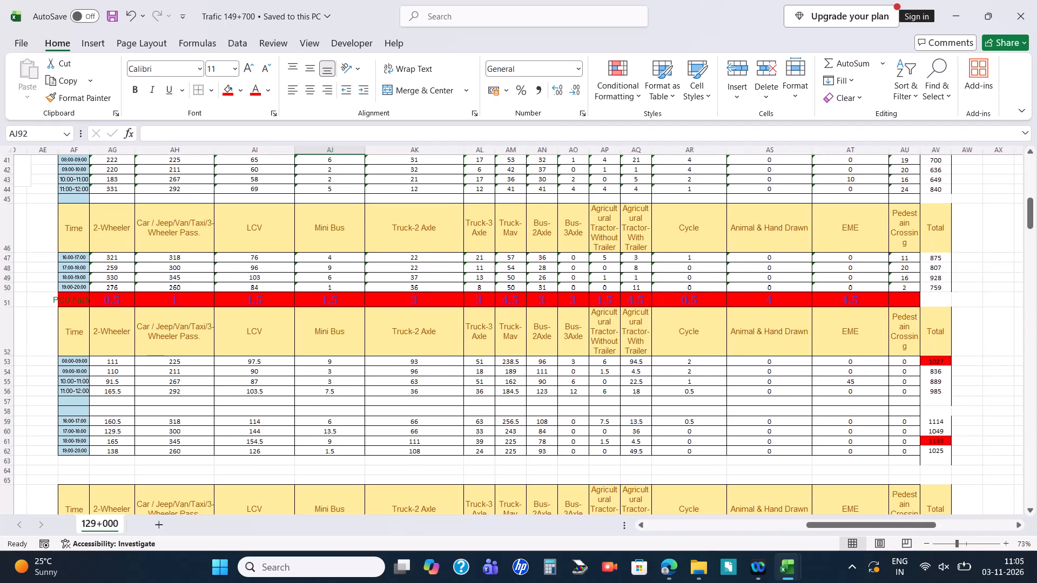
pyautogui.hscroll(-2, 279, 473)
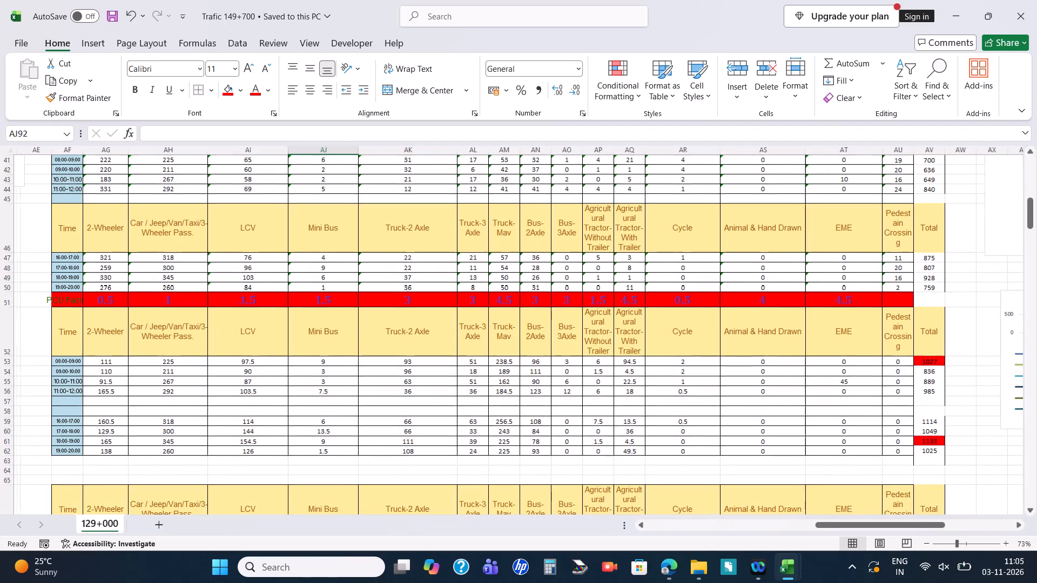
pyautogui.scroll(-1, 279, 473)
pyautogui.scroll(-1, 69, 429)
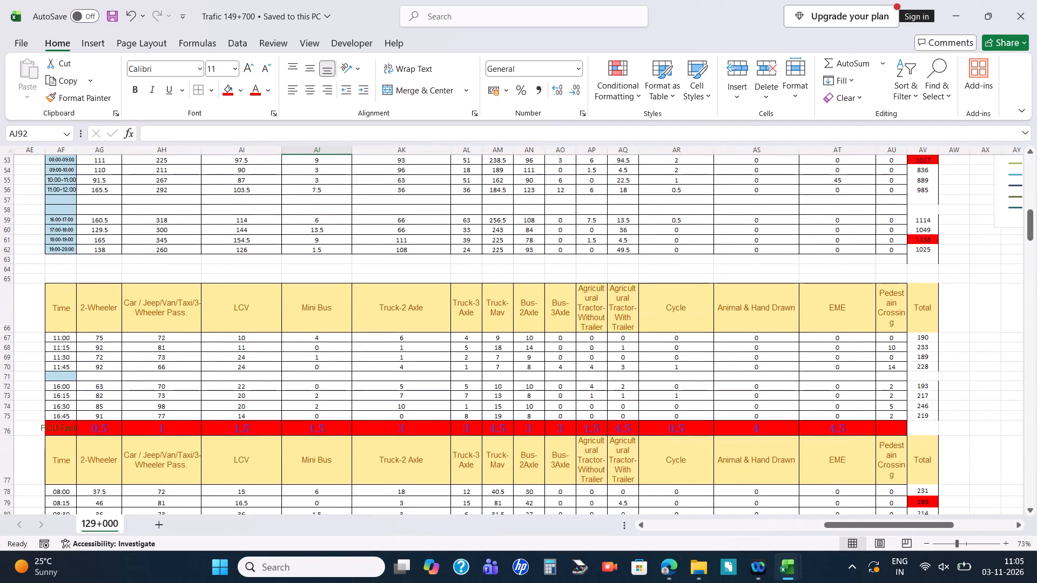
pyautogui.scroll(-1, 71, 464)
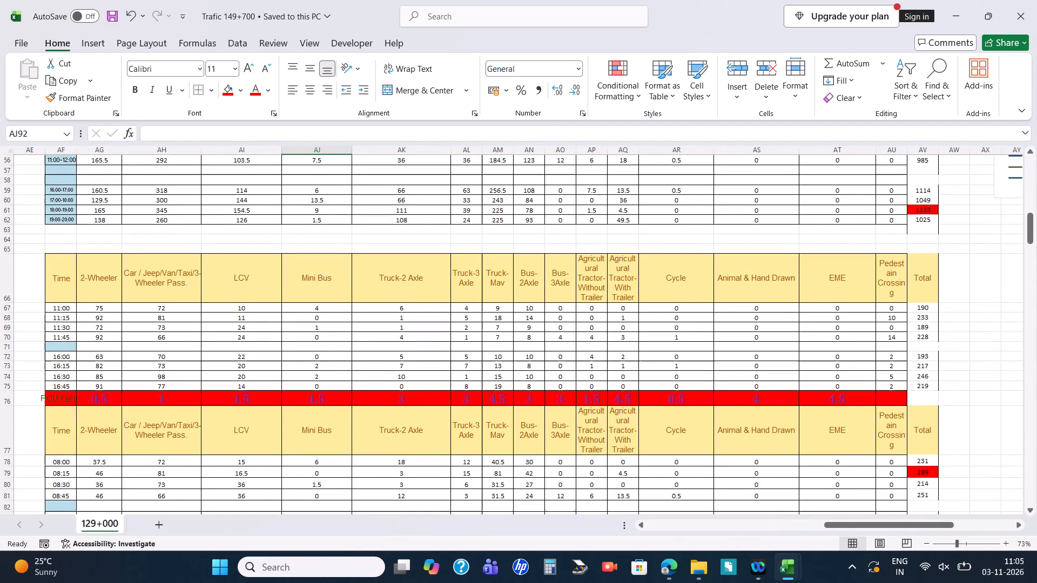
# Change the first two morning time labels of the 15-minute count table, AF67 and AF68, to 08:00 and 08:15.
pyautogui.click(63, 304)
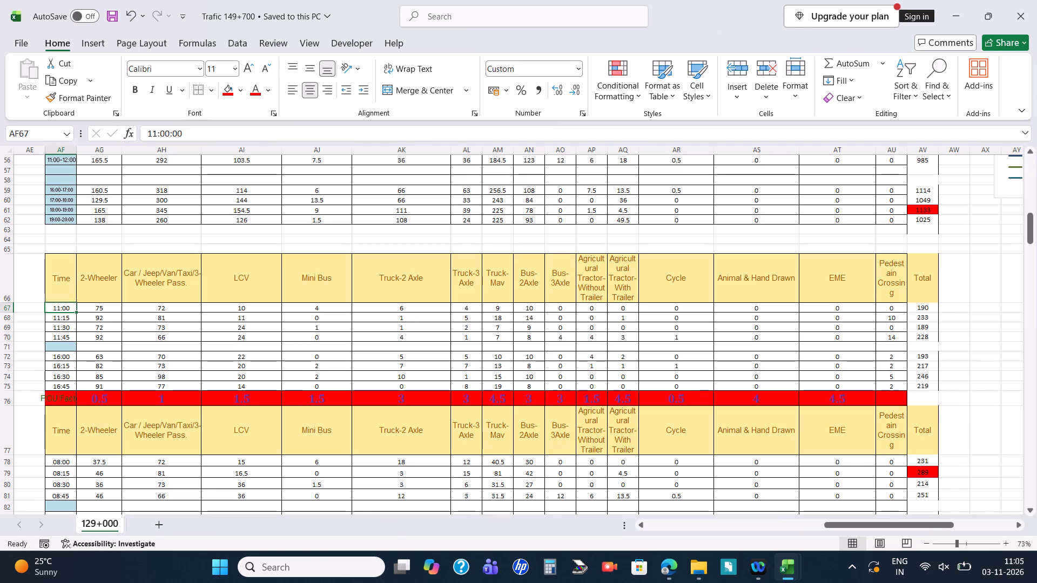
pyautogui.click(156, 133)
pyautogui.press('BackSpace')
pyautogui.press('BackSpace')
pyautogui.write('08')
pyautogui.press('Return')
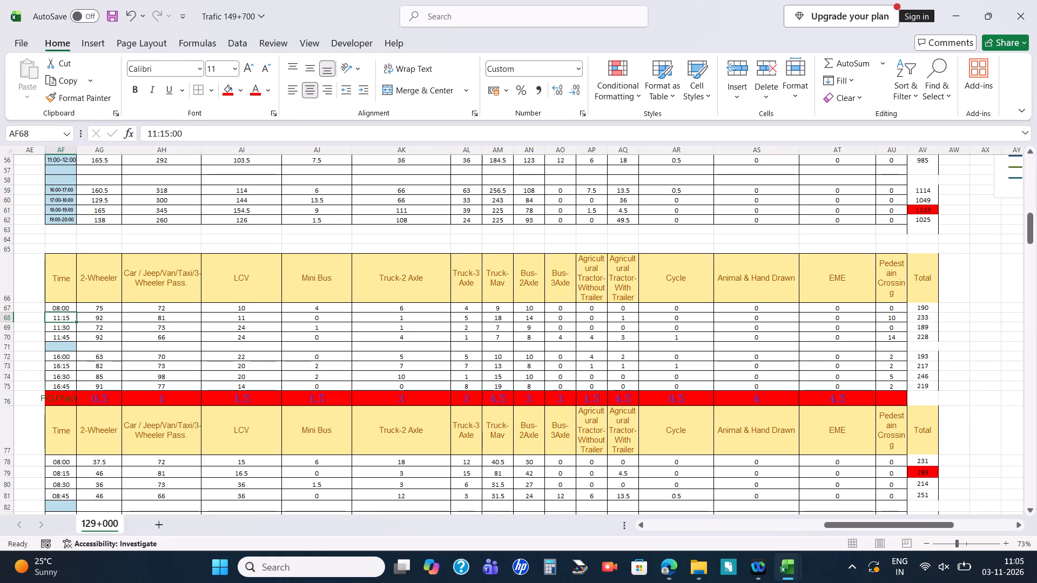
pyautogui.click(156, 133)
pyautogui.press('BackSpace')
pyautogui.press('BackSpace')
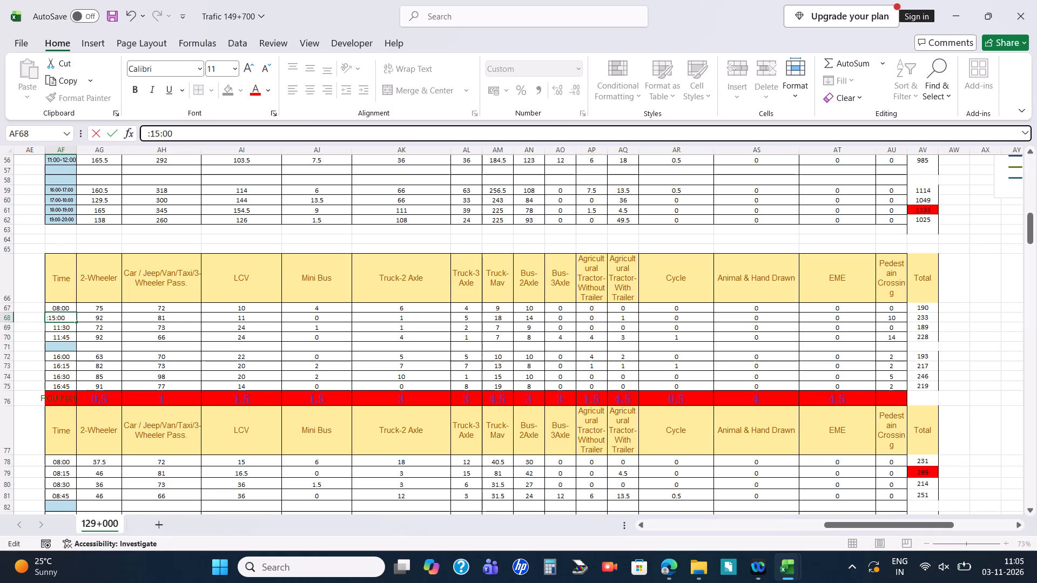
pyautogui.write('08')
pyautogui.press('Return')
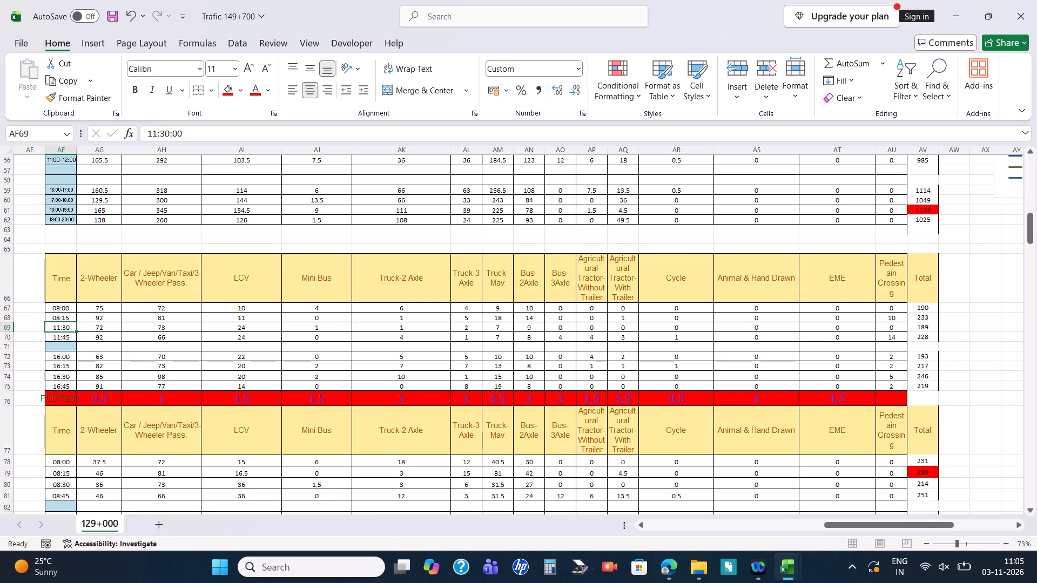
# Change the remaining morning time labels in AF69 and AF70 to 08:30 and 08:45.
pyautogui.click(156, 133)
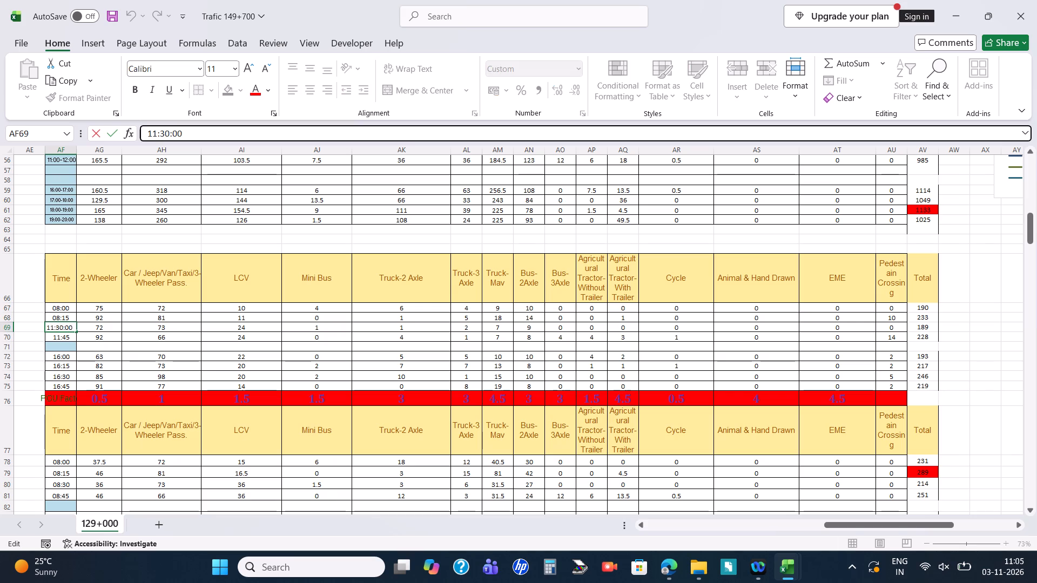
pyautogui.press('BackSpace')
pyautogui.press('BackSpace')
pyautogui.write('08')
pyautogui.click(156, 133)
pyautogui.press('Return')
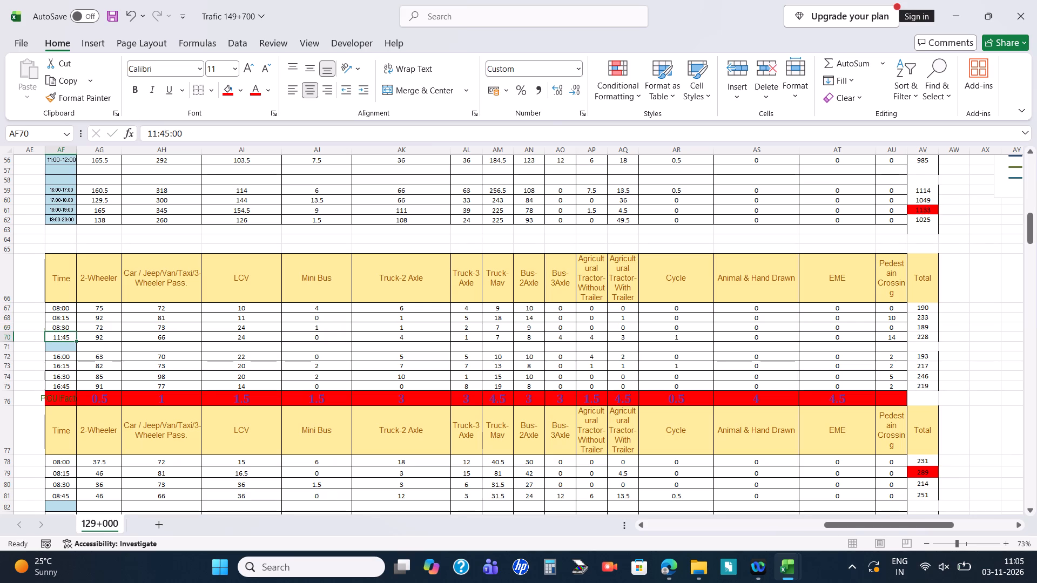
pyautogui.click(156, 133)
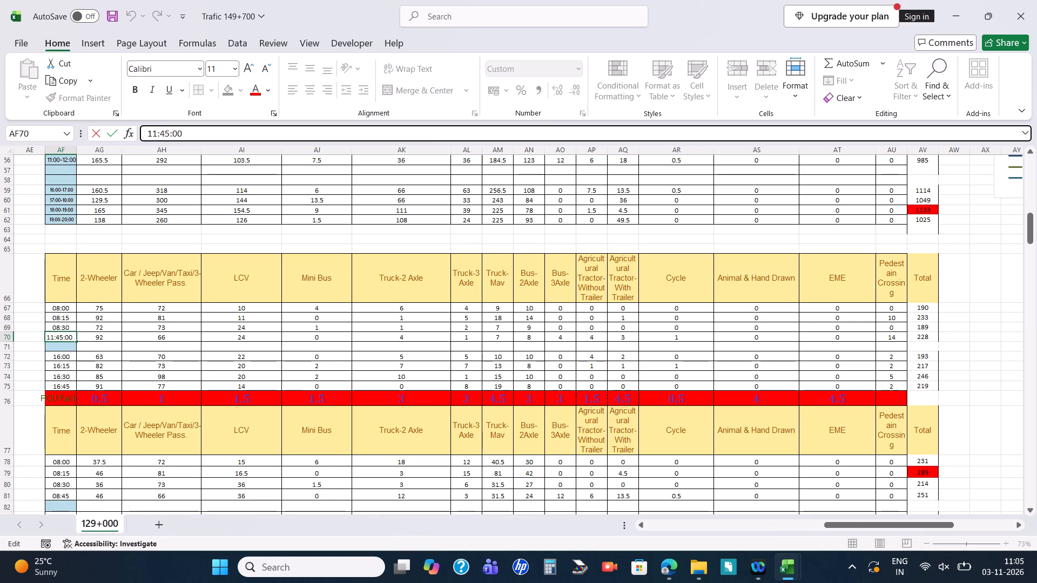
pyautogui.press('BackSpace')
pyautogui.press('BackSpace')
pyautogui.write('08')
pyautogui.press('Return')
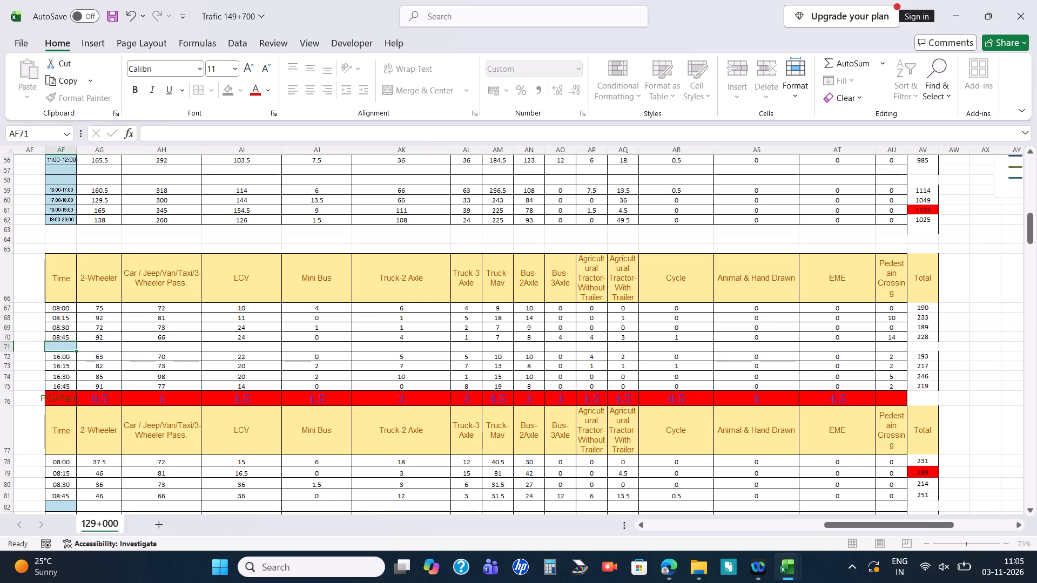
# Change the first two evening time labels of the 15-minute count table, AF72 and AF73, to 18:00 and 18:15.
pyautogui.press('Return')
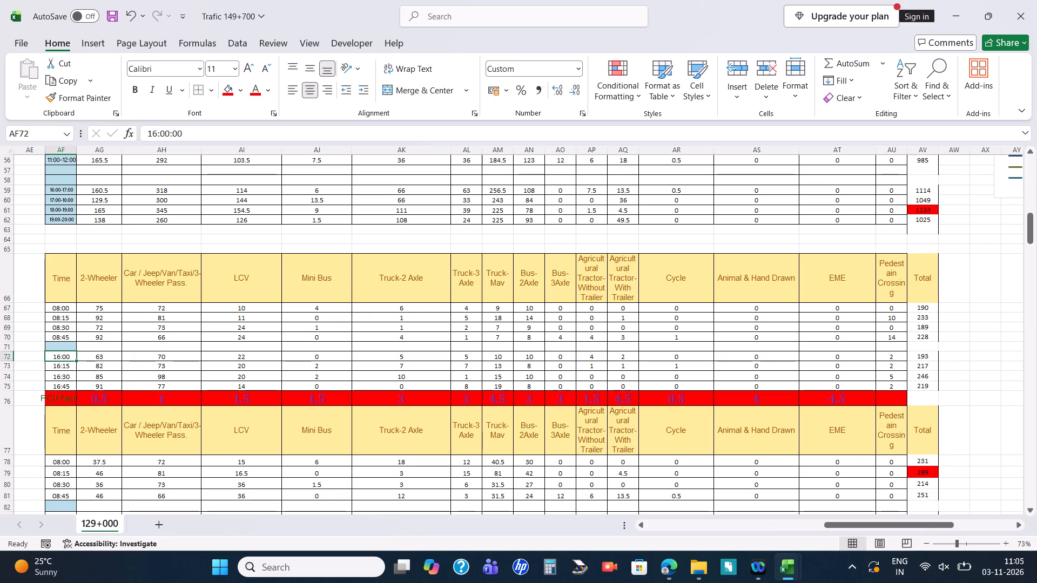
pyautogui.click(156, 133)
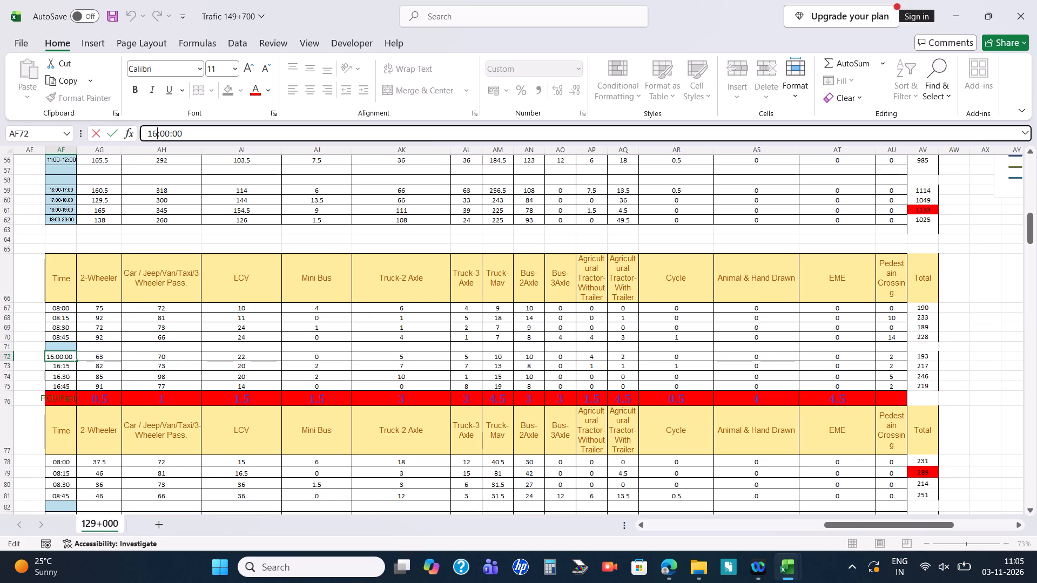
pyautogui.press('BackSpace')
pyautogui.press('8')
pyautogui.press('Return')
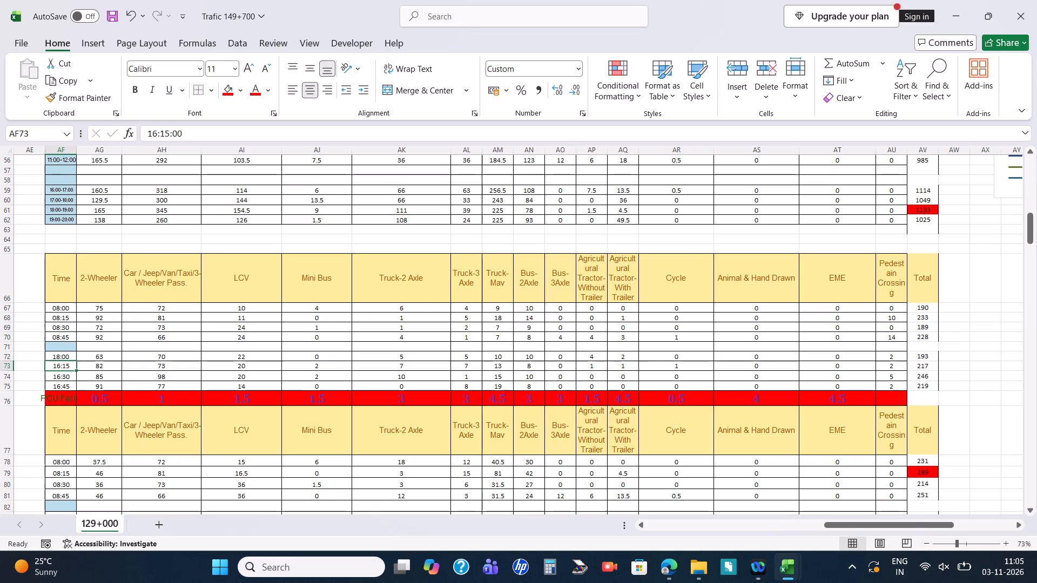
pyautogui.click(156, 133)
pyautogui.press('BackSpace')
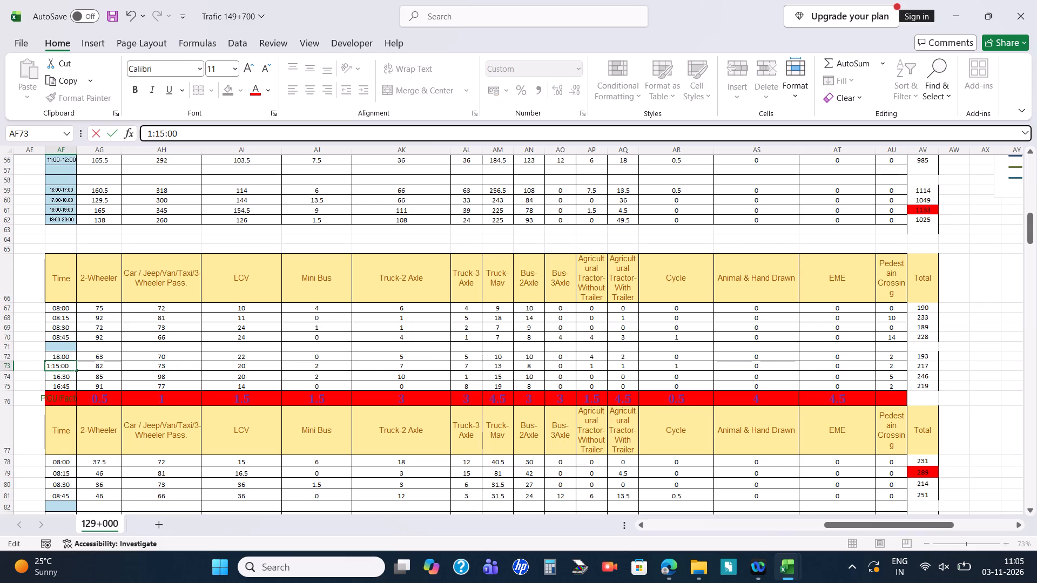
pyautogui.press('8')
pyautogui.press('Return')
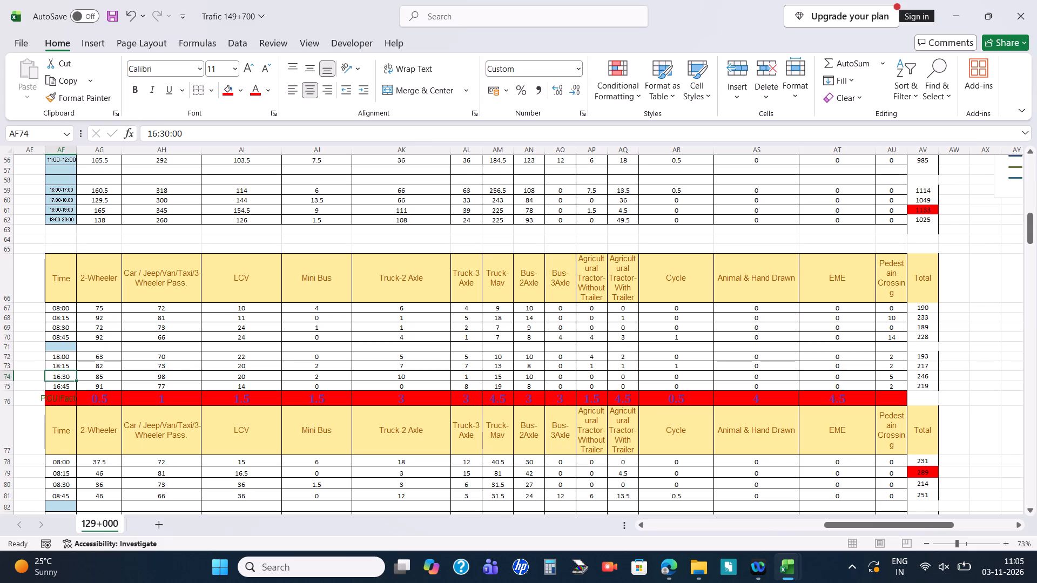
# Change the remaining evening time labels in AF74 and AF75 to 18:30 and 18:45.
pyautogui.click(156, 133)
pyautogui.press('BackSpace')
pyautogui.press('8')
pyautogui.press('Return')
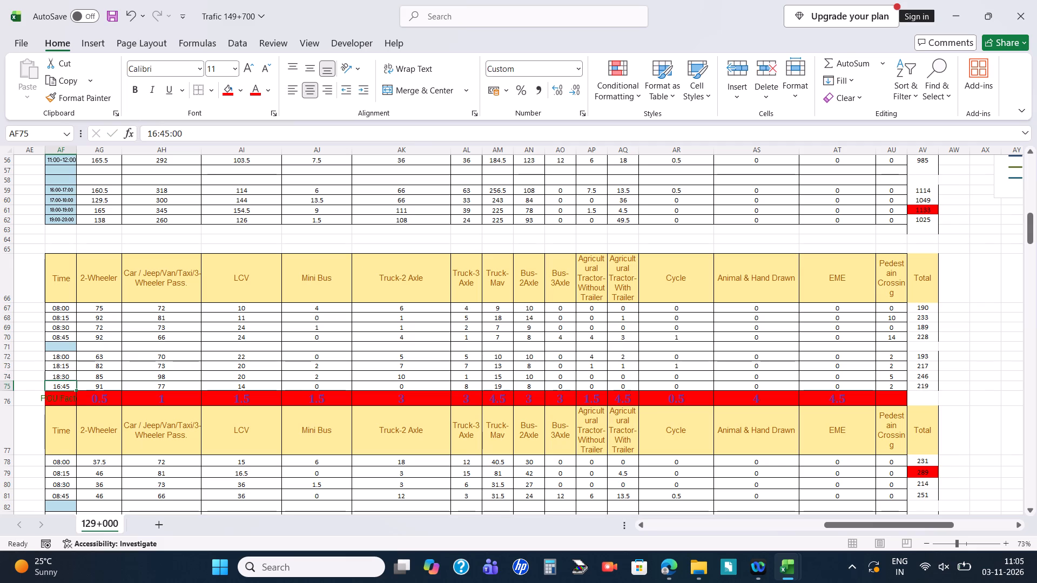
pyautogui.click(156, 133)
pyautogui.press('BackSpace')
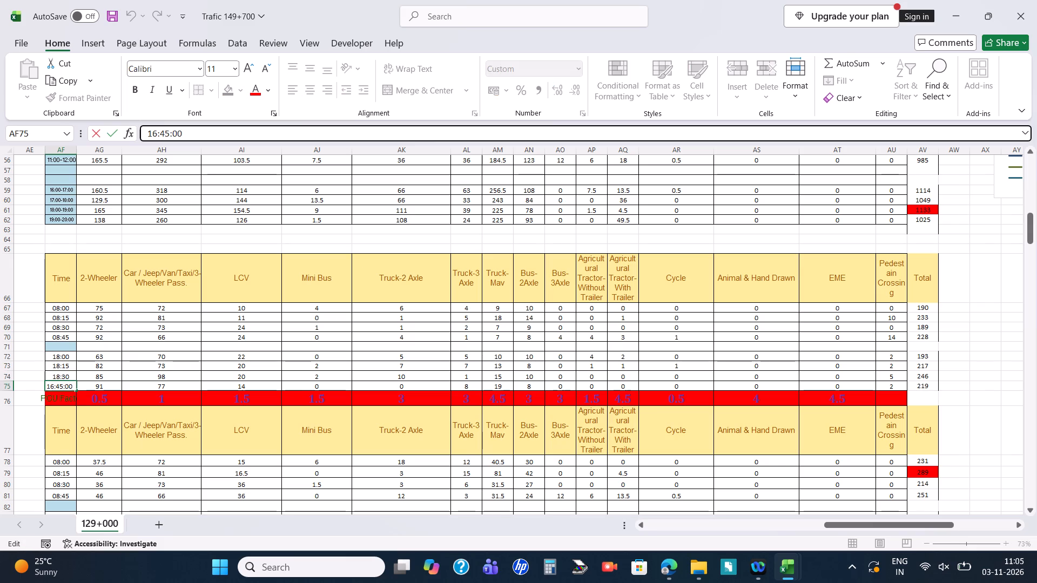
pyautogui.press('8')
pyautogui.press('Return')
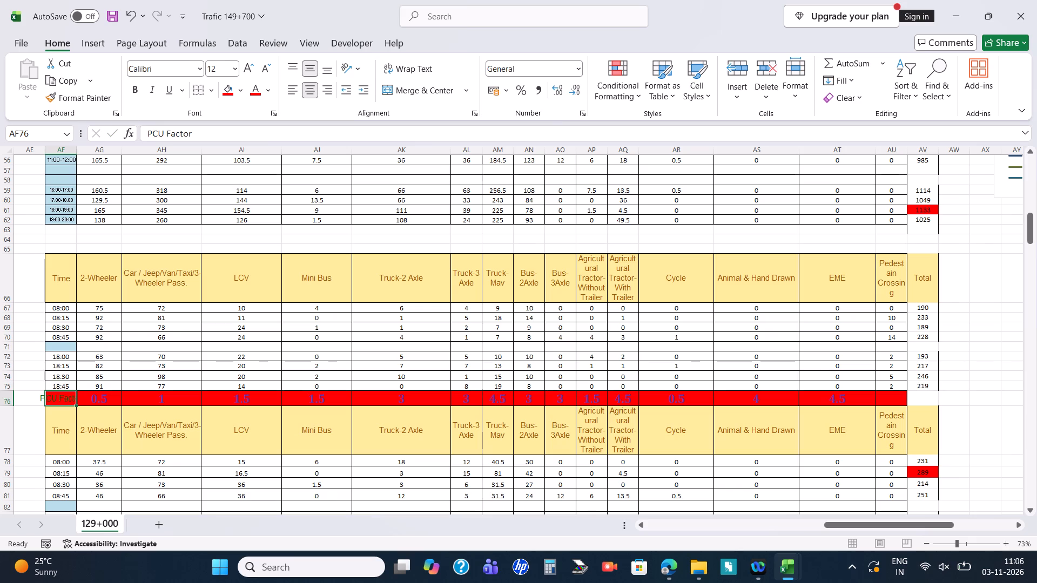
# Copy the time labels in AF67:AF75 to the 15-minute PCU table, starting at AF78.
pyautogui.click(53, 309)
pyautogui.hotkey('shift', 'Down')
pyautogui.hotkey('shift', 'Down')
pyautogui.hotkey('shift', 'Down')
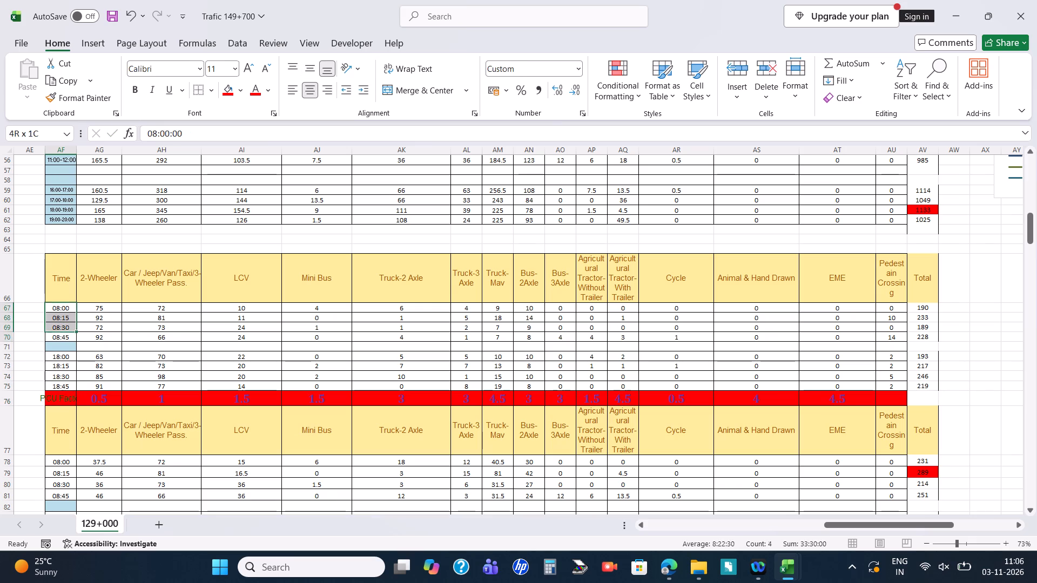
pyautogui.hotkey('shift', 'Down')
pyautogui.hotkey('shift', 'Down')
pyautogui.hotkey('shift', 'Down')
pyautogui.hotkey('shift', 'Down')
pyautogui.hotkey('shift', 'Down')
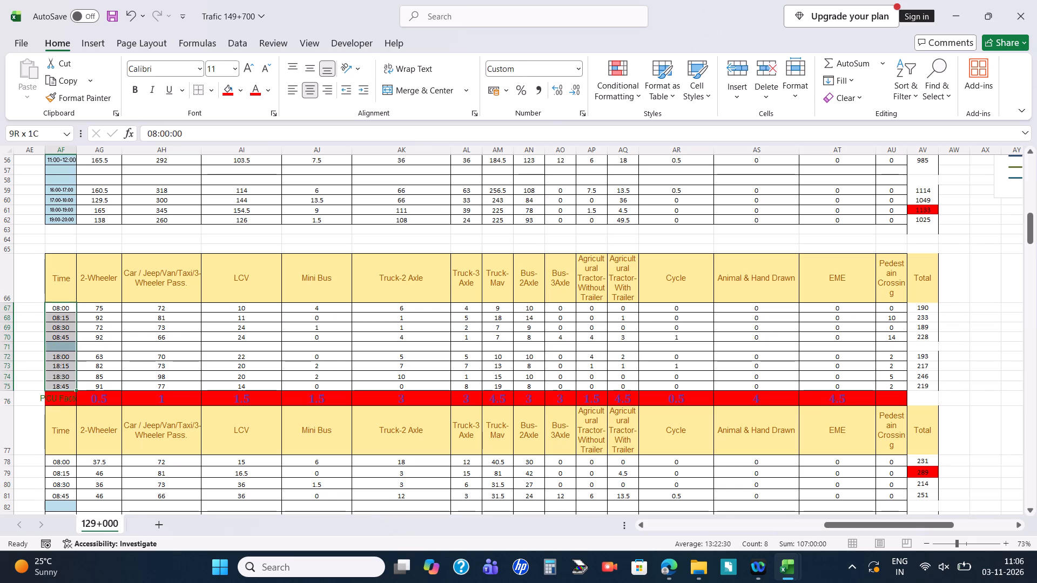
pyautogui.hotkey('ctrl', 'c')
pyautogui.click(64, 465)
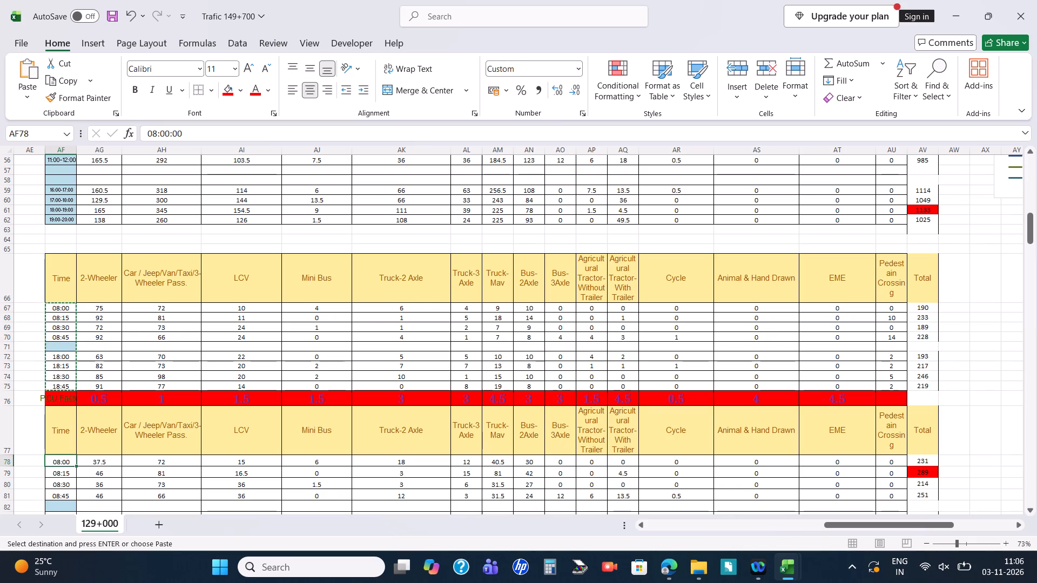
pyautogui.hotkey('ctrl', 'v')
pyautogui.scroll(-2, 64, 465)
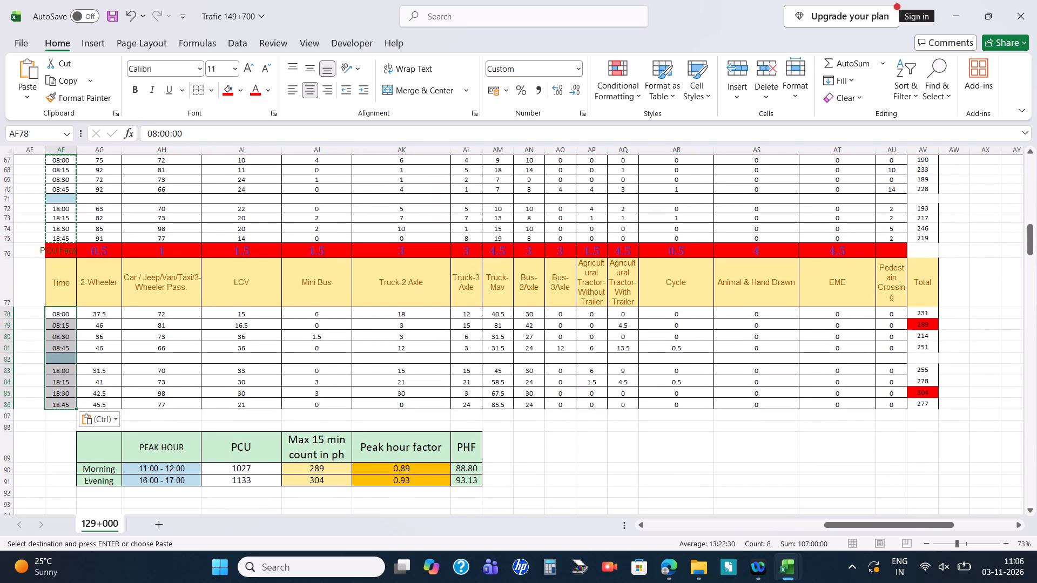
pyautogui.click(64, 465)
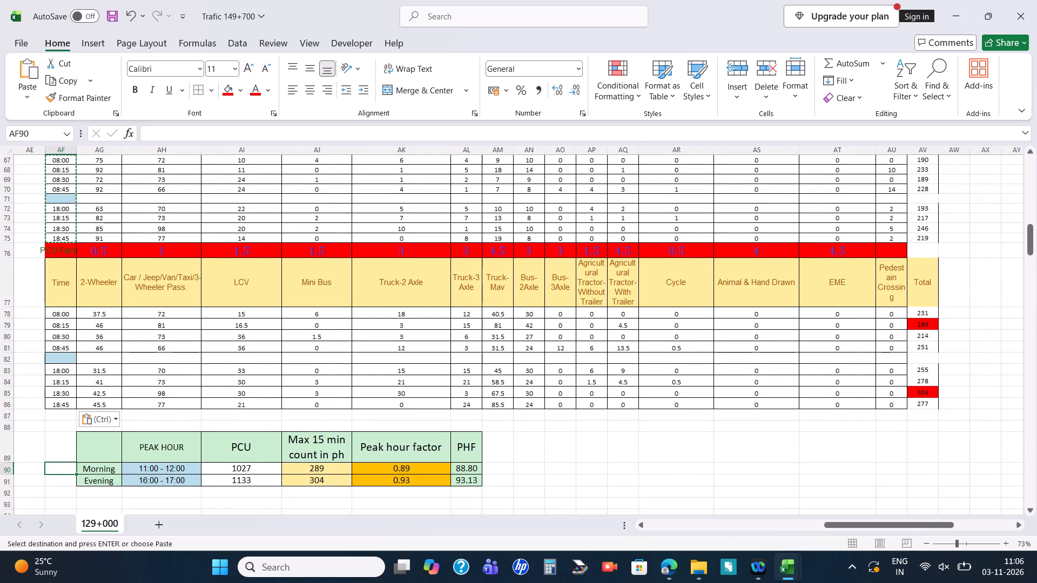
# Save the workbook with the updated 15-minute PCU time labels.
pyautogui.click(628, 469)
pyautogui.hotkey('ctrl', 's')
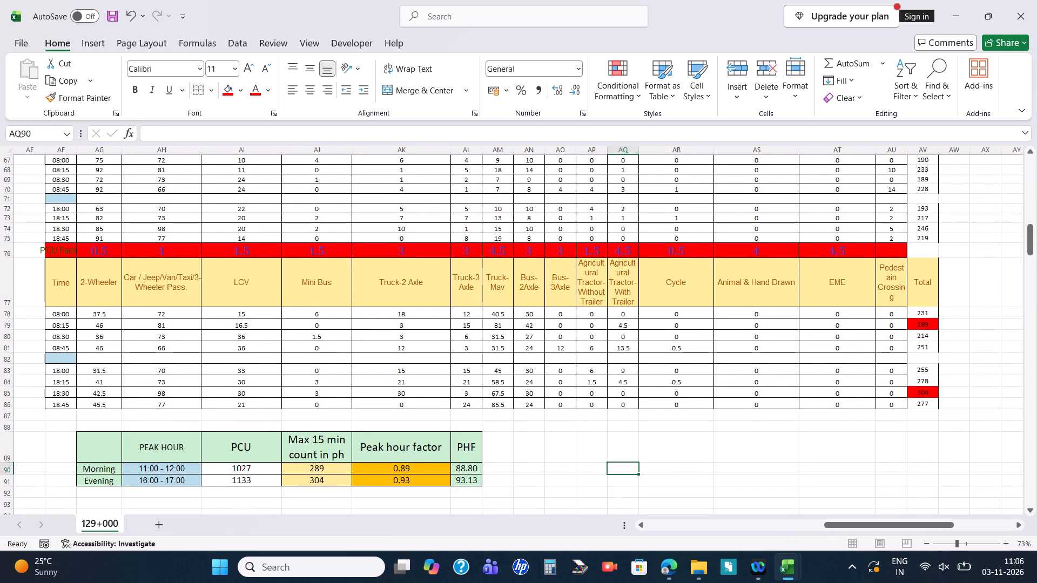
# Change the morning peak hour in AH90 of the peak hour factor table to 08:00 - 09:00.
pyautogui.click(167, 466)
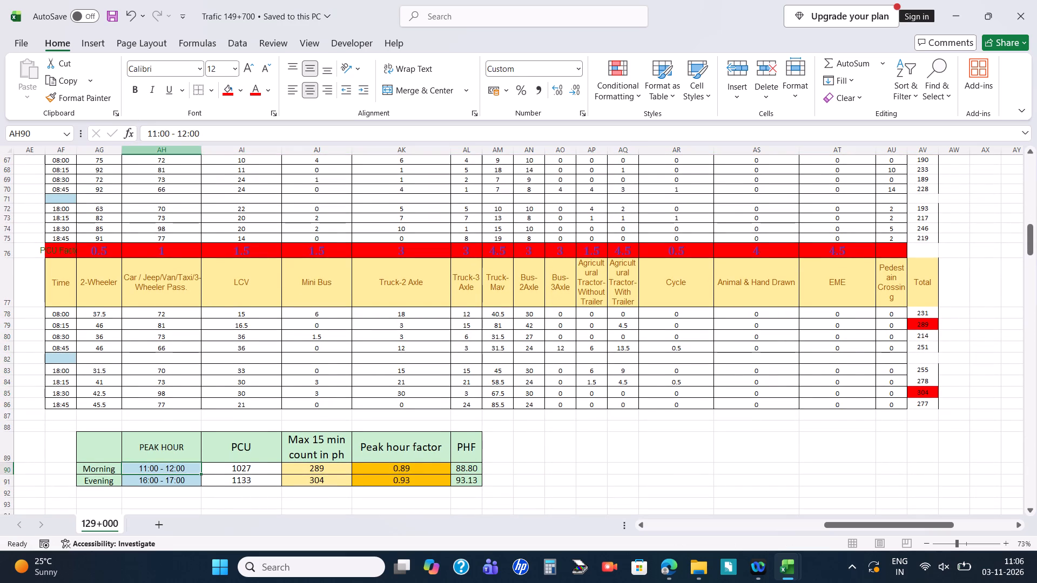
pyautogui.click(156, 132)
pyautogui.press('BackSpace')
pyautogui.press('BackSpace')
pyautogui.write('08')
pyautogui.press('Right')
pyautogui.press('Right')
pyautogui.press('Right')
pyautogui.press('Right')
pyautogui.press('Right')
pyautogui.press('Right')
pyautogui.press('Right')
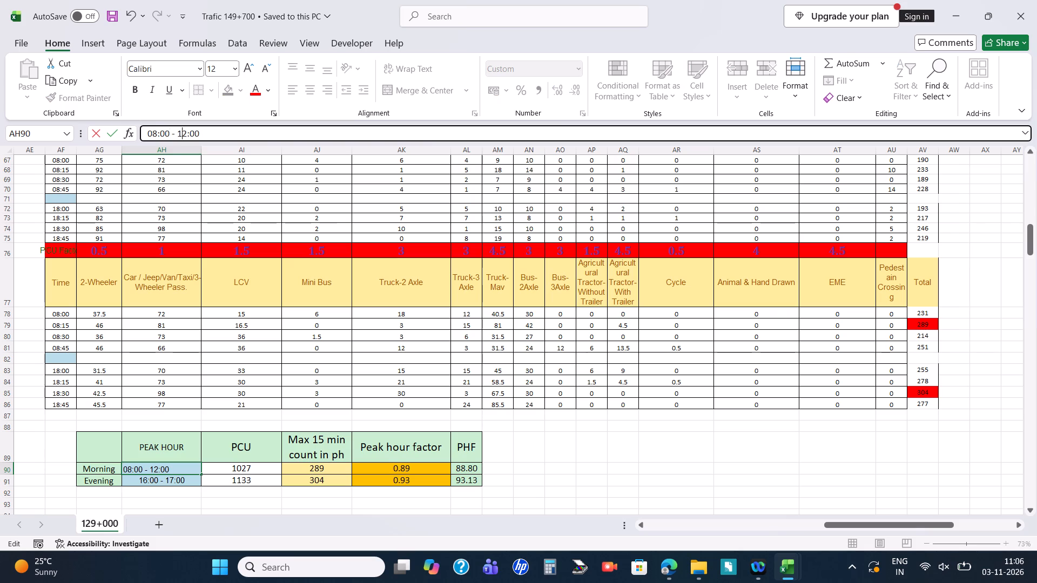
pyautogui.press('Right')
pyautogui.press('BackSpace')
pyautogui.press('BackSpace')
pyautogui.write('09')
pyautogui.press('Return')
# Change the evening peak hour in AH91 to 18:00 - 19:00 and save the workbook.
pyautogui.click(156, 132)
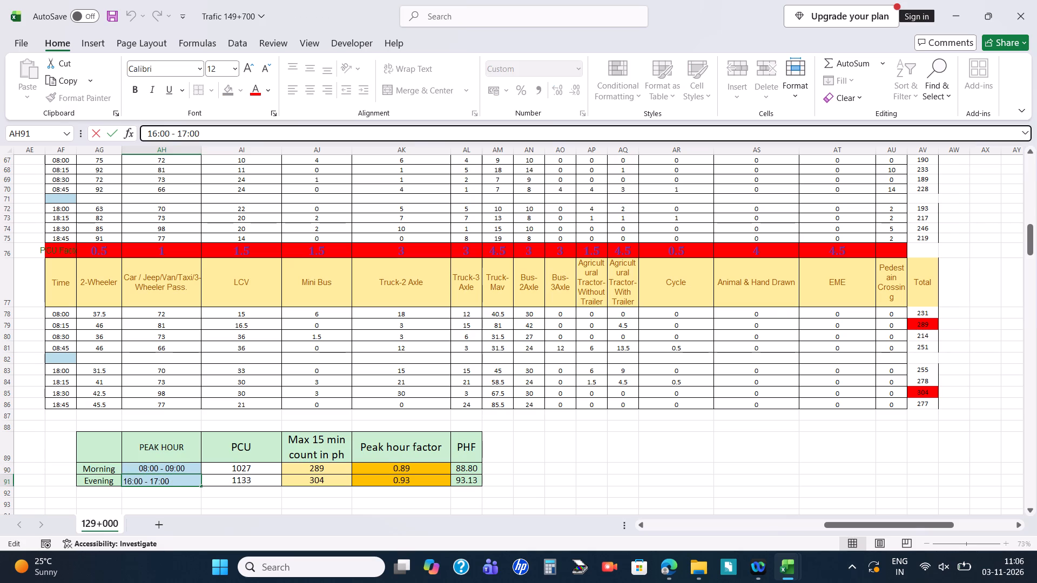
pyautogui.press('BackSpace')
pyautogui.press('8')
pyautogui.press('Right')
pyautogui.press('Right')
pyautogui.press('Right')
pyautogui.press('Right')
pyautogui.press('Right')
pyautogui.press('Right')
pyautogui.press('Right')
pyautogui.press('Right')
pyautogui.press('BackSpace')
pyautogui.press('9')
pyautogui.press('Return')
pyautogui.hotkey('ctrl', 's')
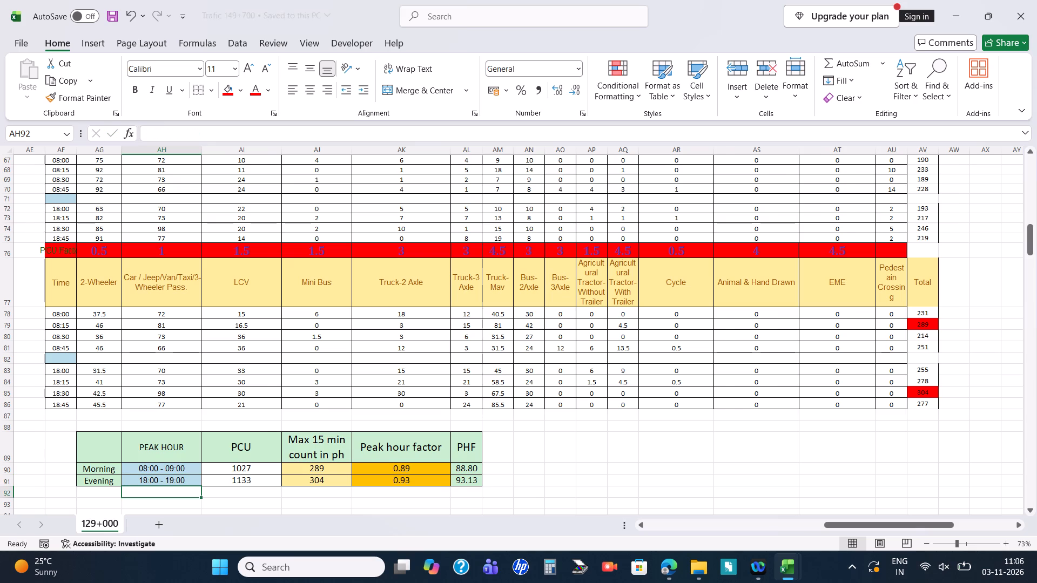
# Copy the LATUR TO NANDED heading from B142 of 149-700 (1) into B74 of Trafic 149+700, replacing Bhojpur To Buxer.
pyautogui.hscroll(8, 237, 320)
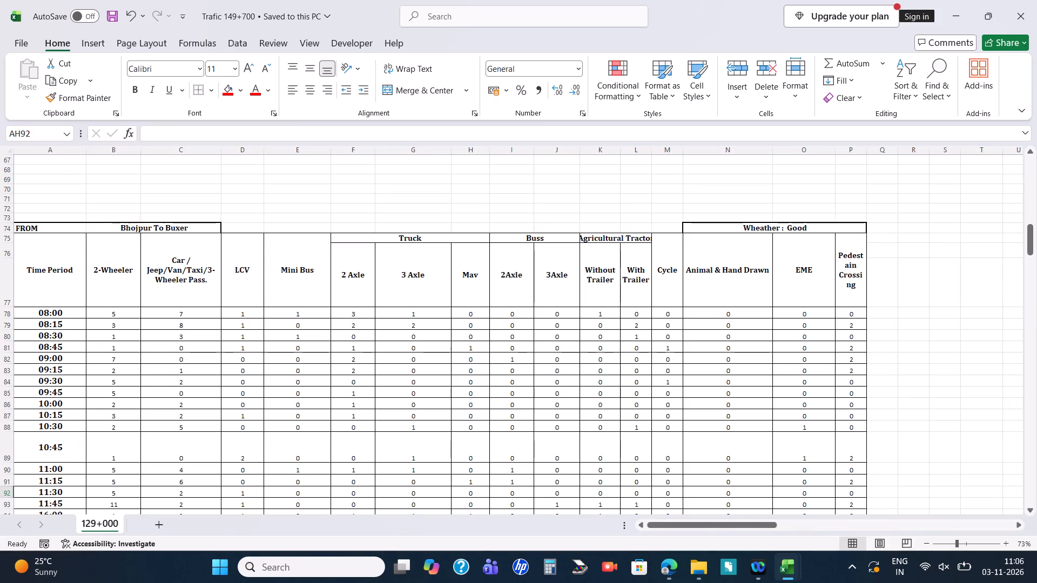
pyautogui.hotkey('alt', 'Tab')
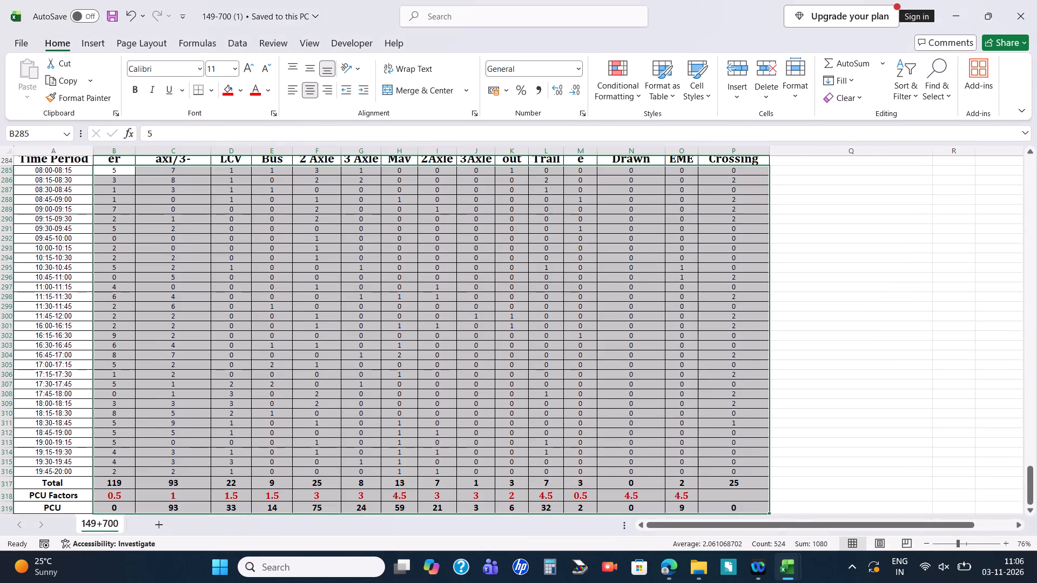
pyautogui.scroll(13, 237, 320)
pyautogui.scroll(-1, 237, 320)
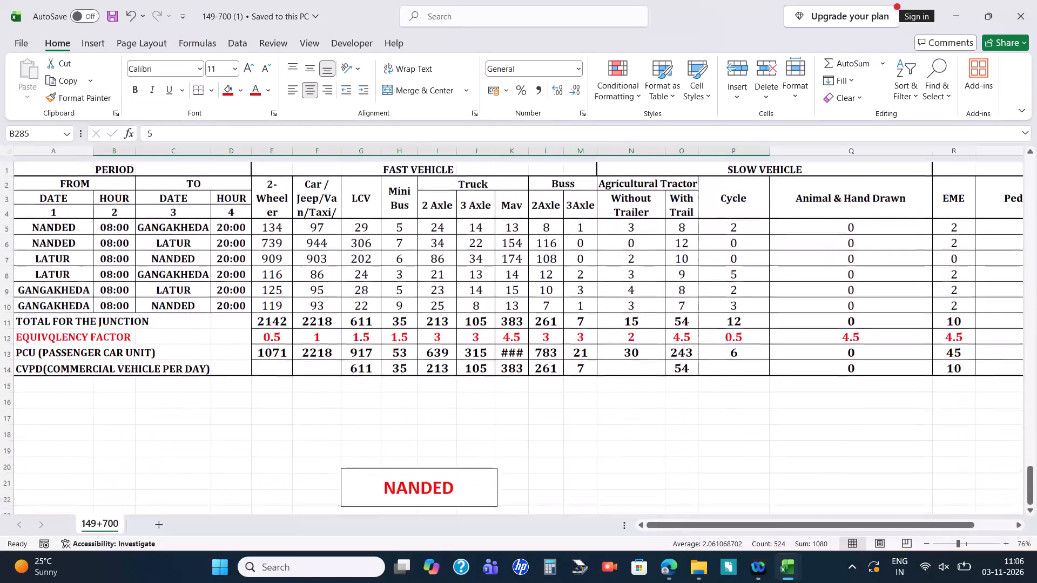
pyautogui.scroll(-3, 237, 320)
pyautogui.scroll(6, 237, 320)
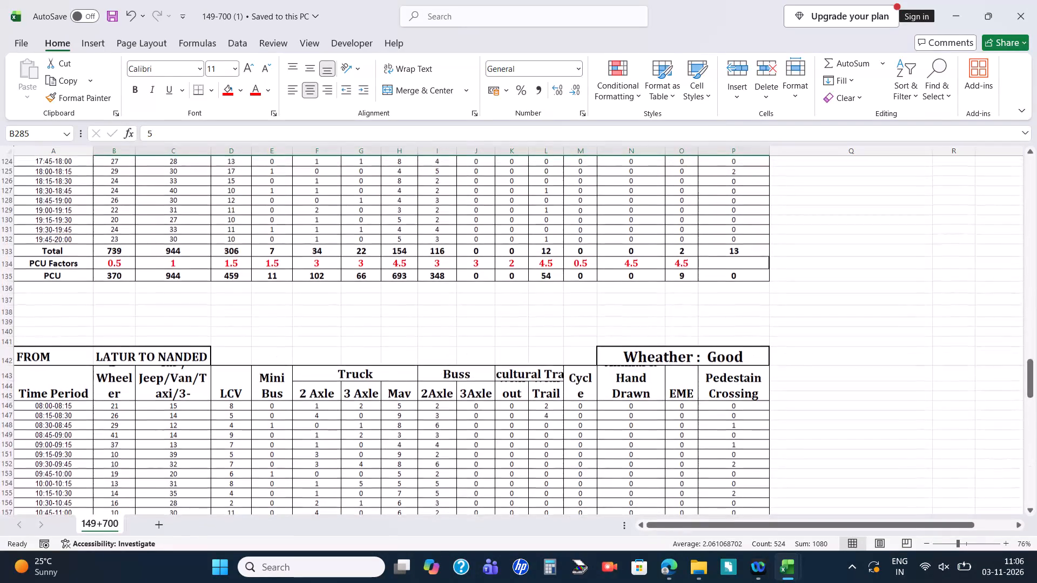
pyautogui.click(116, 354)
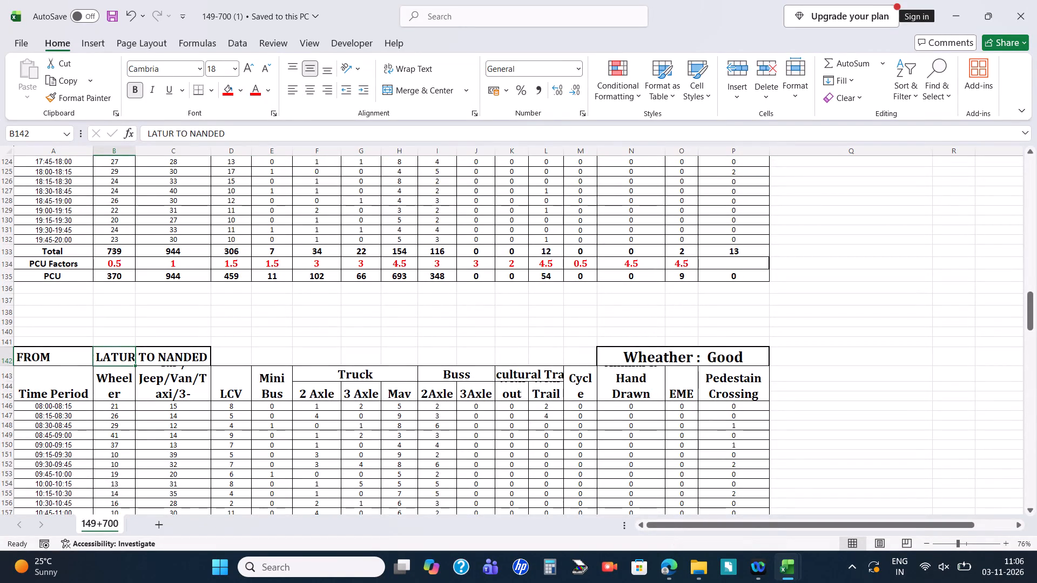
pyautogui.hotkey('ctrl', 'c')
pyautogui.hotkey('alt', 'Tab')
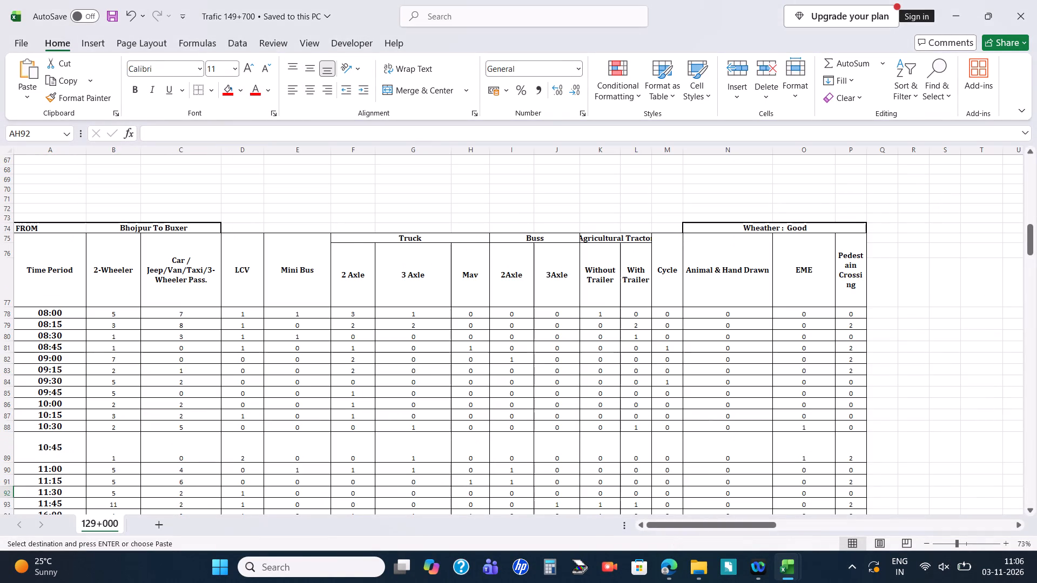
pyautogui.click(124, 230)
pyautogui.hotkey('ctrl', 'v')
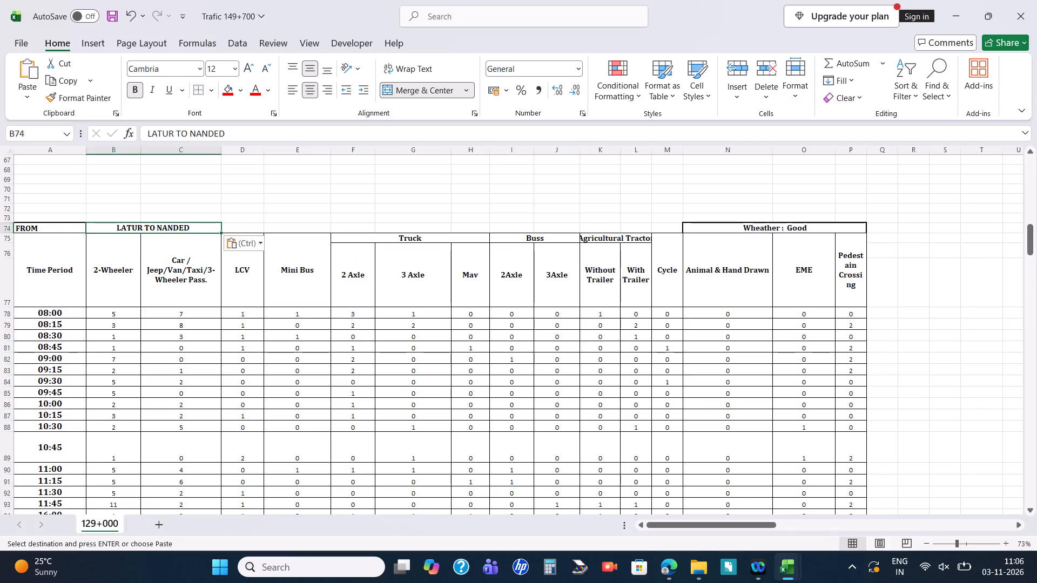
# Copy the LATUR TO GANGAKHEDA heading from B189 of 149-700 (1) into B118 of Trafic 149+700, replacing Bhojpur To Churmanpur.
pyautogui.hotkey('alt', 'Tab')
pyautogui.scroll(-6, 124, 230)
pyautogui.scroll(1, 124, 230)
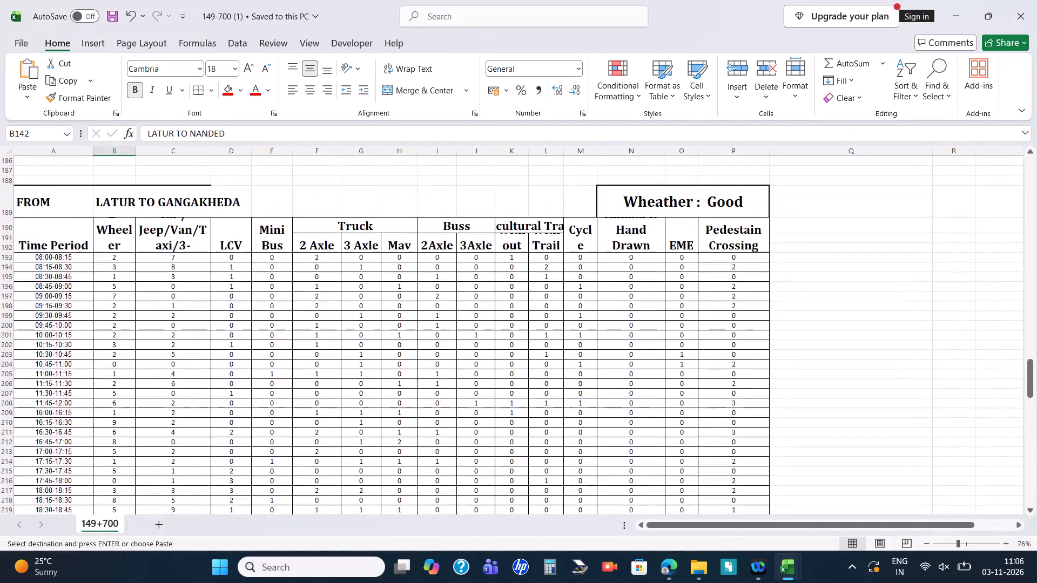
pyautogui.click(125, 199)
pyautogui.hotkey('ctrl', 'c')
pyautogui.press('super+Tab')
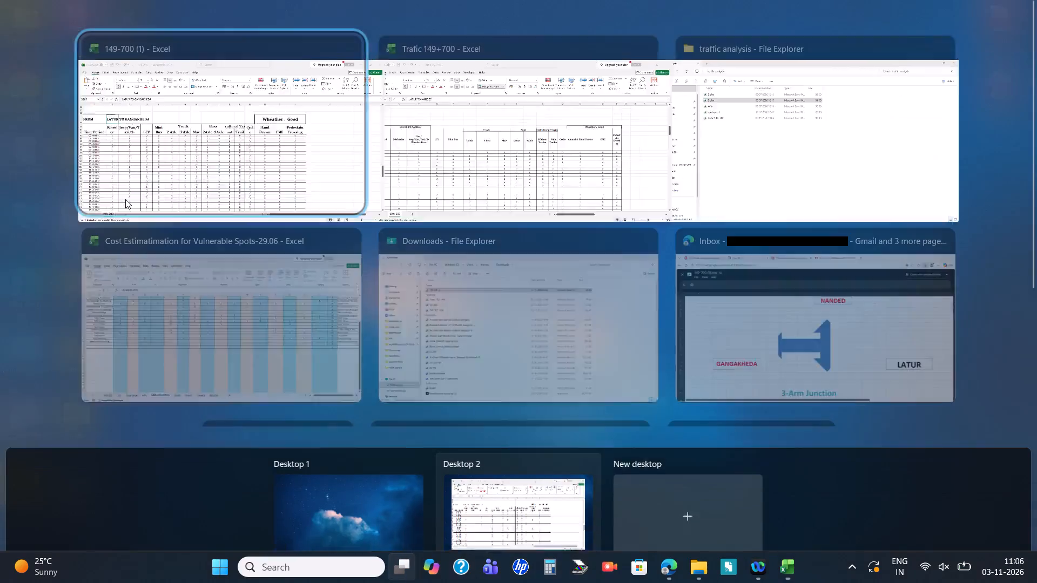
pyautogui.hotkey('alt', 'Tab')
pyautogui.hotkey('ctrl', 'c')
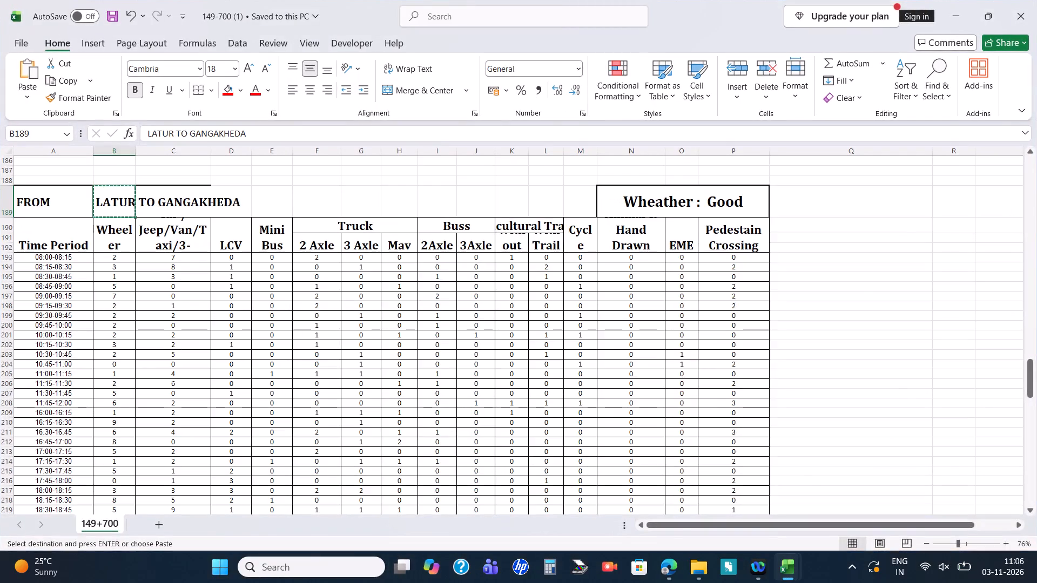
pyautogui.hotkey('alt', 'Tab')
pyautogui.scroll(-2, 166, 322)
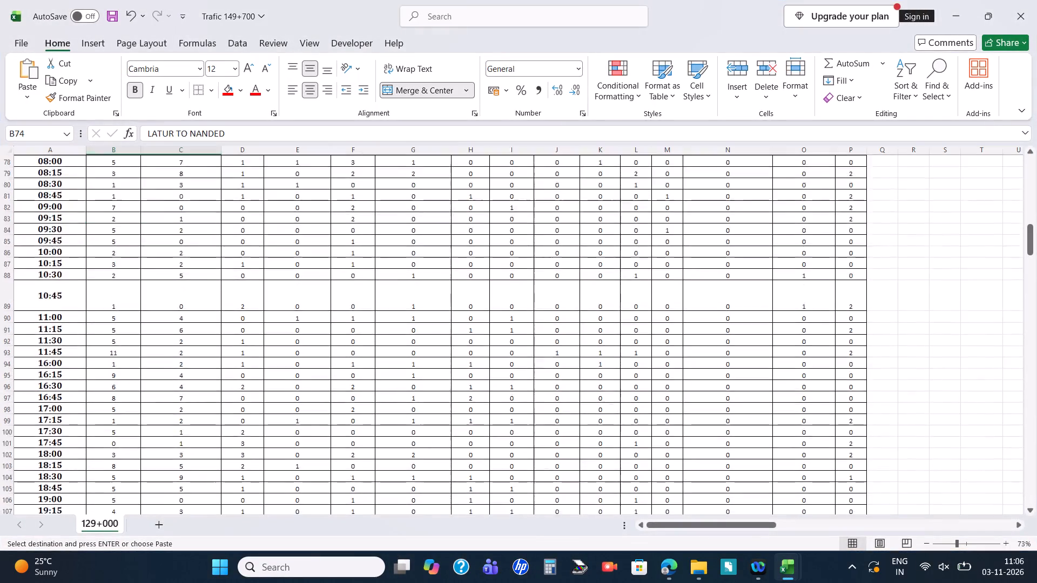
pyautogui.scroll(-5, 166, 322)
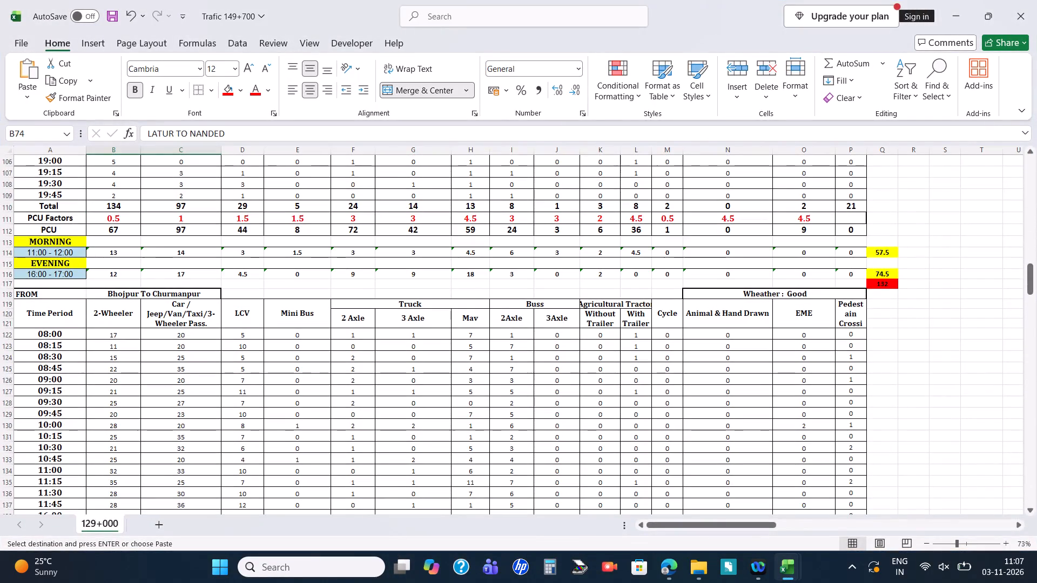
pyautogui.click(118, 299)
pyautogui.click(123, 297)
pyautogui.click(126, 294)
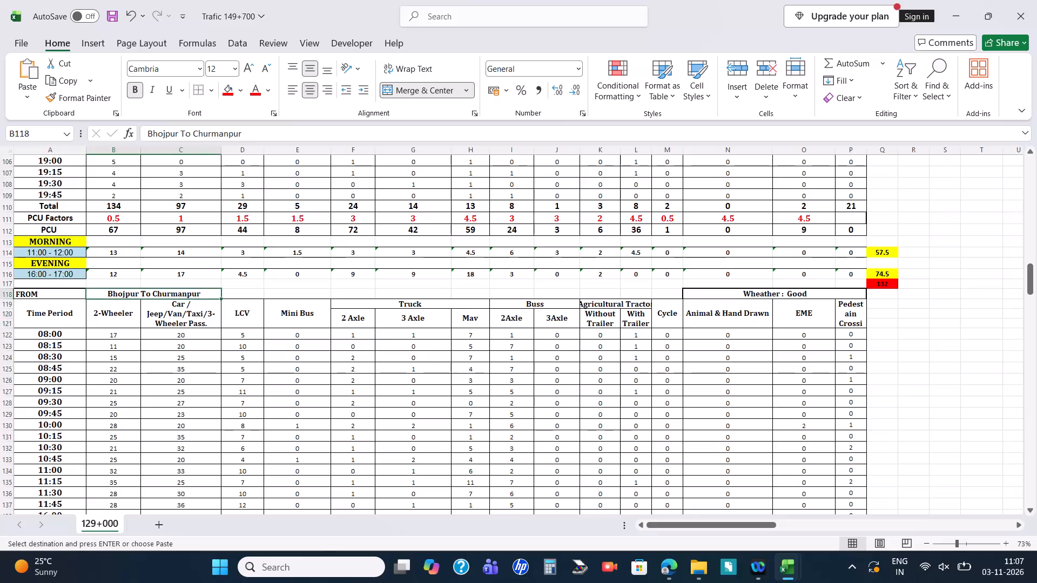
pyautogui.hotkey('ctrl', 'v')
# Copy the GANGAKHEDA TO LATUR heading from B234 of 149-700 (1) into B163 of Trafic 149+700, replacing Buxer To Bhojpur.
pyautogui.hotkey('alt', 'Tab')
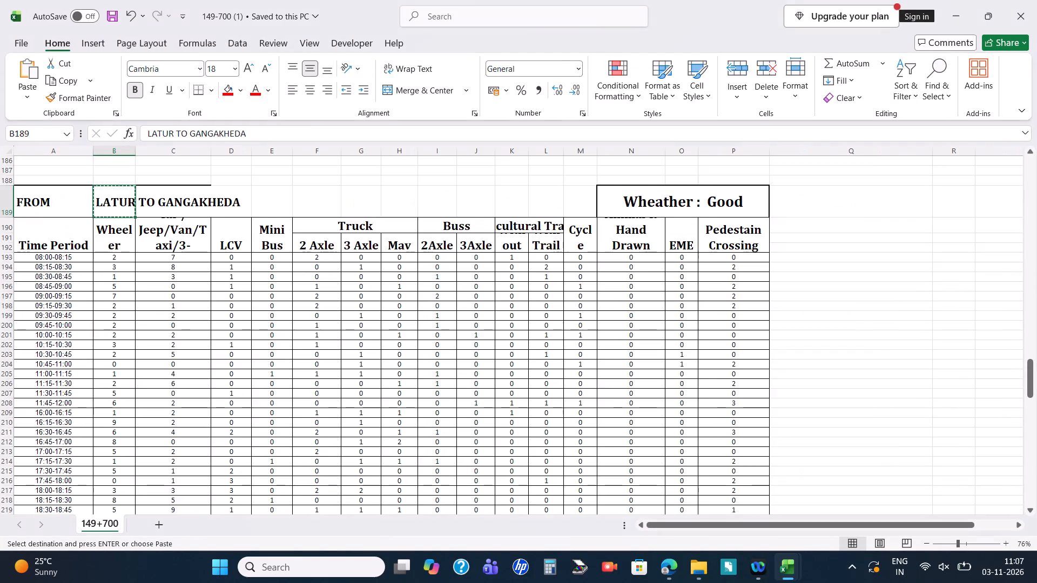
pyautogui.scroll(-4, 126, 294)
pyautogui.click(126, 407)
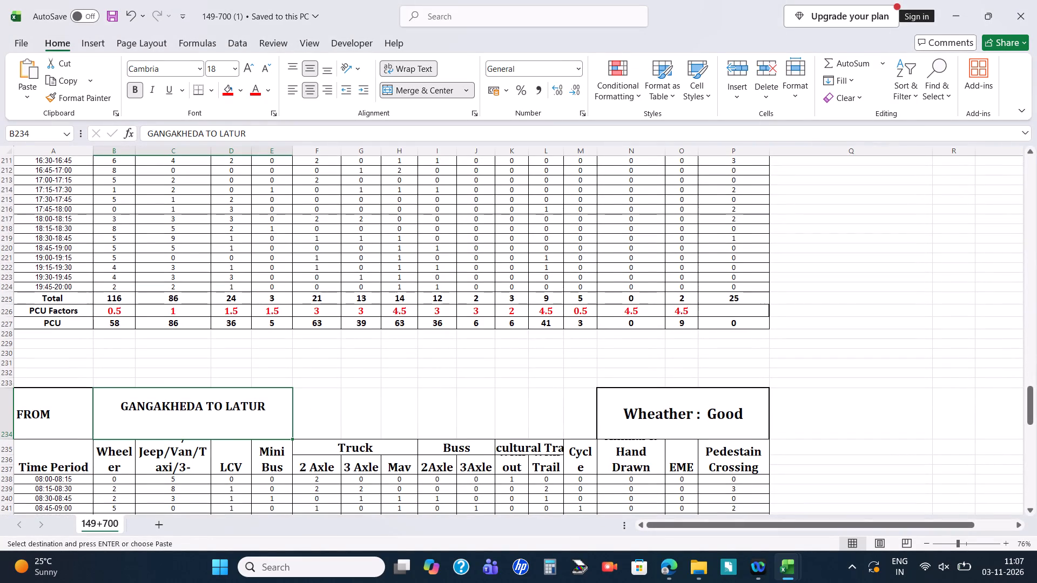
pyautogui.hotkey('ctrl', 'c')
pyautogui.hotkey('alt', 'Tab')
pyautogui.scroll(-3, 126, 407)
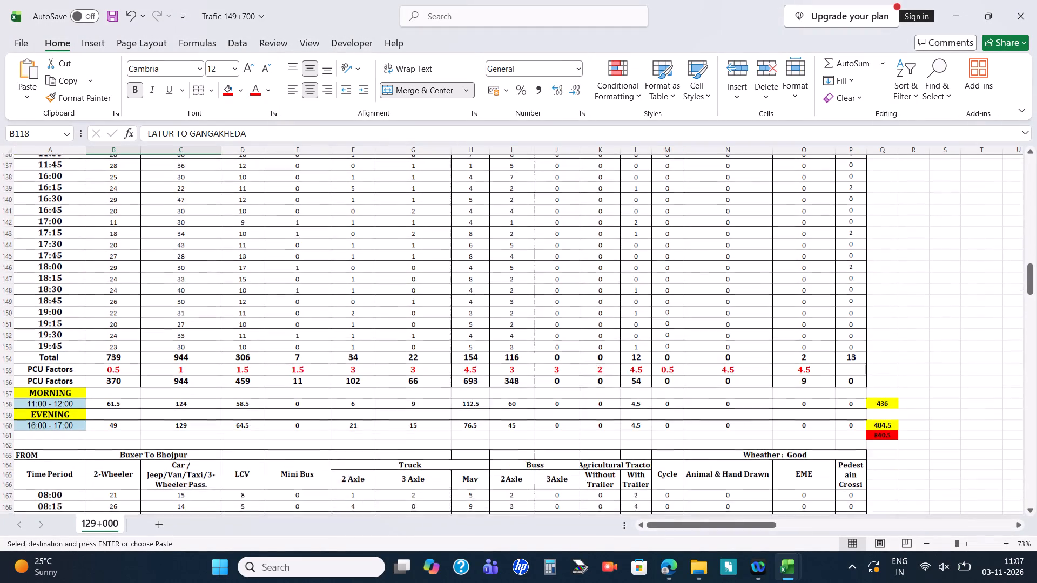
pyautogui.scroll(-1, 126, 407)
pyautogui.click(134, 437)
pyautogui.hotkey('ctrl', 'v')
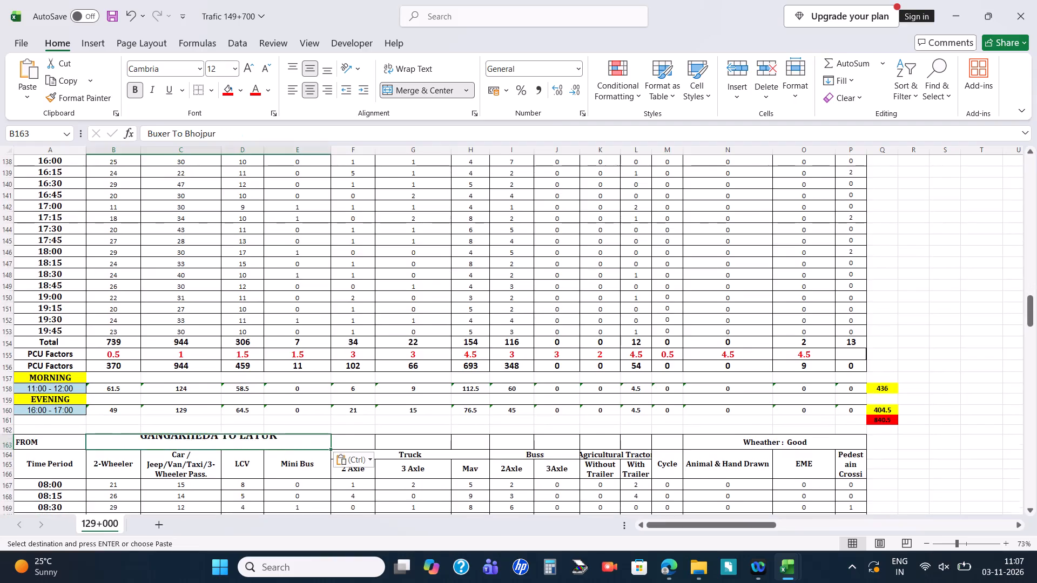
# Copy the GANGAKHEDA TO NANDED heading from B281 of 149-700 (1) into B210 of Trafic 149+700, replacing Buxer to Churmanpur.
pyautogui.hotkey('alt', 'Tab')
pyautogui.scroll(-7, 134, 437)
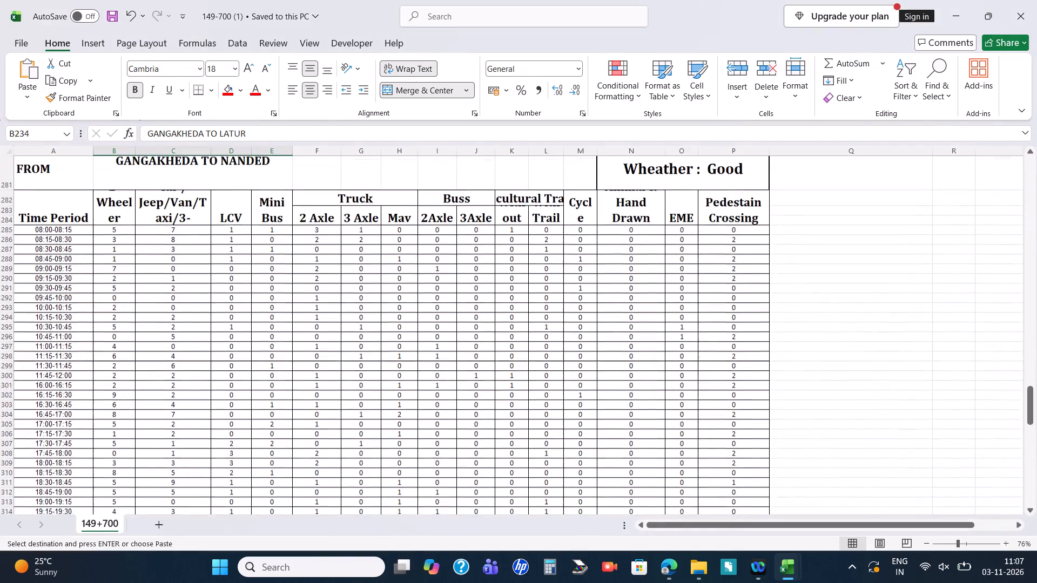
pyautogui.click(170, 186)
pyautogui.hotkey('ctrl', 'c')
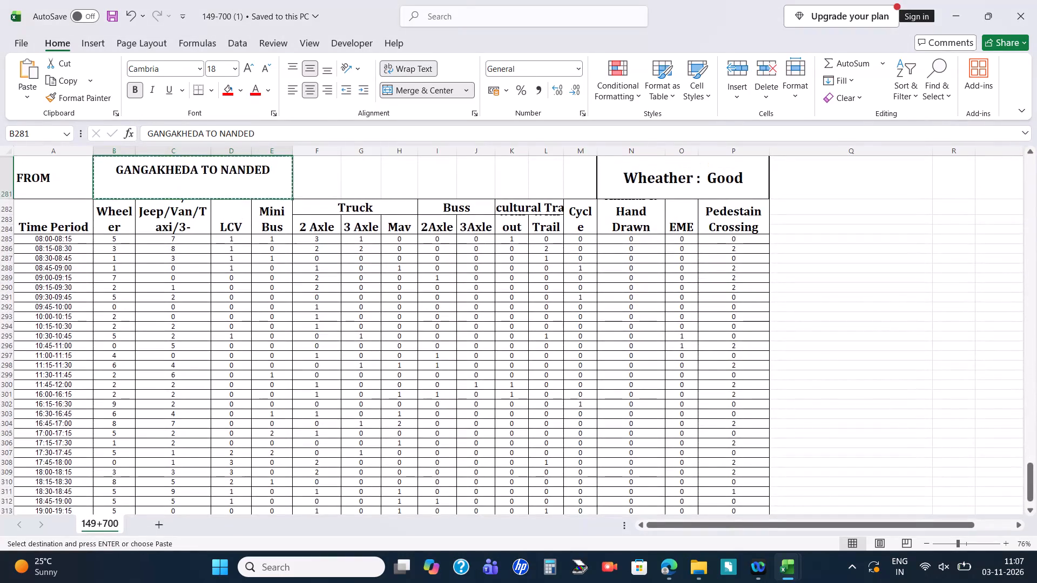
pyautogui.hotkey('alt', 'Tab')
pyautogui.scroll(-7, 170, 186)
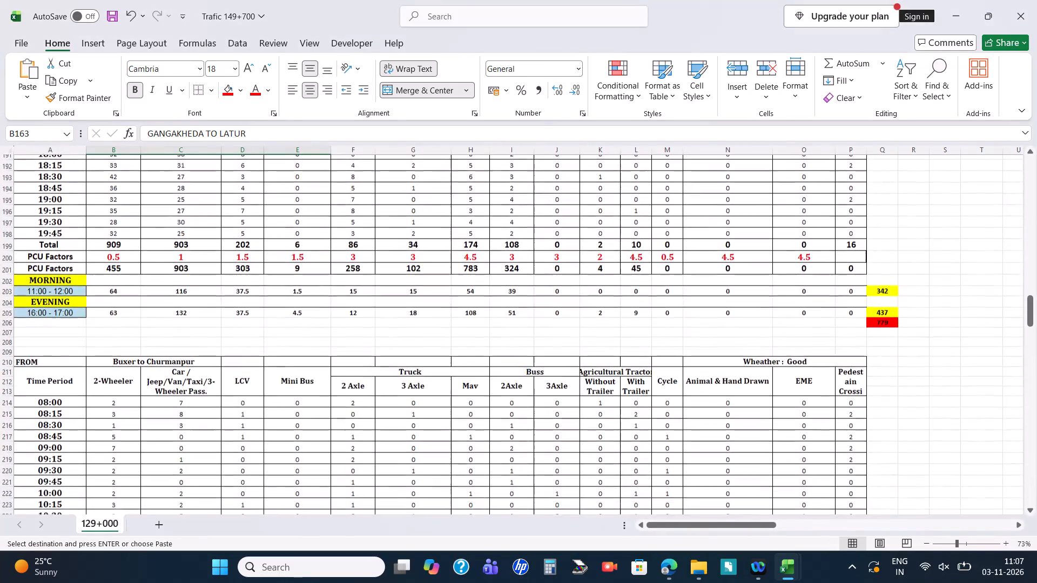
pyautogui.click(140, 341)
pyautogui.hotkey('ctrl', 'v')
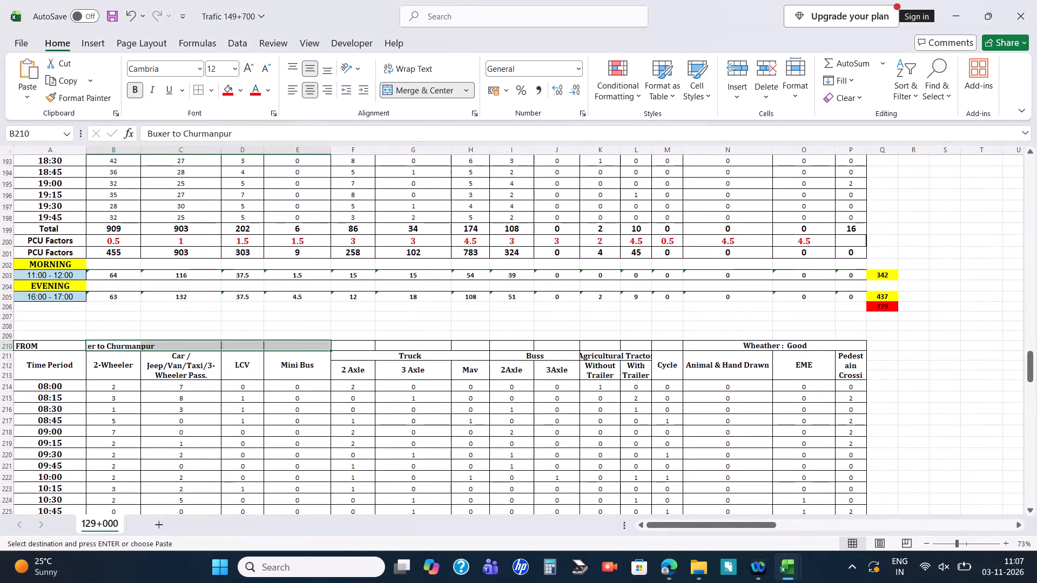
# Compare the sections below the last copied heading in Trafic 149+700 and 149-700 (1).
pyautogui.hotkey('alt', 'Tab')
pyautogui.scroll(-5, 140, 341)
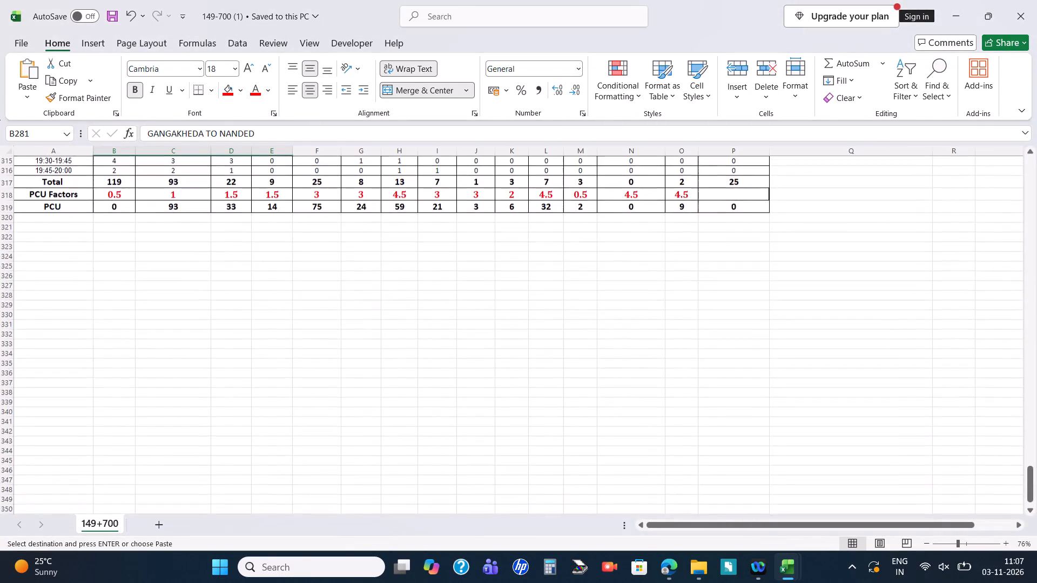
pyautogui.hotkey('alt', 'Tab')
pyautogui.scroll(-6, 140, 341)
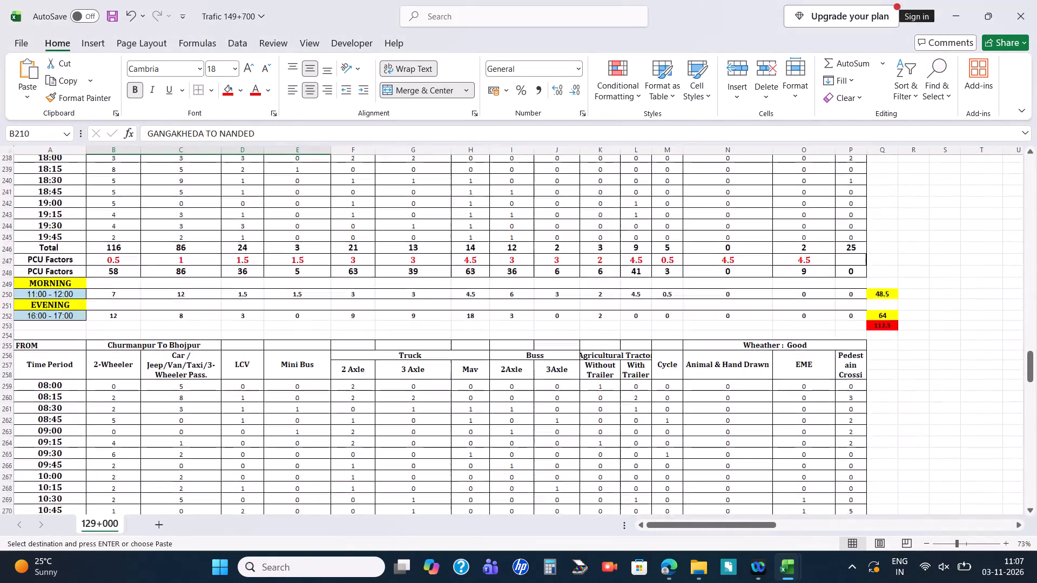
pyautogui.hotkey('alt', 'Tab')
pyautogui.scroll(-4, 140, 341)
# Copy the NANDED TO GANGAKHEDA heading from B51 of 149-700 (1) into B74 of Trafic 149+700.
pyautogui.scroll(9, 140, 341)
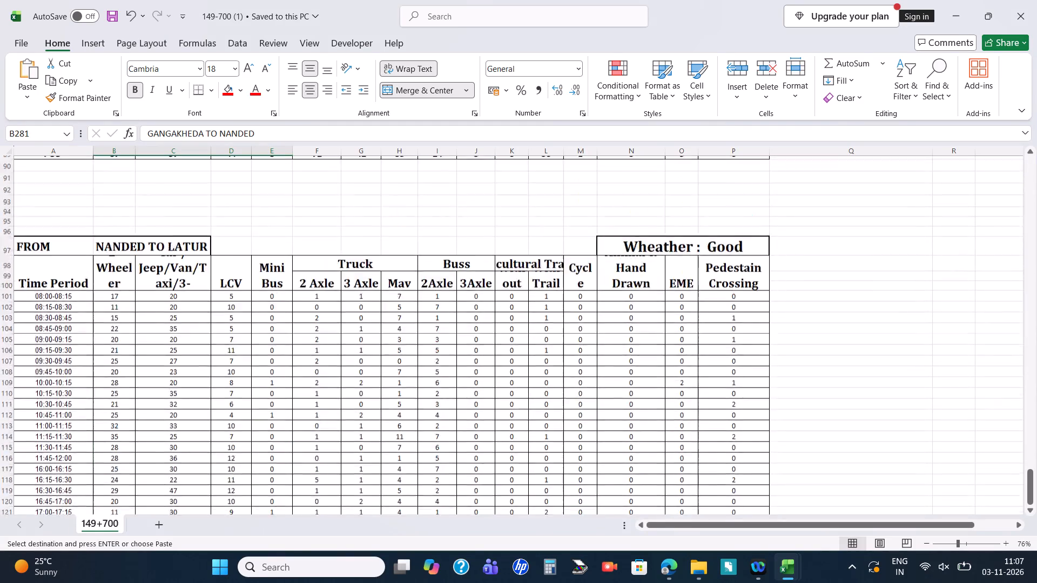
pyautogui.scroll(1, 140, 341)
pyautogui.scroll(-2, 140, 341)
pyautogui.scroll(-2, 254, 417)
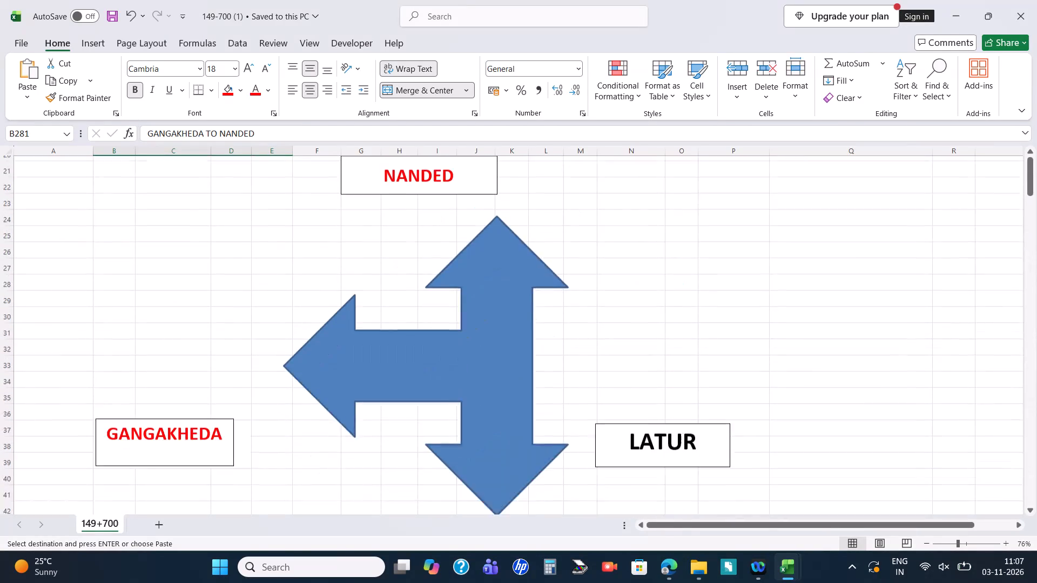
pyautogui.scroll(-5, 254, 417)
pyautogui.click(117, 342)
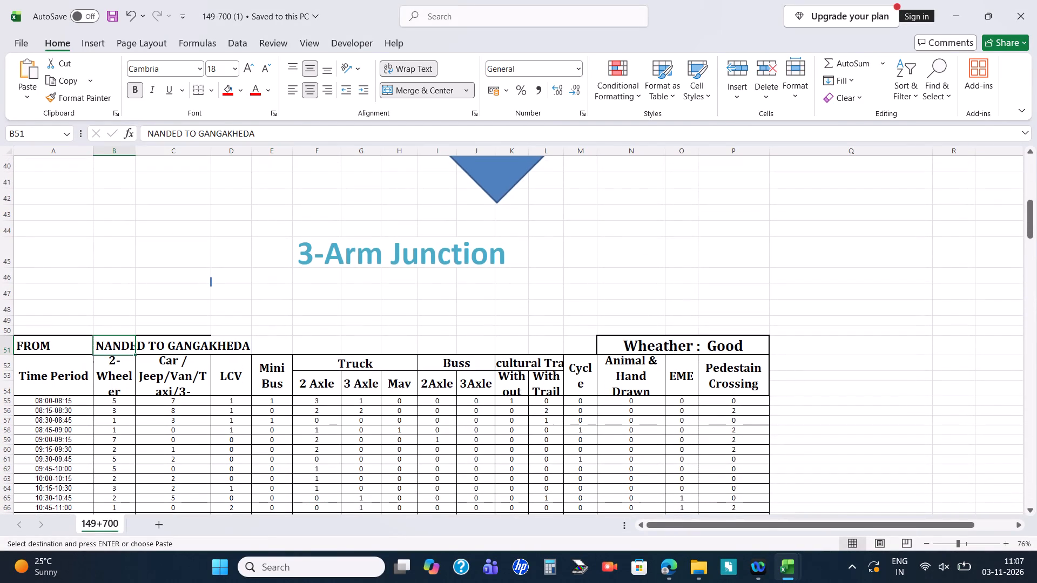
pyautogui.hotkey('ctrl', 'c')
pyautogui.hotkey('alt', 'Tab')
pyautogui.scroll(3, 117, 342)
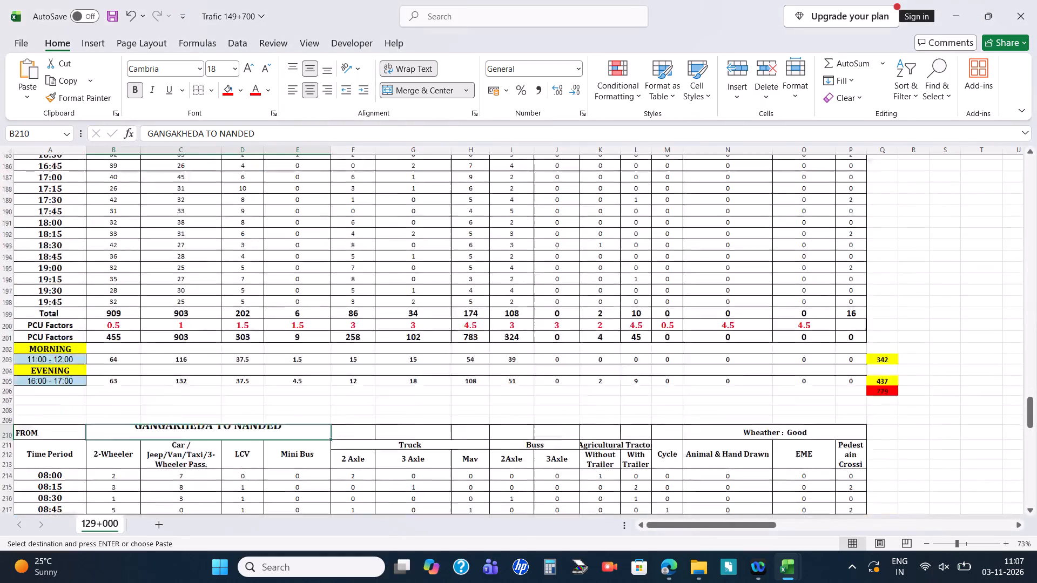
pyautogui.scroll(9, 117, 342)
pyautogui.scroll(-2, 117, 342)
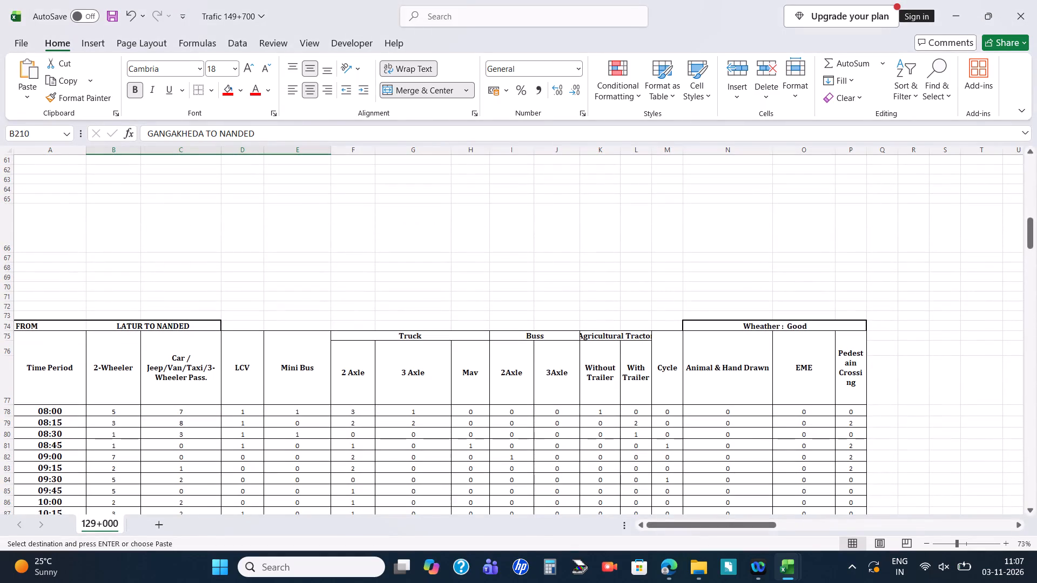
pyautogui.click(132, 326)
pyautogui.hotkey('ctrl', 'v')
# Copy the NANDED TO LATUR heading from B97 of 149-700 (1) into B118 of Trafic 149+700.
pyautogui.hotkey('alt', 'Tab')
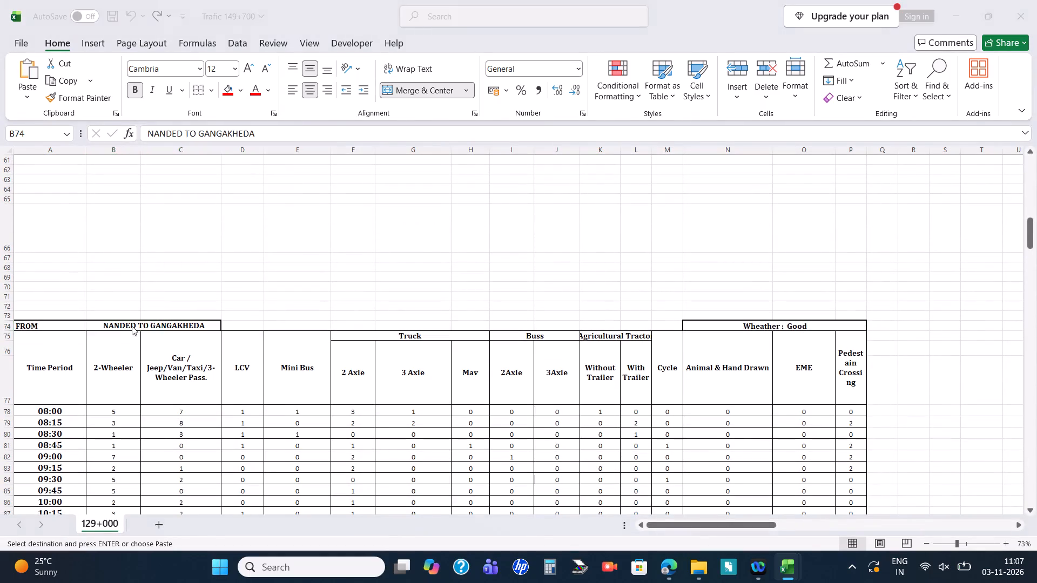
pyautogui.scroll(-6, 132, 326)
pyautogui.click(122, 304)
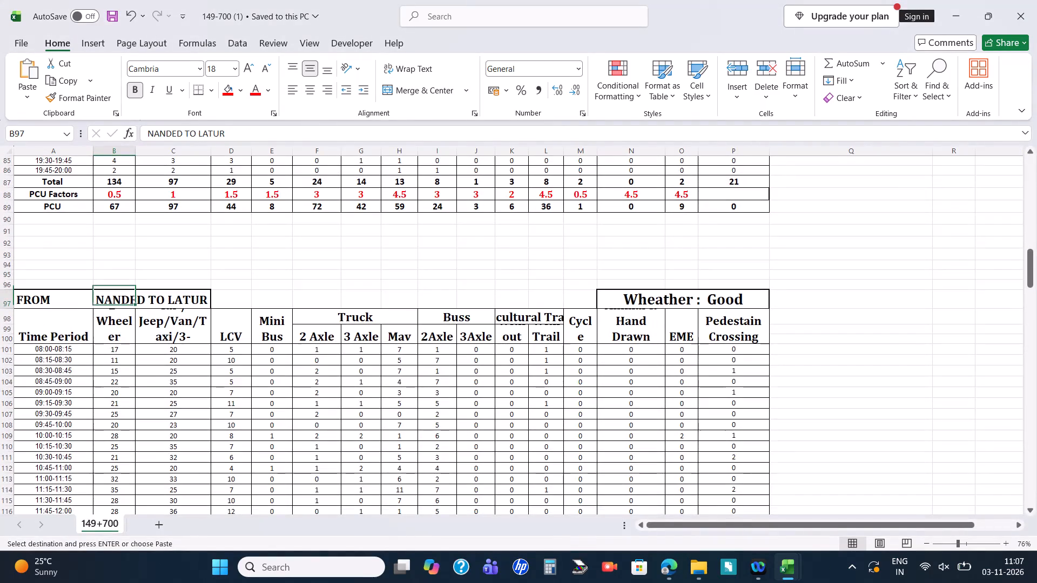
pyautogui.hotkey('ctrl', 'c')
pyautogui.hotkey('alt', 'Tab')
pyautogui.scroll(-4, 122, 304)
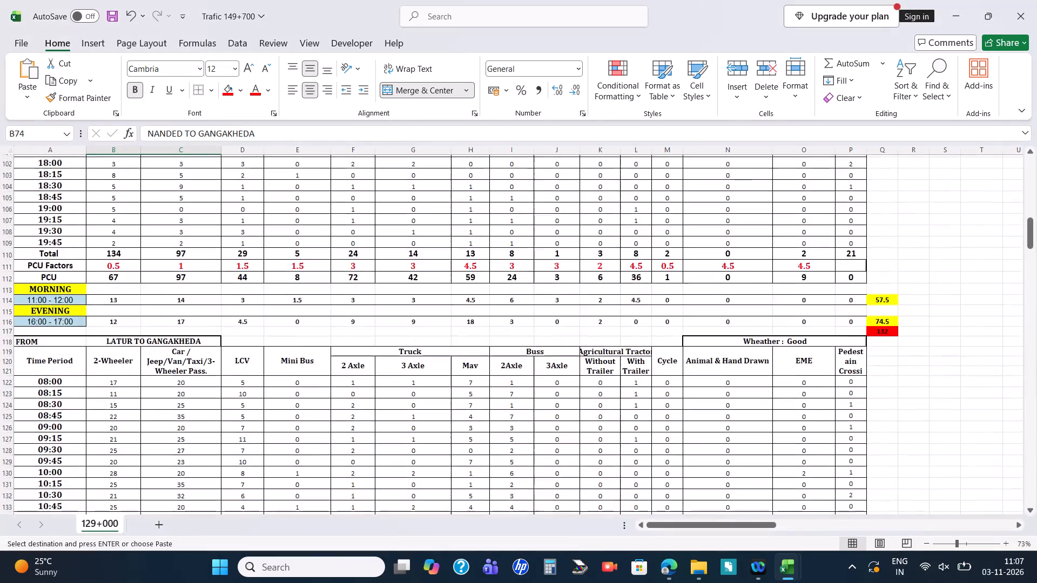
pyautogui.scroll(-2, 122, 304)
pyautogui.click(117, 315)
pyautogui.hotkey('ctrl', 'v')
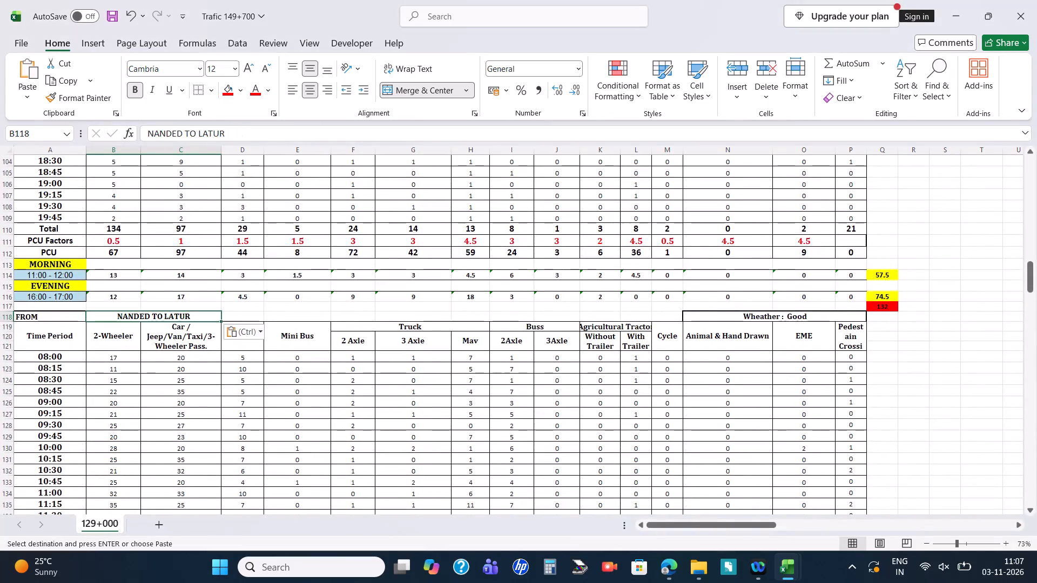
# Copy the LATUR TO NANDED heading from B142 of 149-700 (1) into B163 of Trafic 149+700.
pyautogui.hotkey('alt', 'Tab')
pyautogui.scroll(-6, 117, 315)
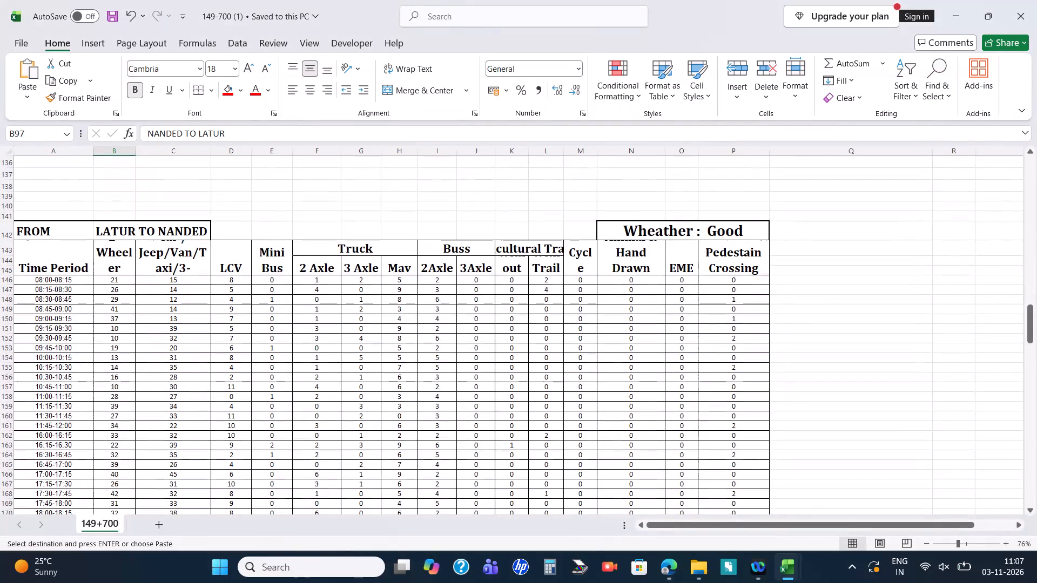
pyautogui.click(112, 231)
pyautogui.hotkey('ctrl', 'c')
pyautogui.hotkey('alt', 'Tab')
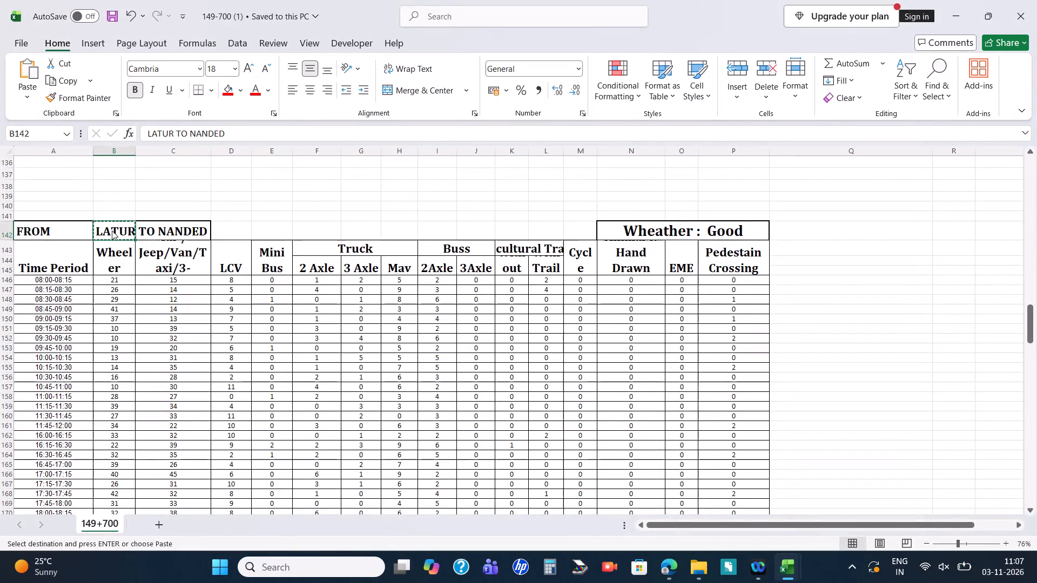
pyautogui.scroll(-5, 112, 231)
pyautogui.click(140, 358)
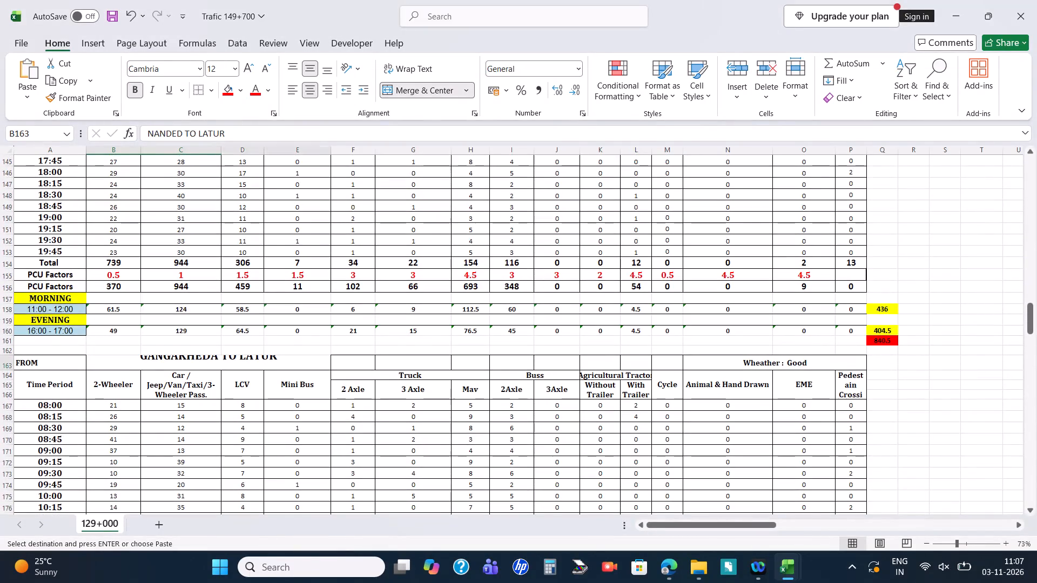
pyautogui.hotkey('ctrl', 'v')
# Copy the LATUR TO GANGAKHEDA heading from B189 of 149-700 (1) into B210 of Trafic 149+700.
pyautogui.hotkey('alt', 'Tab')
pyautogui.scroll(-3, 140, 358)
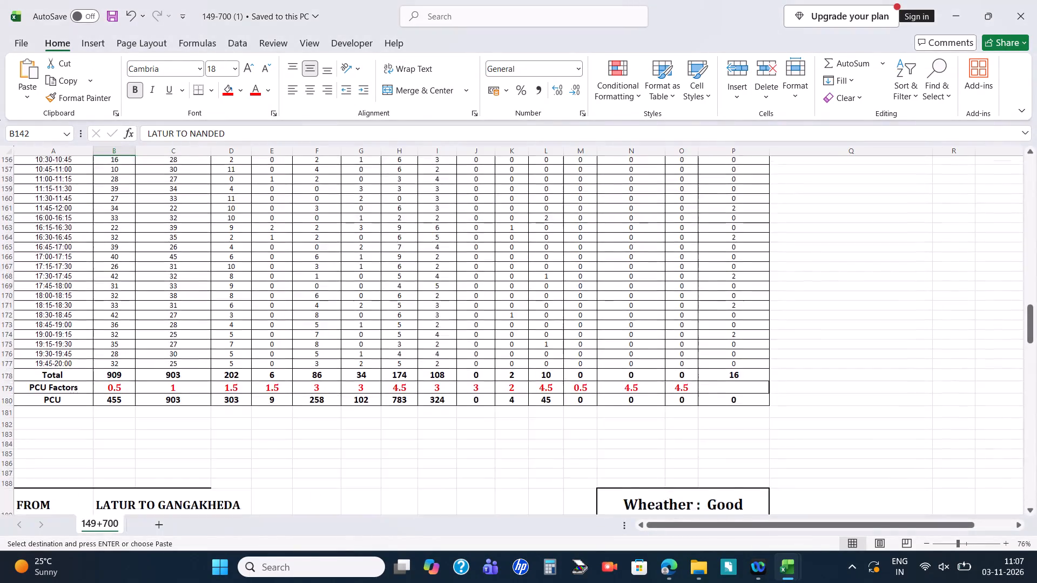
pyautogui.scroll(-2, 140, 358)
pyautogui.click(122, 238)
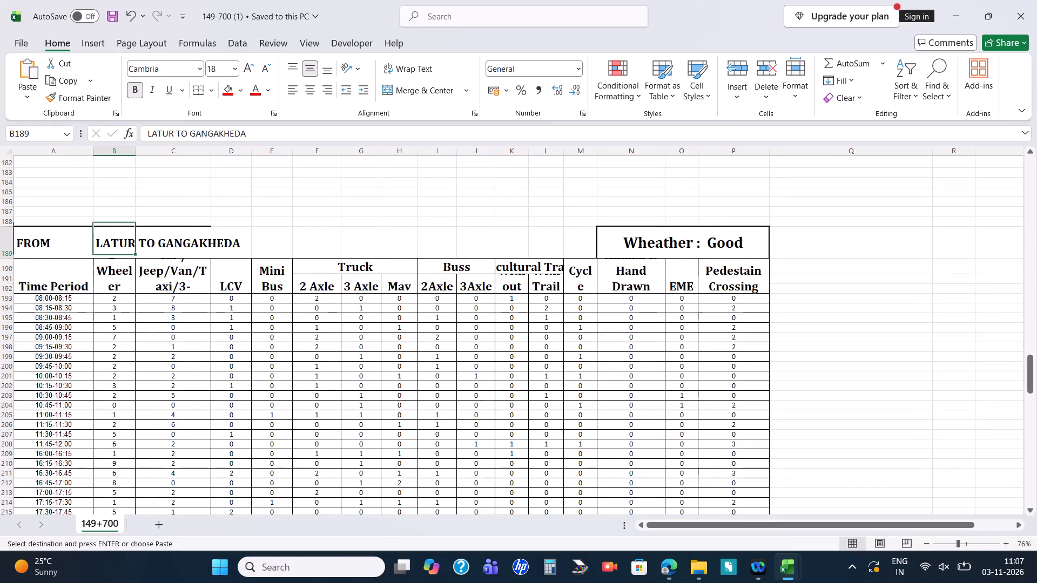
pyautogui.hotkey('ctrl', 'c')
pyautogui.hotkey('alt', 'Tab')
pyautogui.scroll(-1, 122, 238)
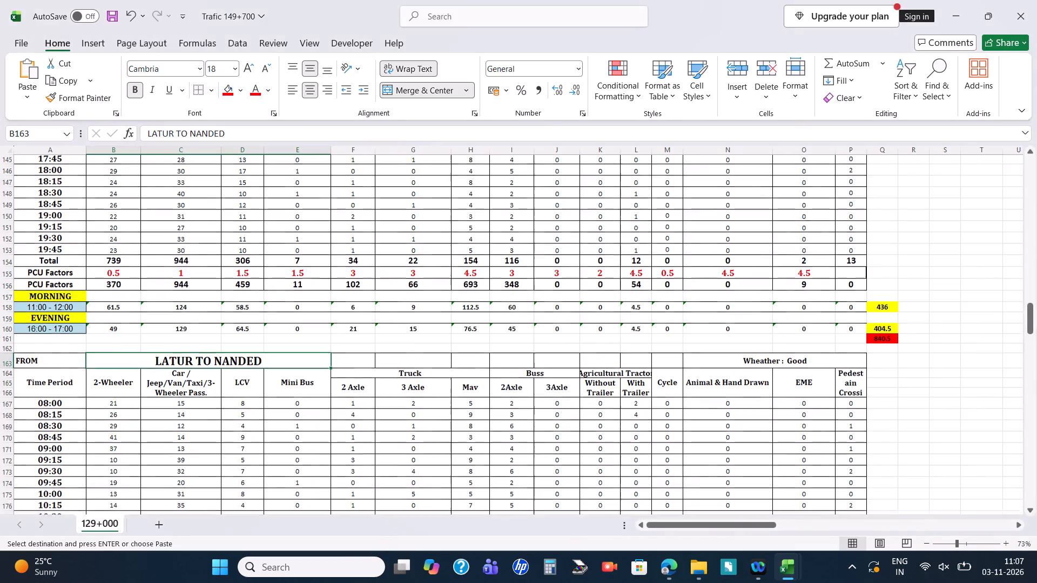
pyautogui.scroll(-4, 122, 238)
pyautogui.click(144, 371)
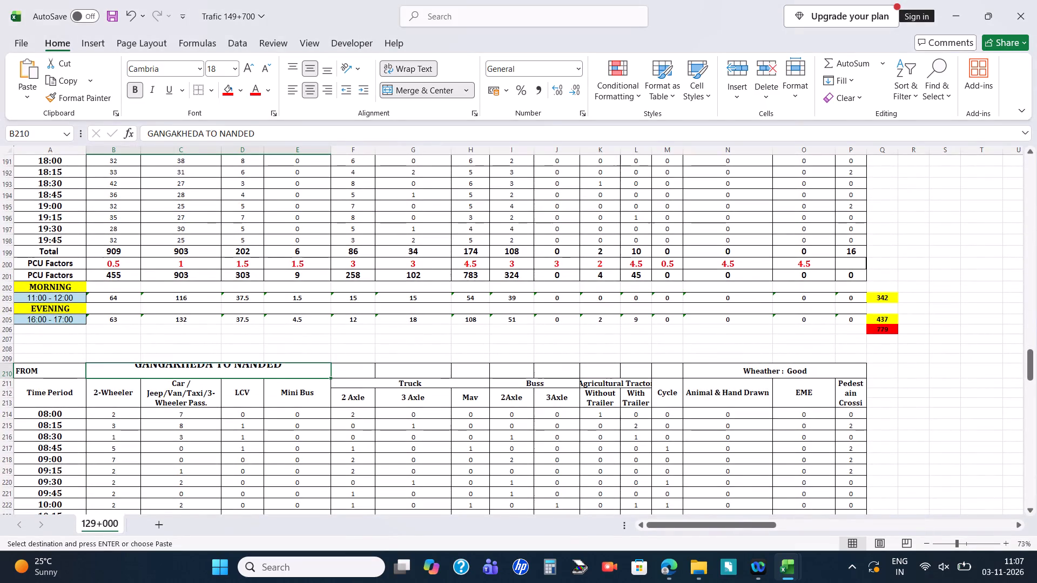
pyautogui.hotkey('ctrl', 'v')
# Bottom-align the GANGAKHEDA TO LATUR heading in B234 of 149-700 (1).
pyautogui.hotkey('alt', 'Tab')
pyautogui.scroll(-6, 144, 371)
pyautogui.scroll(1, 144, 371)
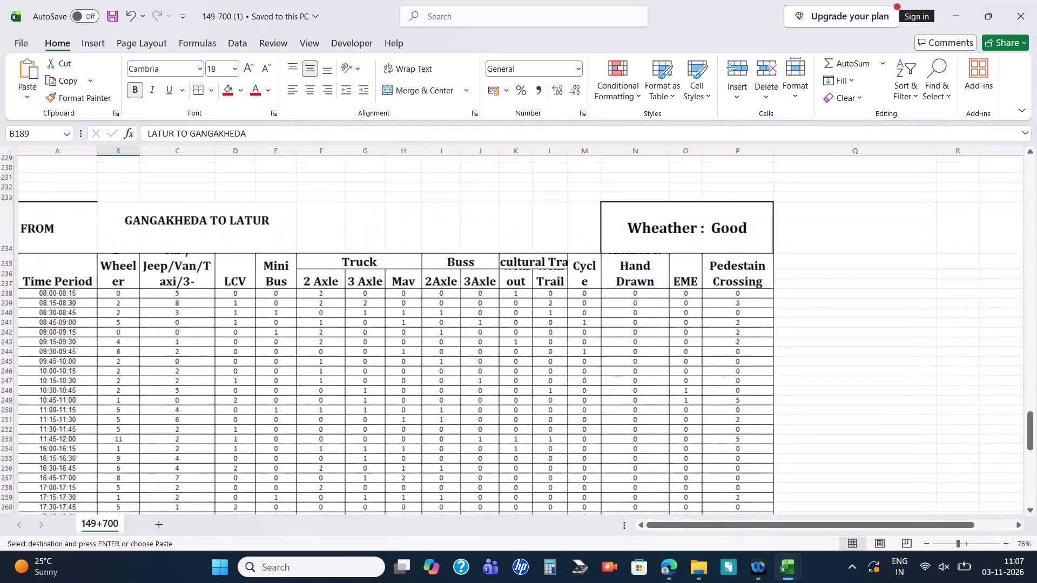
pyautogui.scroll(1, 144, 371)
pyautogui.click(166, 214)
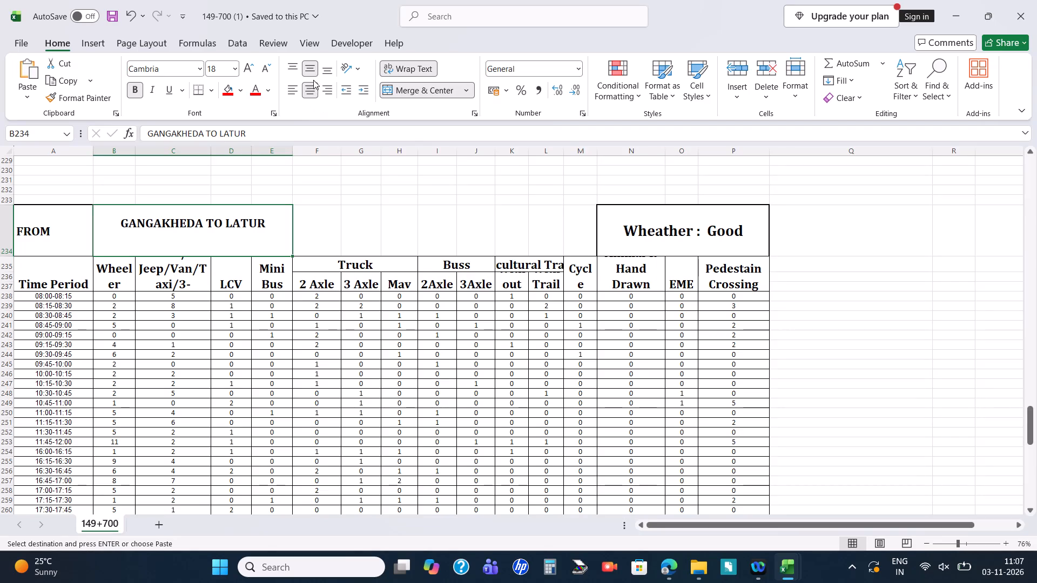
pyautogui.click(325, 73)
# Compare the direction headings and section order of Trafic 149+700 against 149-700 (1) around the LATUR and GANGAKHEDA sections.
pyautogui.hotkey('ctrl', 'c')
pyautogui.hotkey('alt', 'Tab')
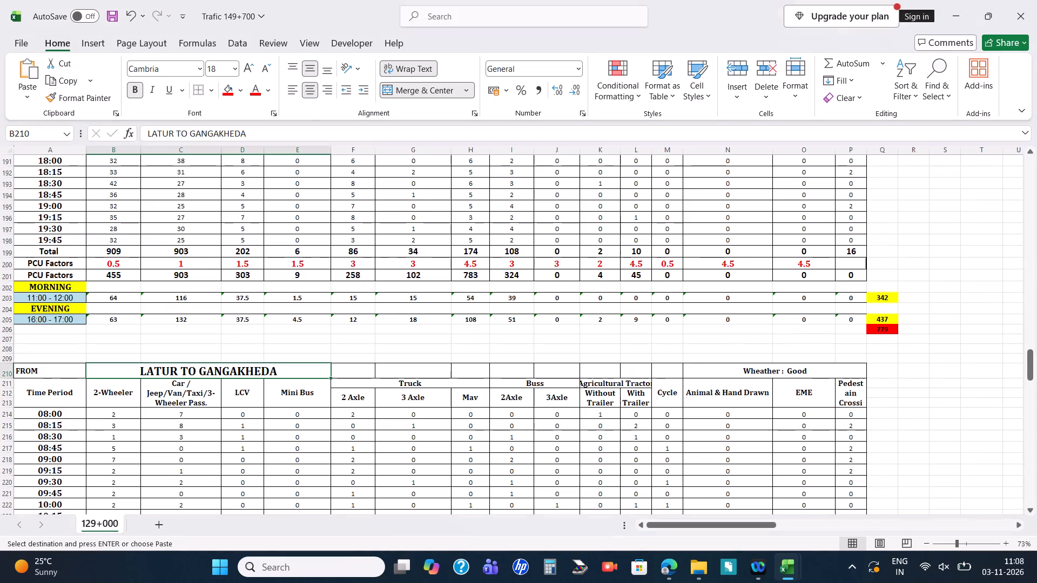
pyautogui.scroll(-5, 164, 365)
pyautogui.scroll(1, 164, 365)
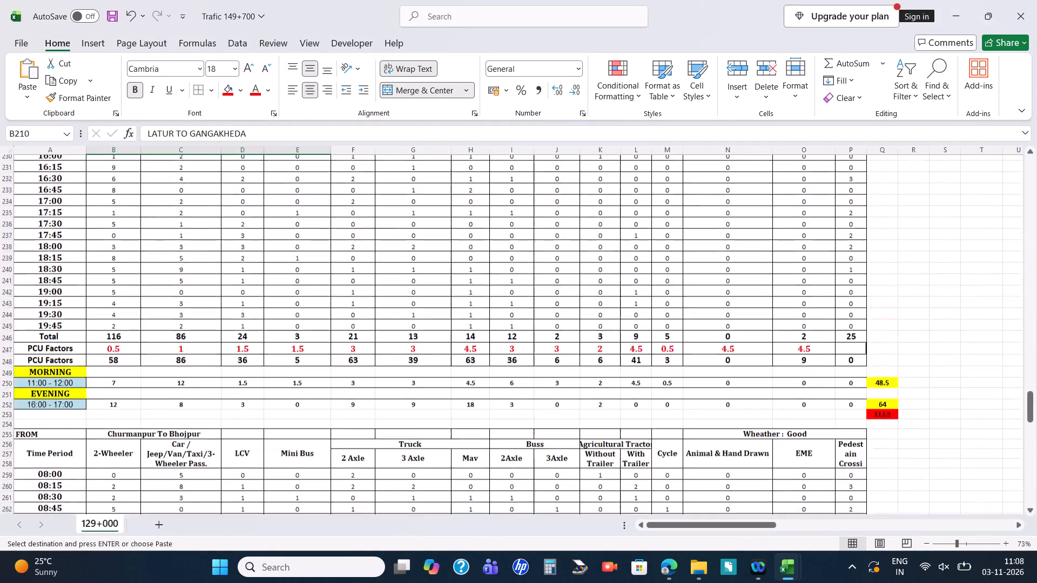
pyautogui.scroll(5, 164, 365)
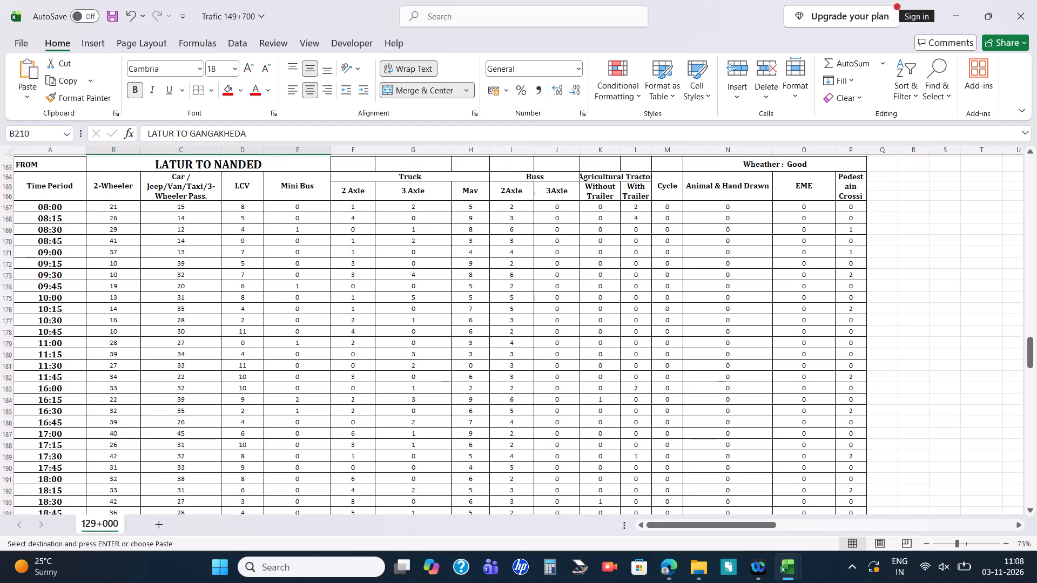
pyautogui.hotkey('alt', 'Tab')
pyautogui.scroll(2, 164, 365)
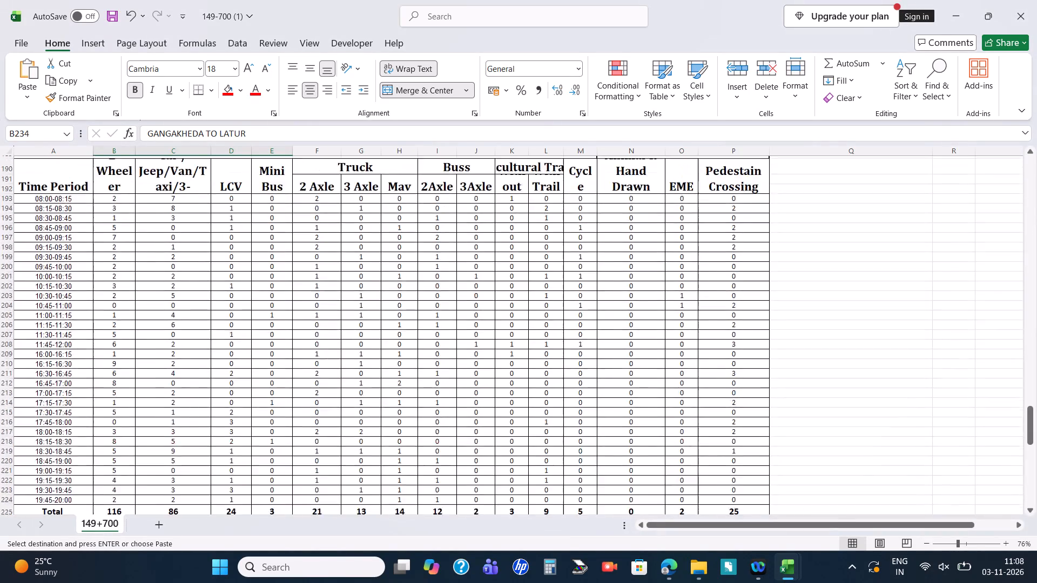
pyautogui.scroll(3, 164, 365)
pyautogui.hotkey('alt', 'Tab')
pyautogui.scroll(3, 164, 365)
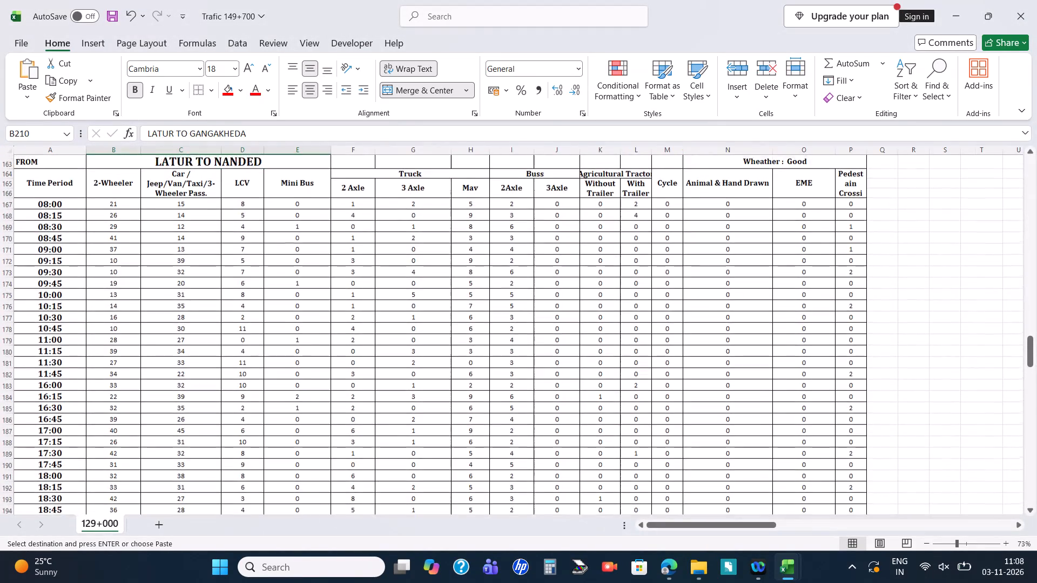
pyautogui.scroll(-5, 164, 365)
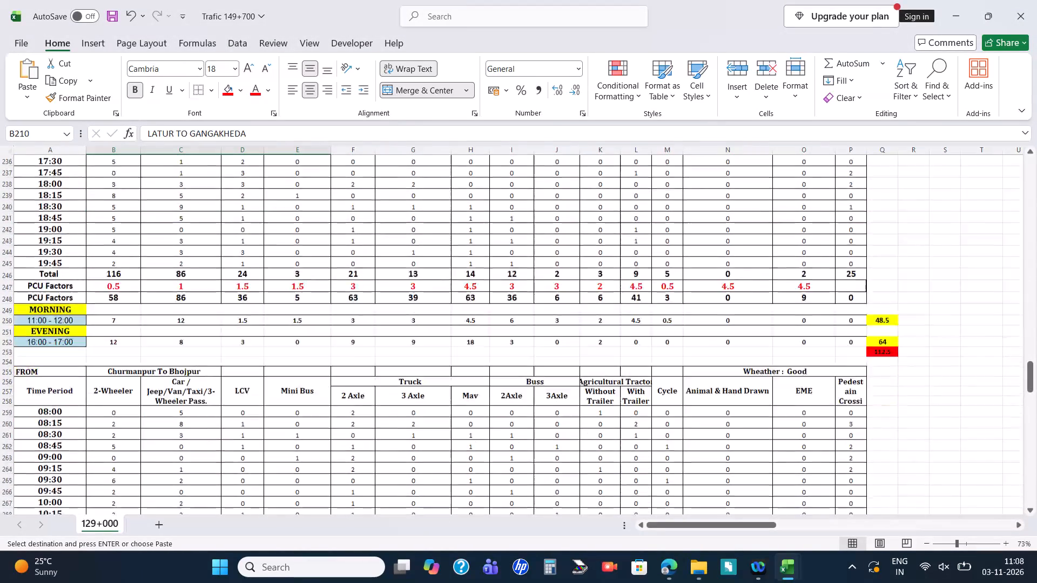
pyautogui.scroll(-1, 164, 365)
pyautogui.hotkey('alt', 'Tab')
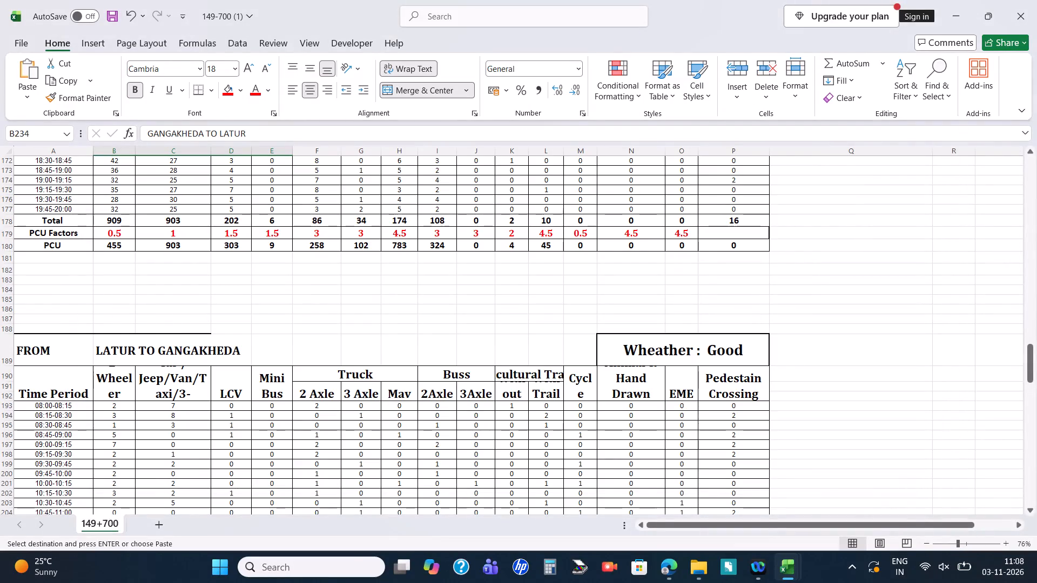
pyautogui.hotkey('alt', 'Tab')
pyautogui.scroll(3, 185, 356)
pyautogui.scroll(-3, 185, 356)
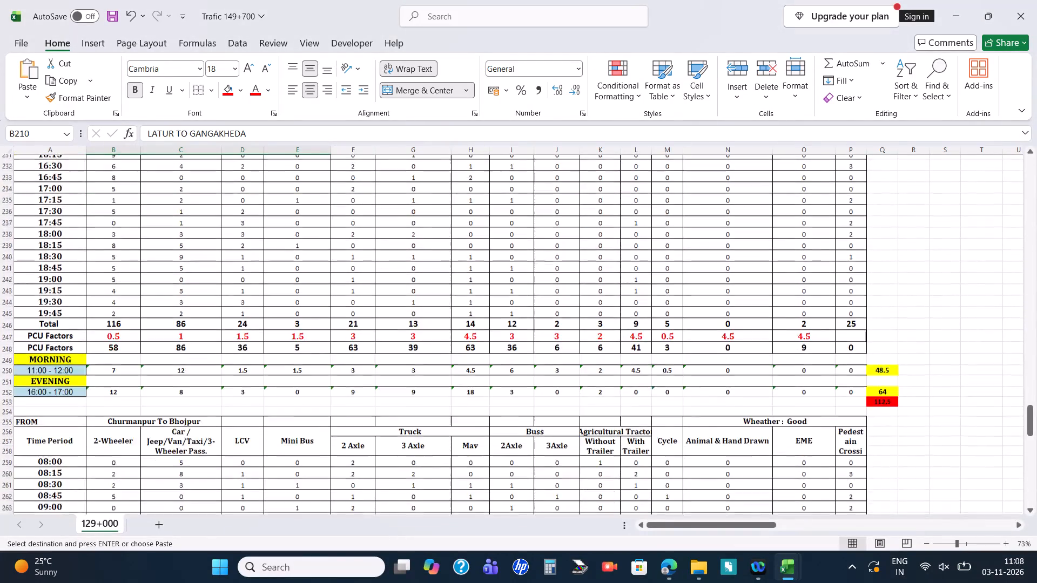
pyautogui.scroll(-4, 185, 356)
# Copy the GANGAKHEDA TO LATUR heading from B234 of 149-700 (1) into B255 of Trafic 149+700.
pyautogui.hotkey('alt', 'Tab')
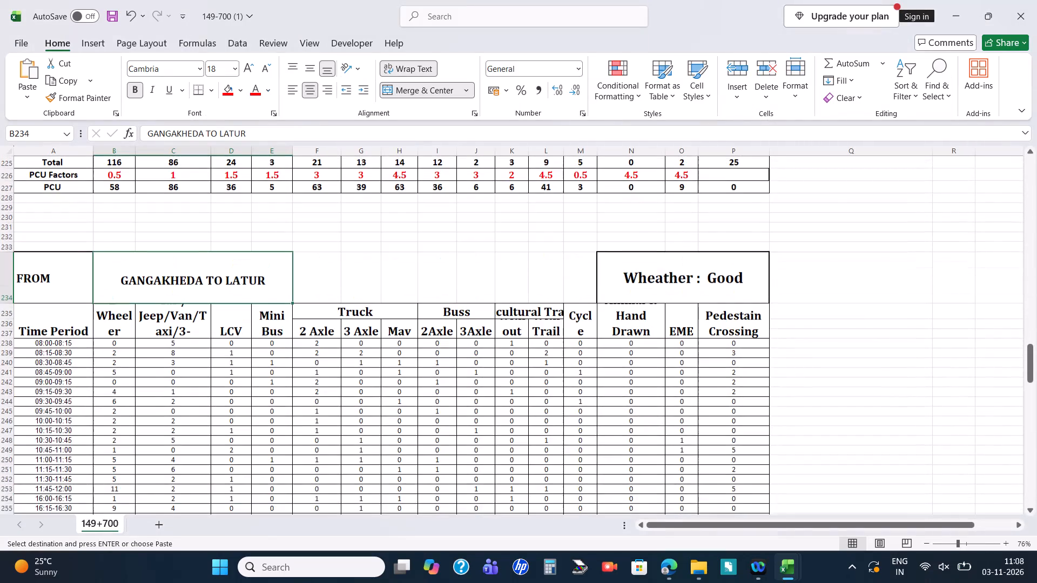
pyautogui.scroll(-1, 185, 356)
pyautogui.hotkey('ctrl', 'c')
pyautogui.hotkey('alt', 'Tab')
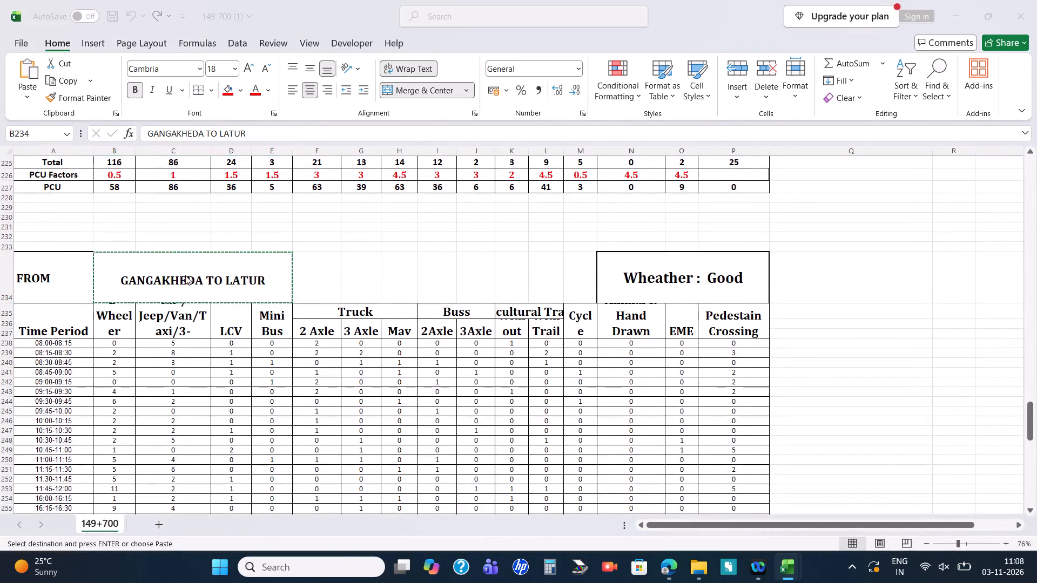
pyautogui.click(137, 260)
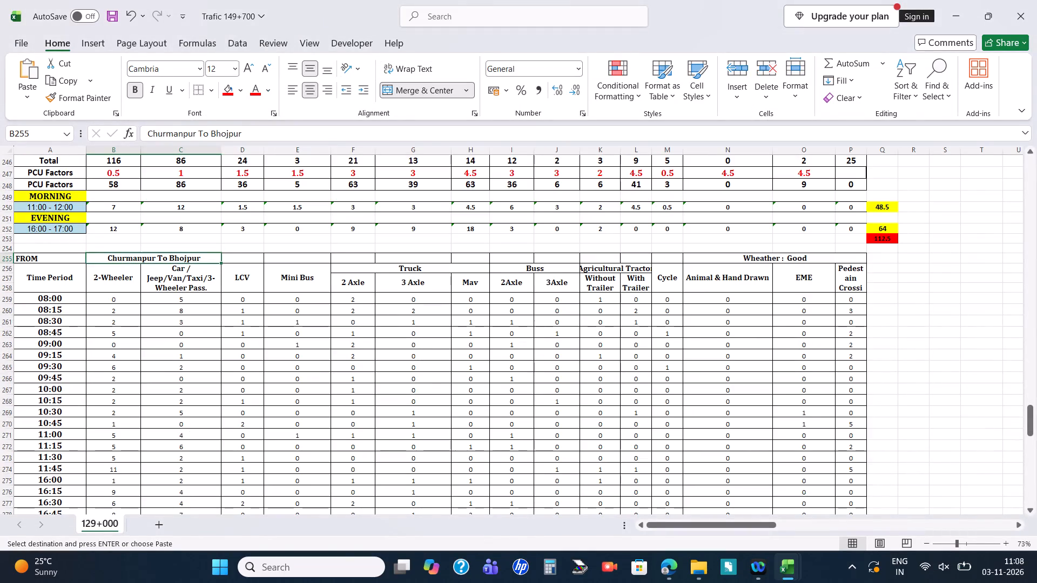
pyautogui.hotkey('ctrl', 'v')
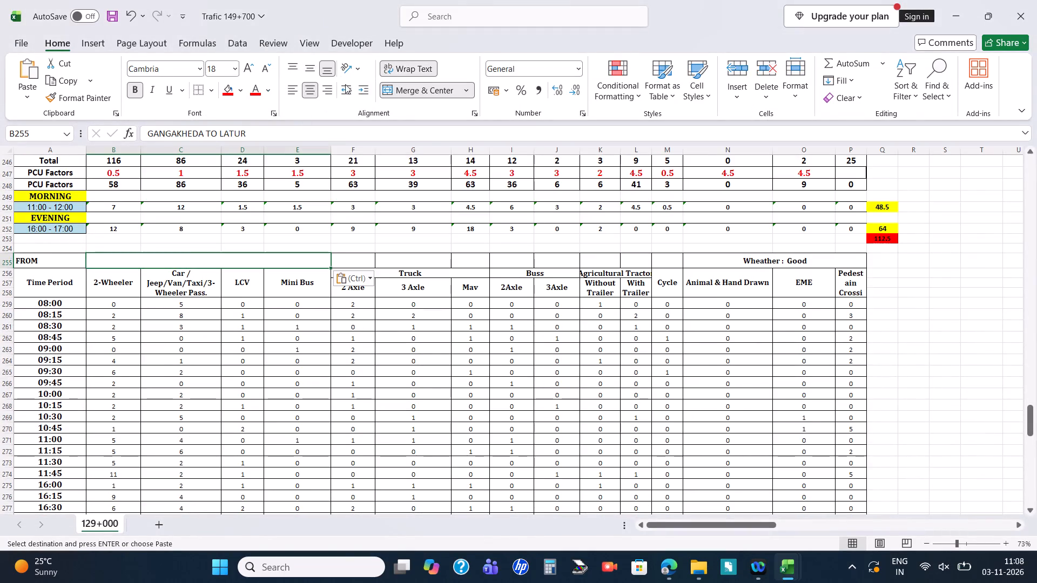
# Top-align the GANGAKHEDA TO LATUR heading in B255 of Trafic 149+700.
pyautogui.click(311, 71)
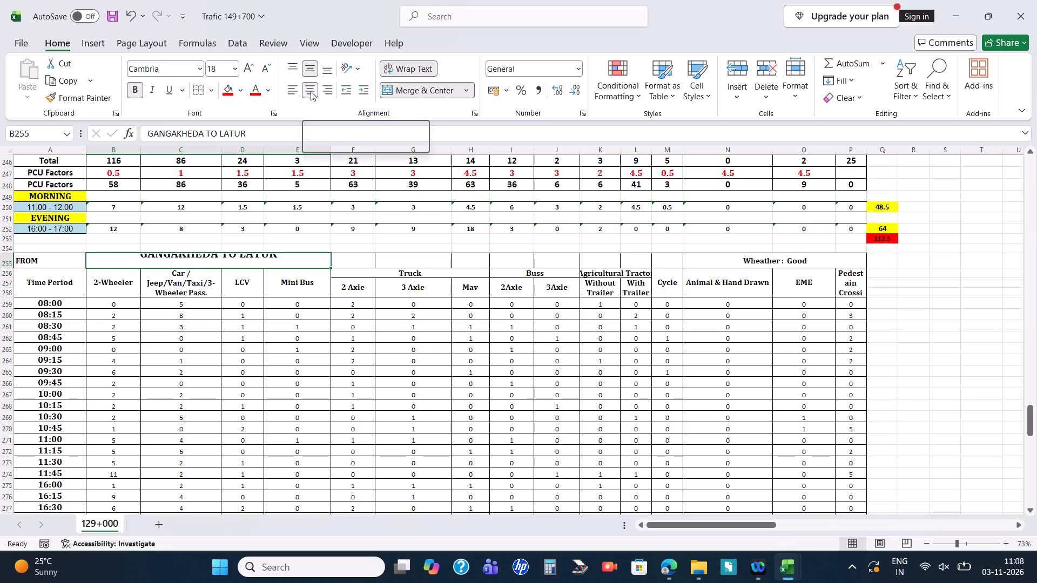
pyautogui.click(294, 60)
pyautogui.scroll(-1, 262, 293)
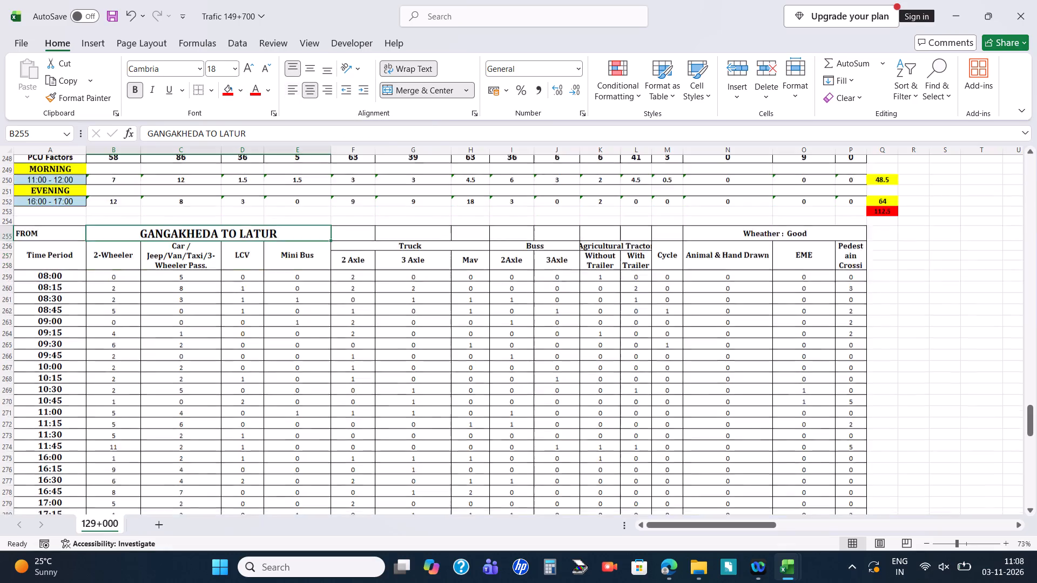
# Copy the GANGAKHEDA TO NANDED heading from B281 of 149-700 (1) into B301 of Trafic 149+700.
pyautogui.scroll(-4, 262, 293)
pyautogui.hotkey('alt', 'Tab')
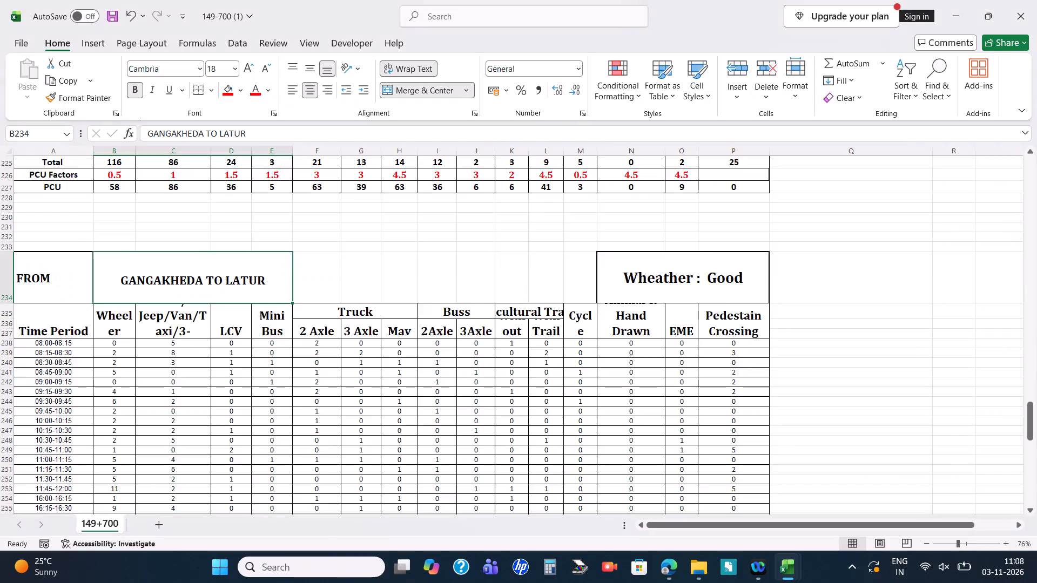
pyautogui.scroll(-6, 155, 257)
pyautogui.scroll(1, 155, 257)
pyautogui.click(161, 253)
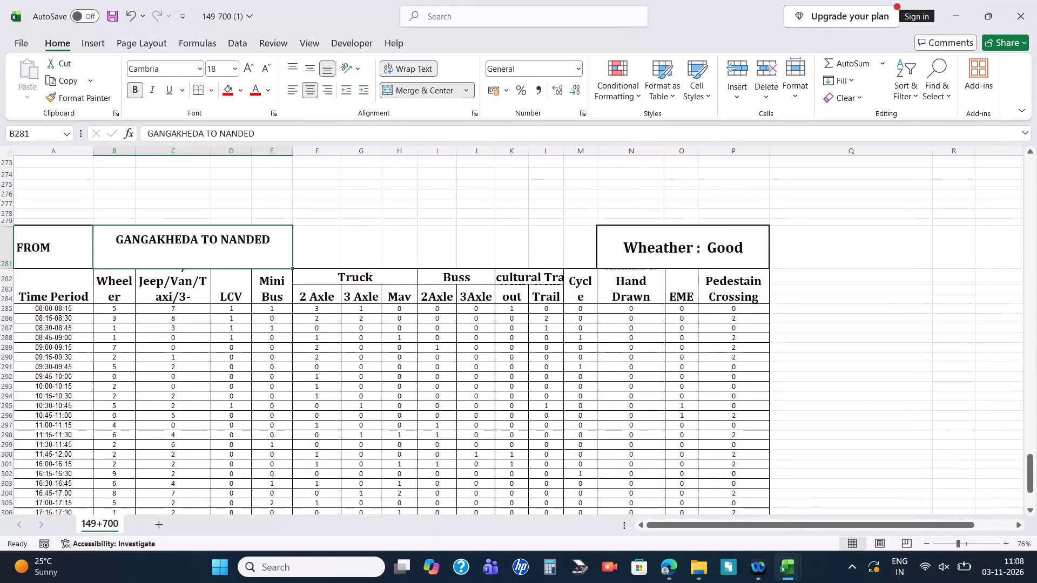
pyautogui.hotkey('ctrl', 'c')
pyautogui.hotkey('alt', 'Tab')
pyautogui.click(158, 254)
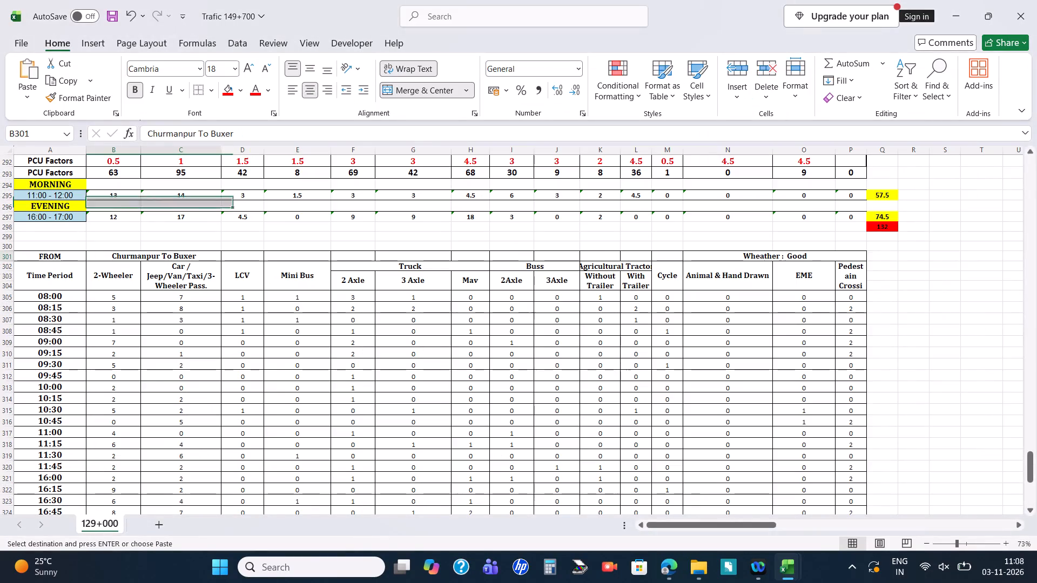
pyautogui.hotkey('ctrl', 'v')
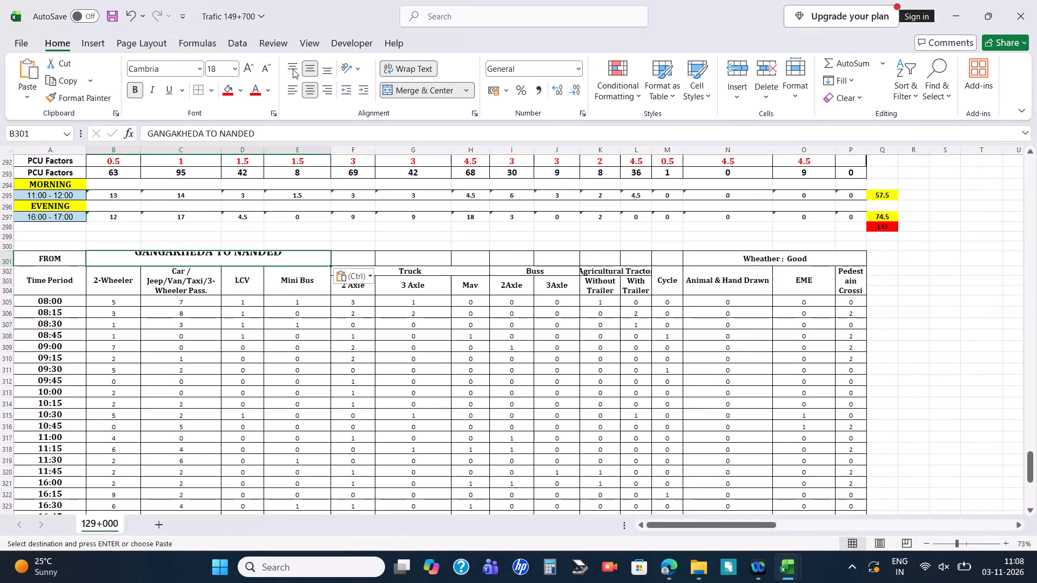
# Top-align the GANGAKHEDA TO NANDED heading in B301 and save the Trafic 149+700 workbook.
pyautogui.click(293, 69)
pyautogui.hotkey('ctrl', 's')
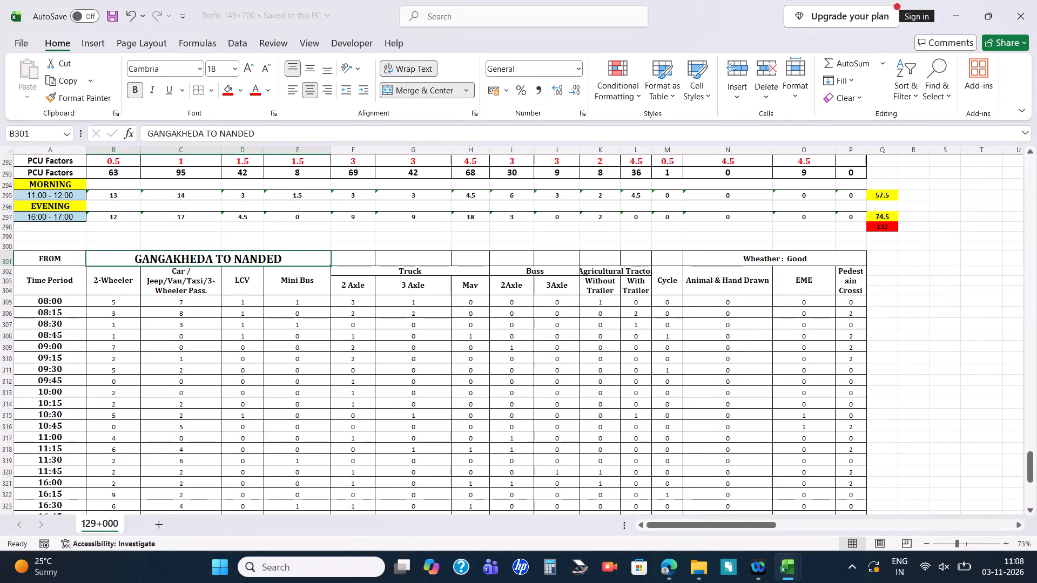
pyautogui.hotkey('alt', 'Tab')
pyautogui.scroll(-5, 181, 258)
pyautogui.hotkey('alt', 'Tab')
pyautogui.scroll(-2, 181, 258)
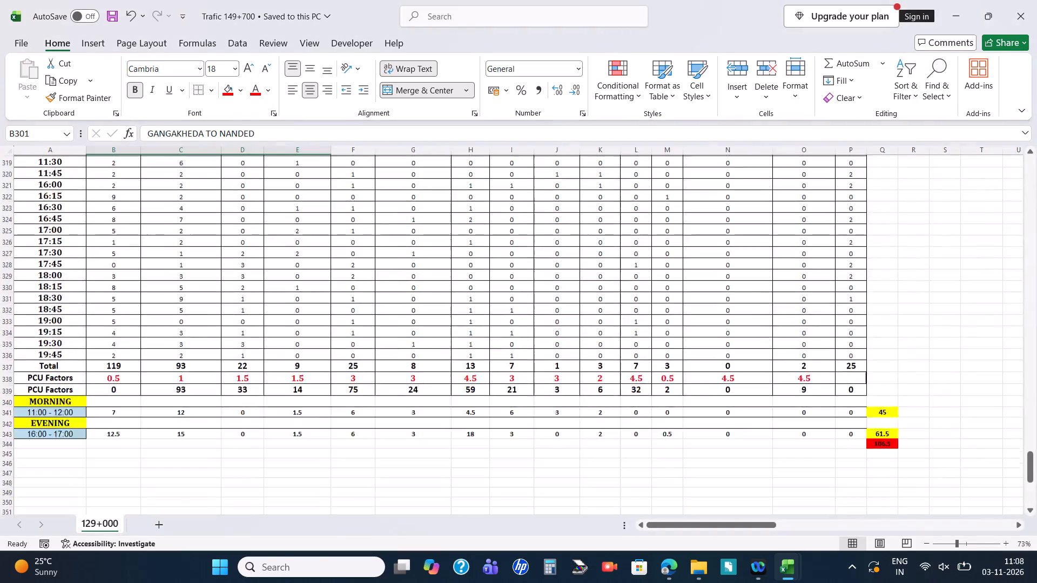
pyautogui.scroll(-4, 181, 258)
pyautogui.hotkey('ctrl', 's')
# Examine the junction summary, the vehicular percentage pie chart and the column chart against the vehicle category table they draw from.
pyautogui.scroll(4, 181, 258)
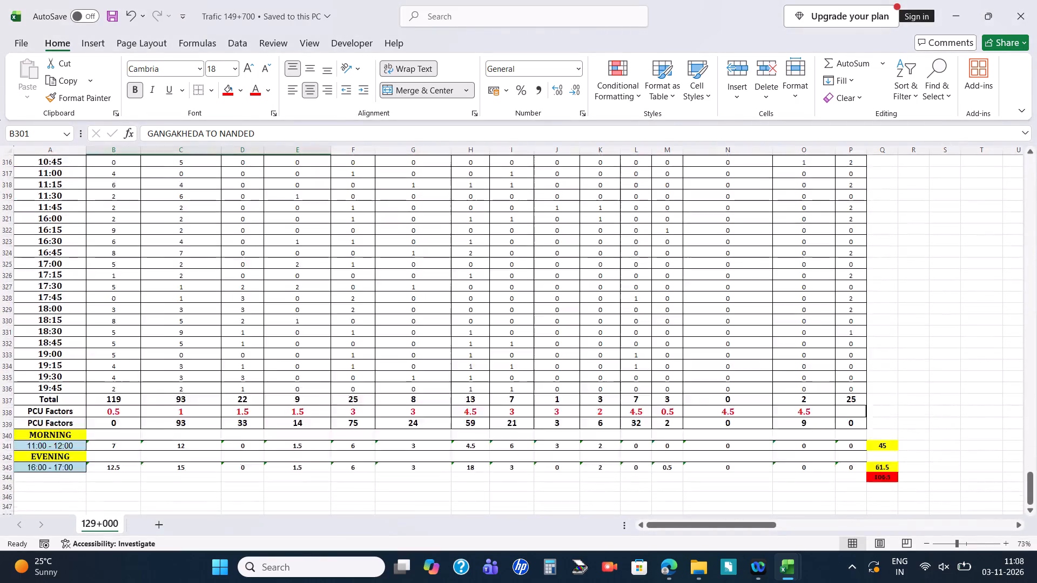
pyautogui.scroll(13, 181, 258)
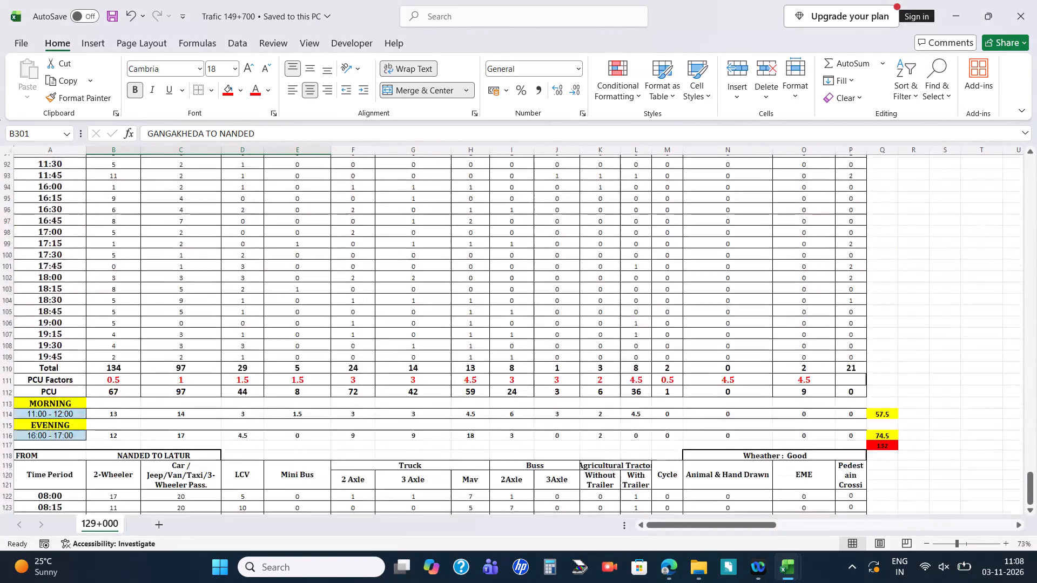
pyautogui.scroll(2, 181, 258)
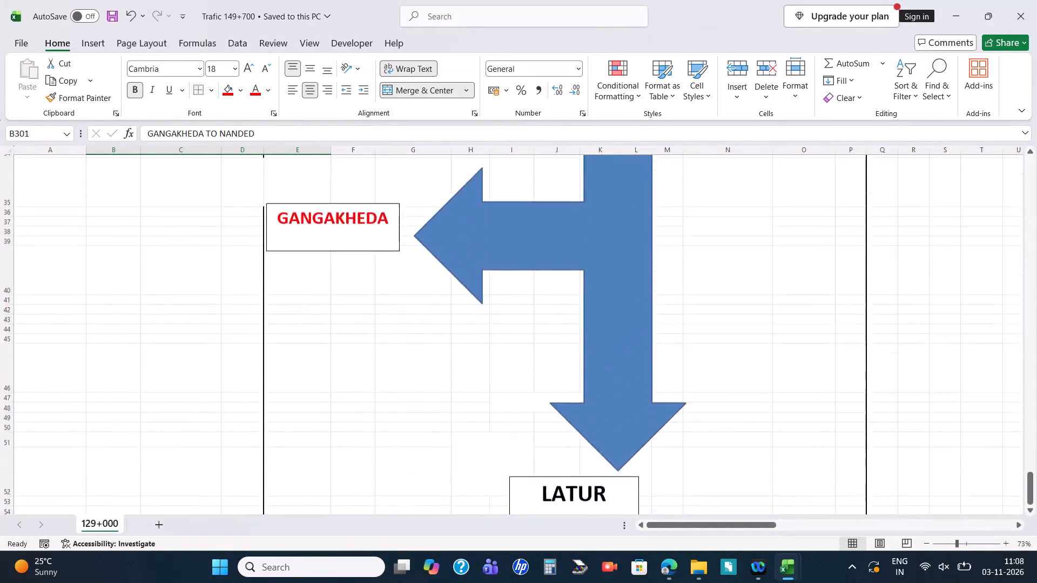
pyautogui.scroll(4, 181, 258)
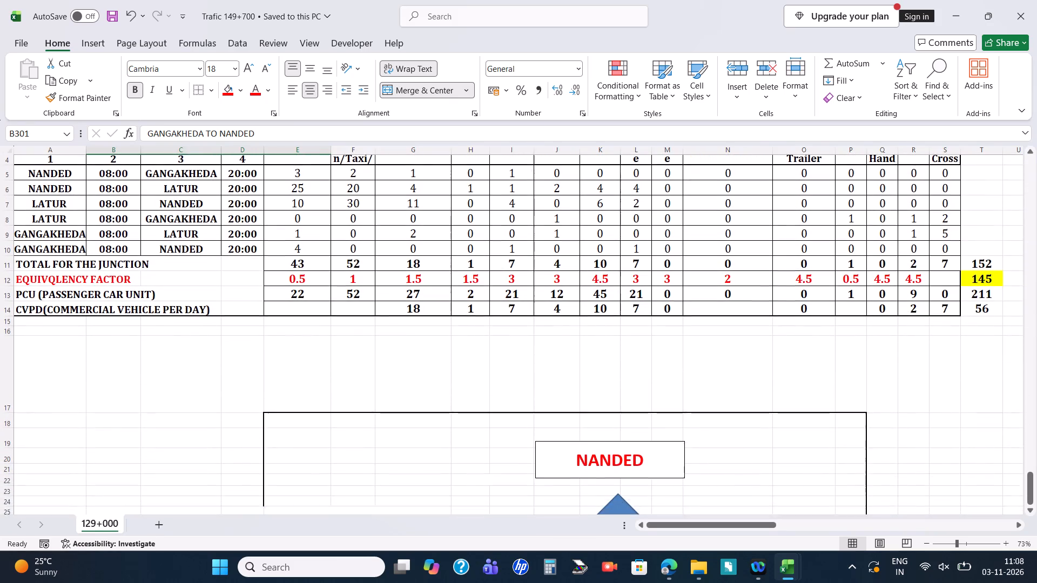
pyautogui.hscroll(-2, 181, 258)
pyautogui.hscroll(-4, 877, 274)
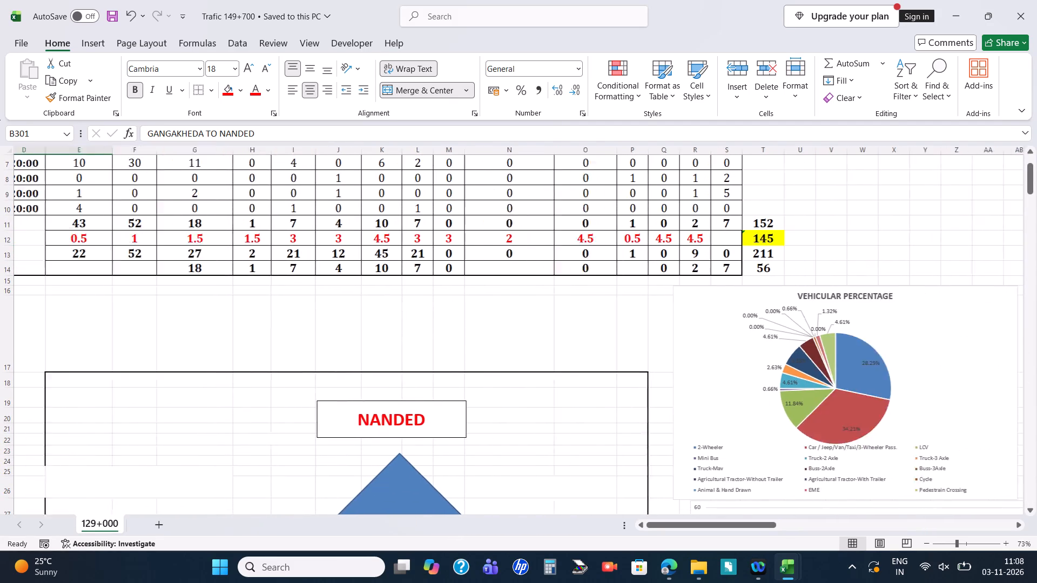
pyautogui.hscroll(-2, 877, 274)
pyautogui.click(377, 380)
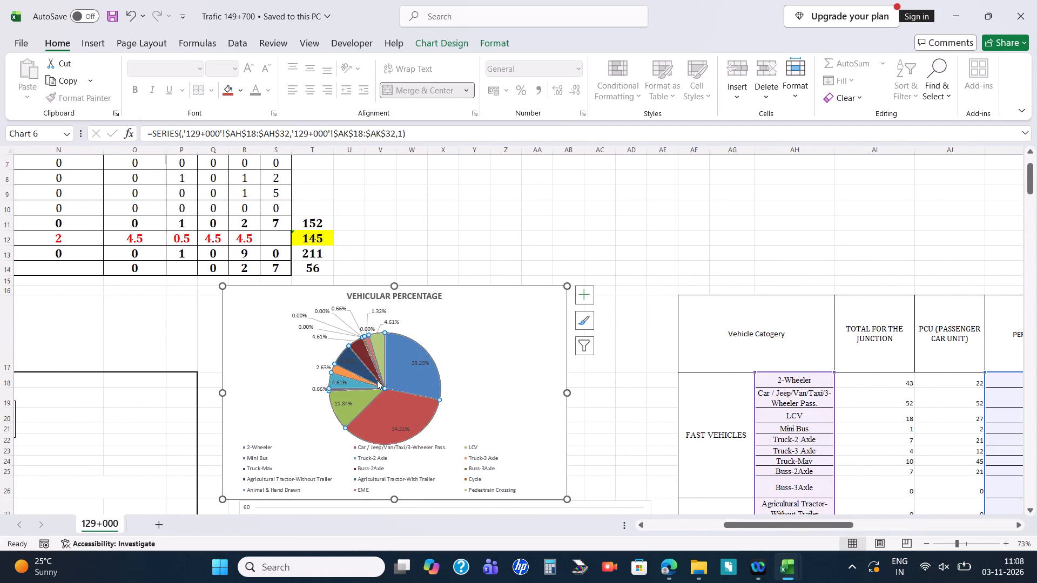
pyautogui.scroll(-1, 709, 395)
pyautogui.hscroll(-3, 709, 395)
pyautogui.scroll(1, 709, 395)
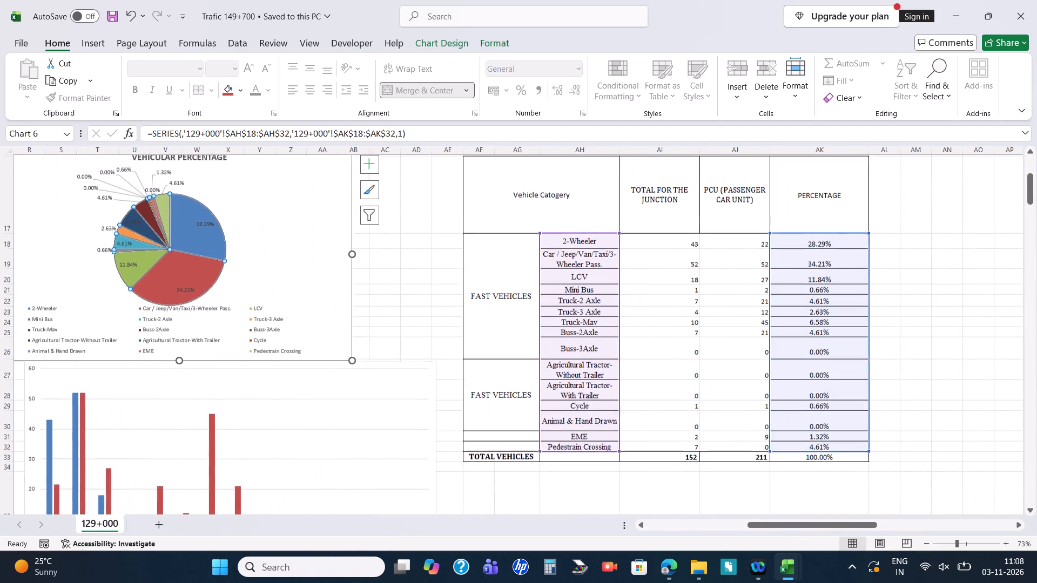
pyautogui.scroll(1, 709, 395)
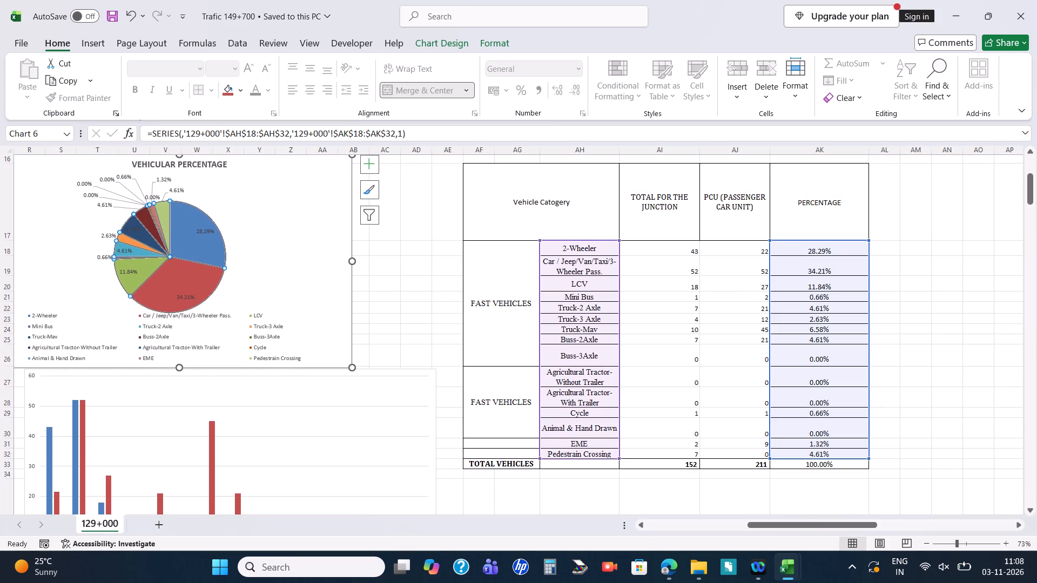
pyautogui.scroll(1, 709, 395)
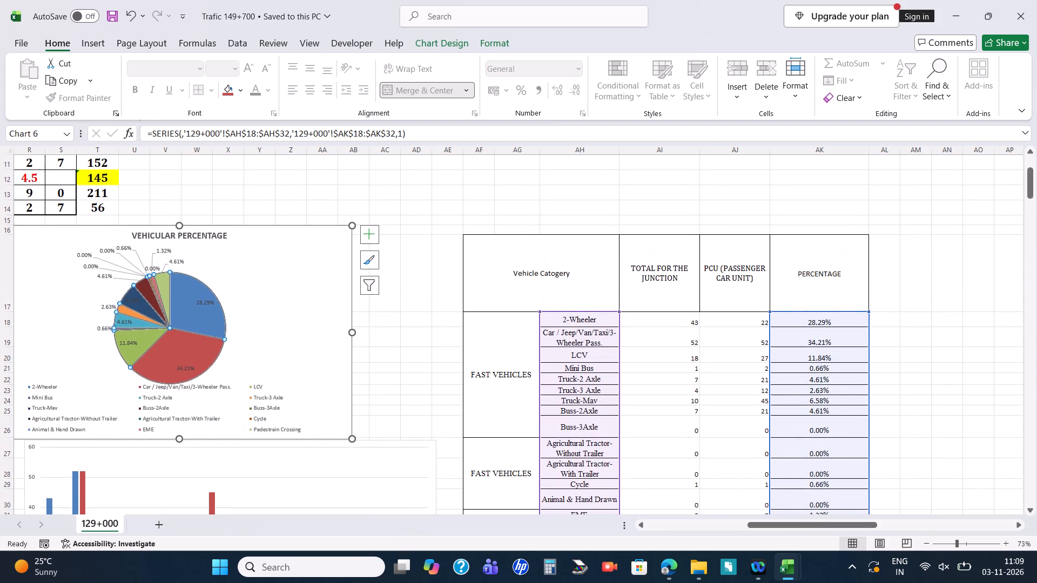
pyautogui.scroll(-2, 709, 395)
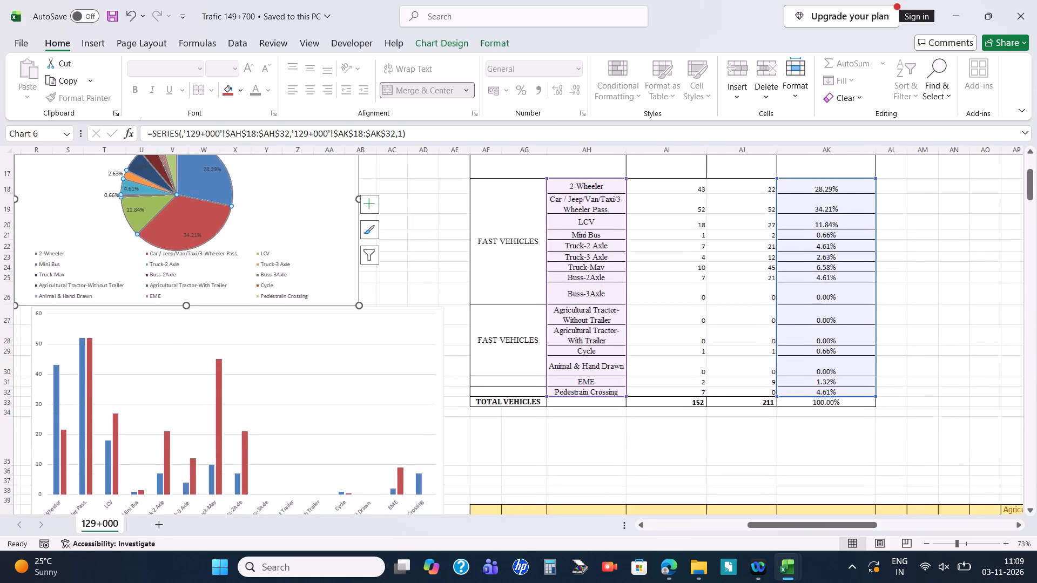
pyautogui.scroll(-1, 709, 395)
pyautogui.click(315, 454)
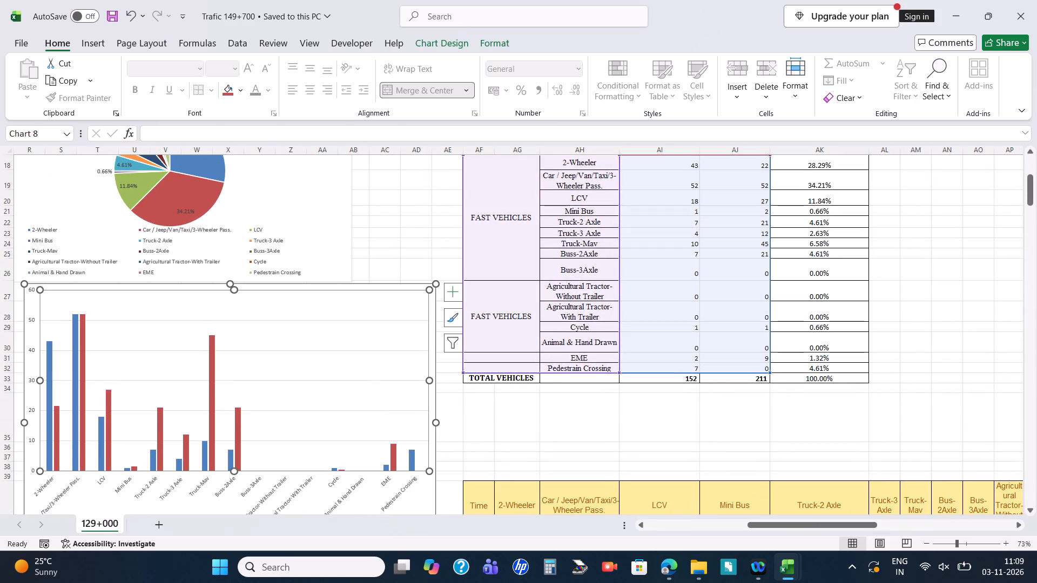
# Inspect the hourly count and PCU tables, checking the 2-Wheeler PCU formulas in AG59 and AG53.
pyautogui.scroll(-2, 469, 412)
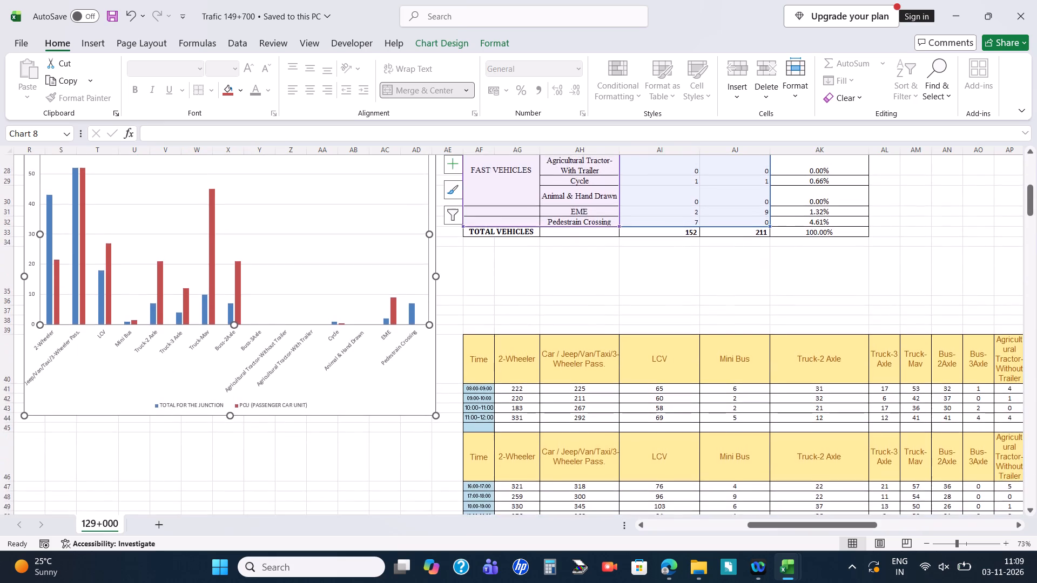
pyautogui.scroll(-3, 469, 412)
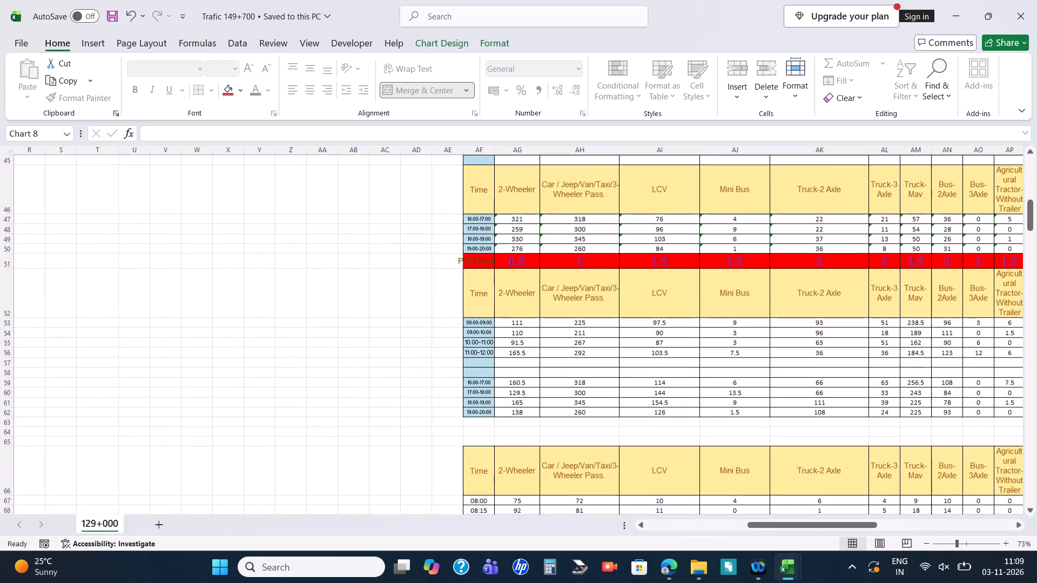
pyautogui.click(509, 382)
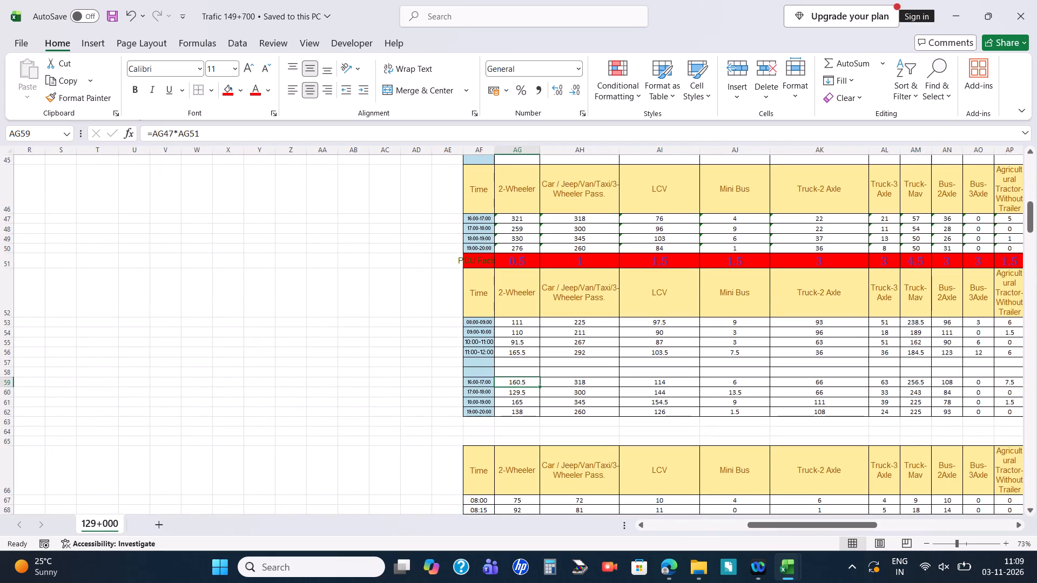
pyautogui.click(514, 320)
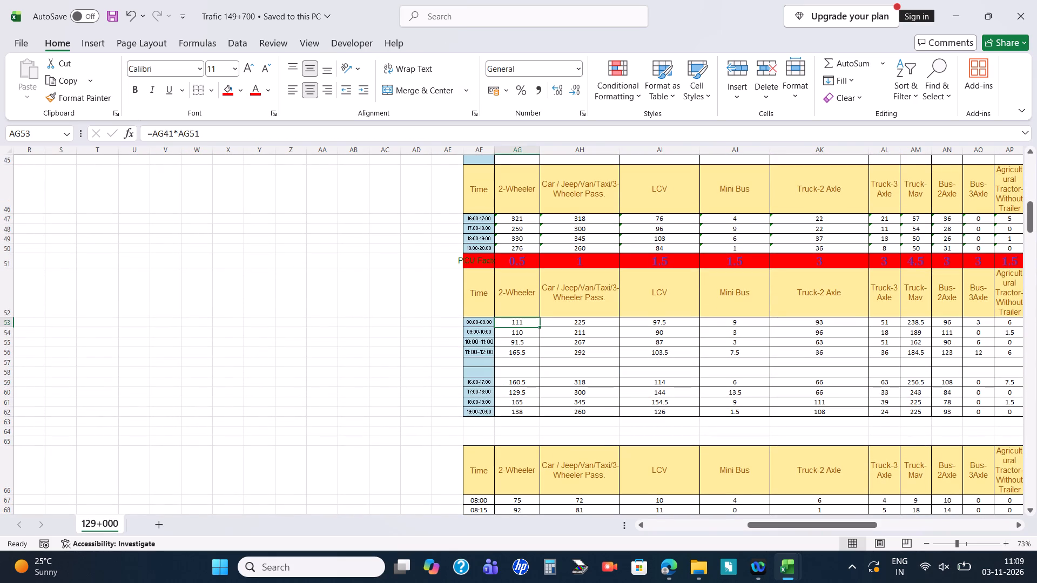
# Trace the ranges summed by the 17:00-18:00 2-Wheeler formula in AG48 through the direction sections.
pyautogui.click(523, 229)
pyautogui.click(462, 134)
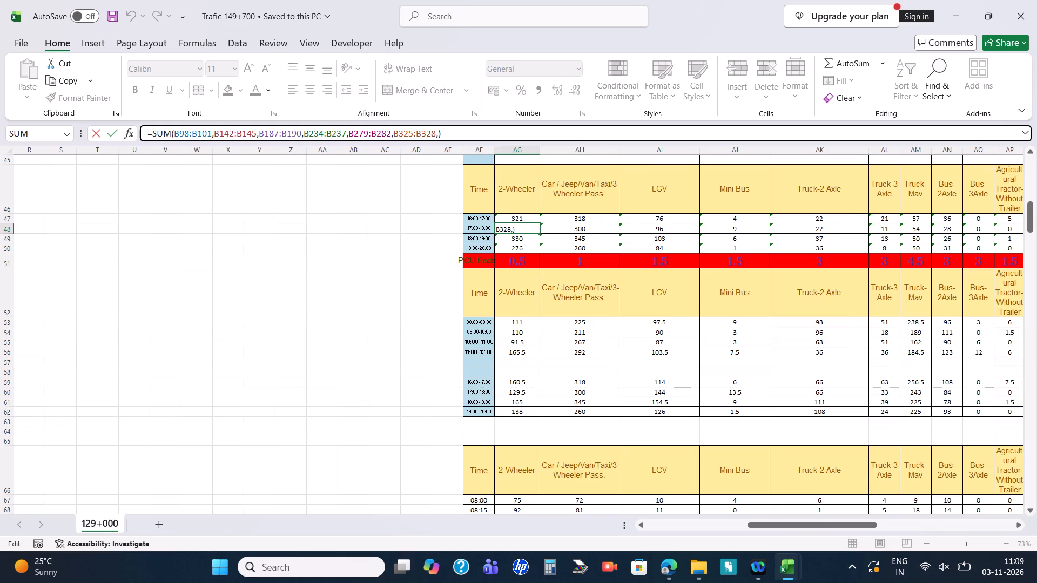
pyautogui.hscroll(9, 340, 274)
pyautogui.scroll(-14, 340, 274)
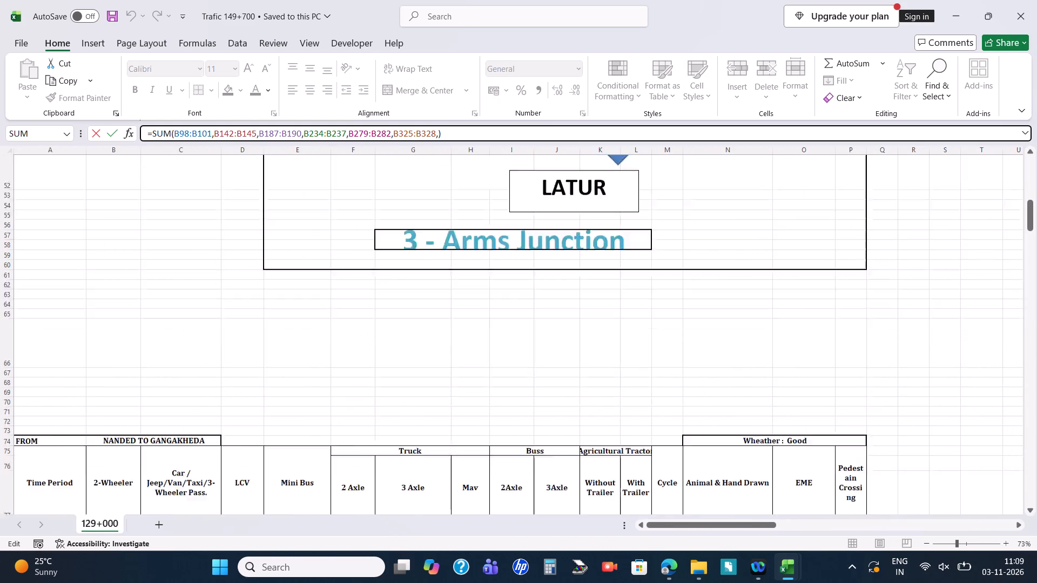
pyautogui.scroll(-2, 340, 274)
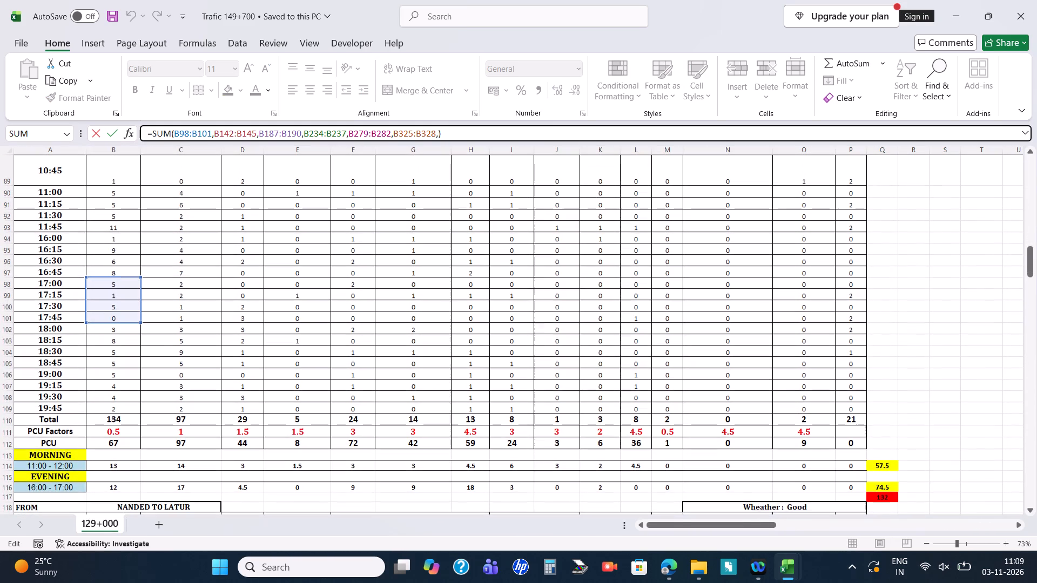
pyautogui.scroll(-6, 340, 274)
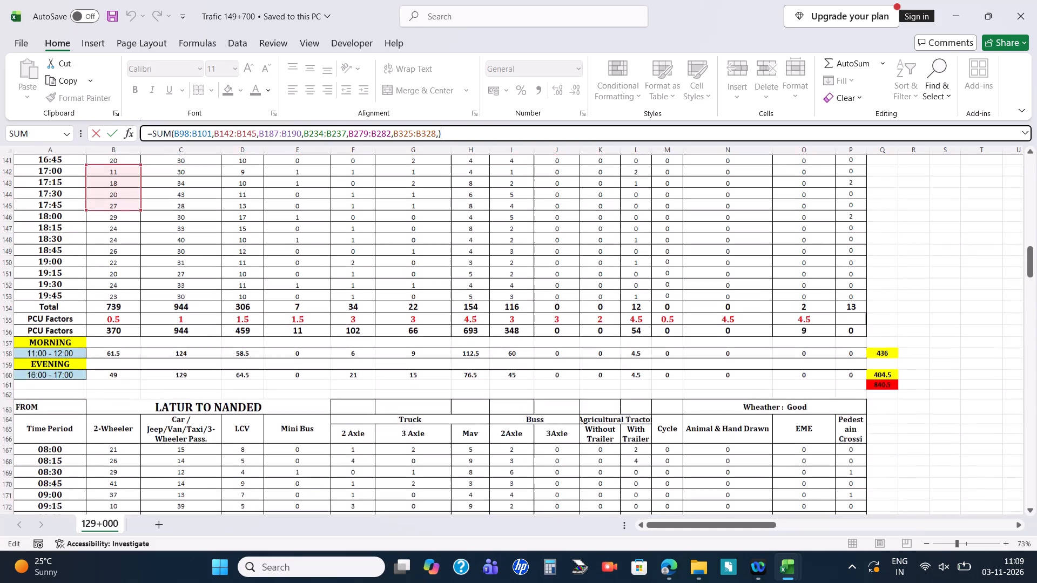
pyautogui.scroll(-11, 340, 274)
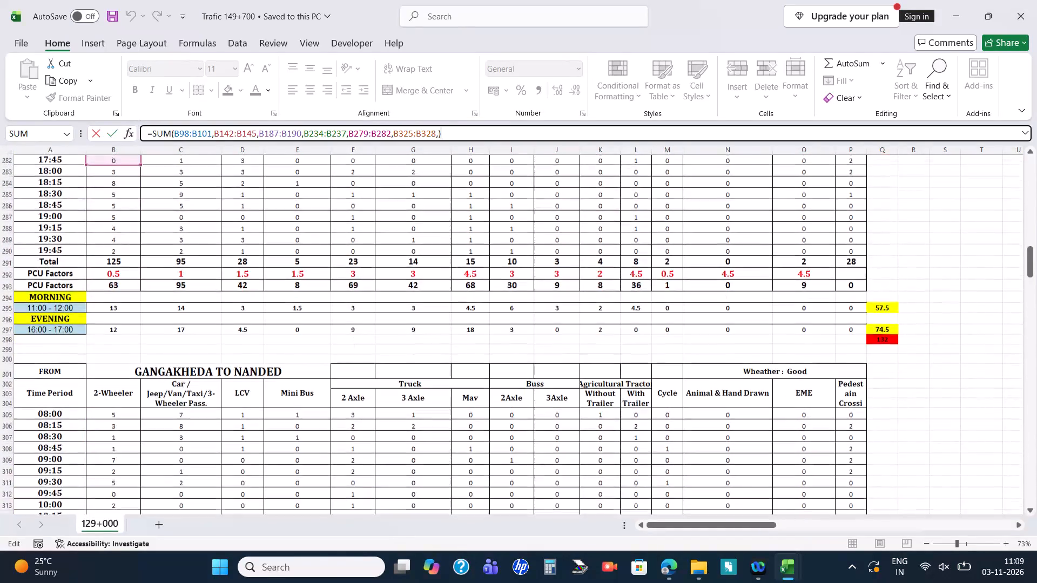
pyautogui.scroll(-8, 340, 274)
pyautogui.press('Return')
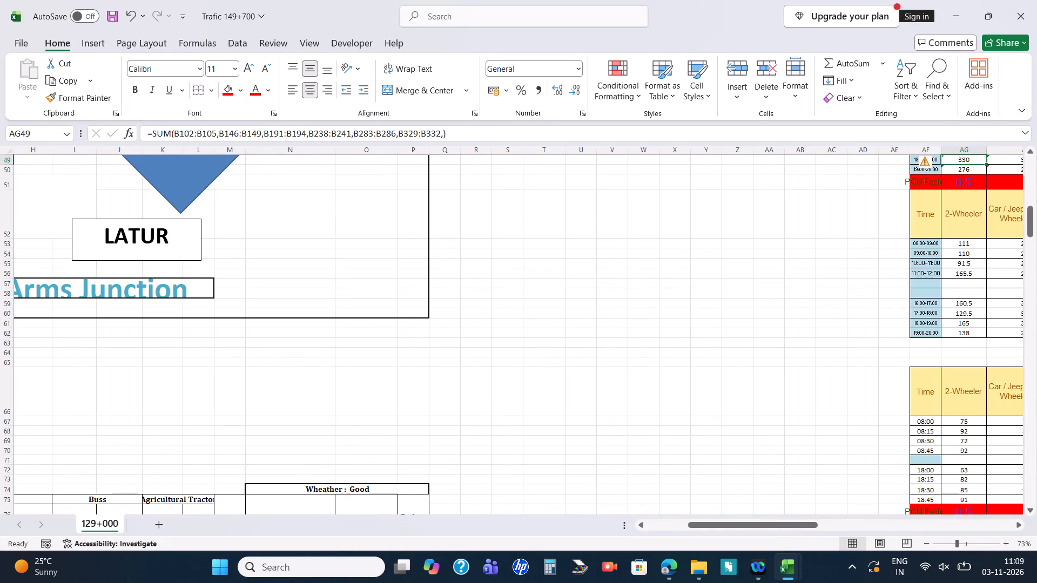
# Save the Trafic 149+700 workbook.
pyautogui.hotkey('ctrl', 's')
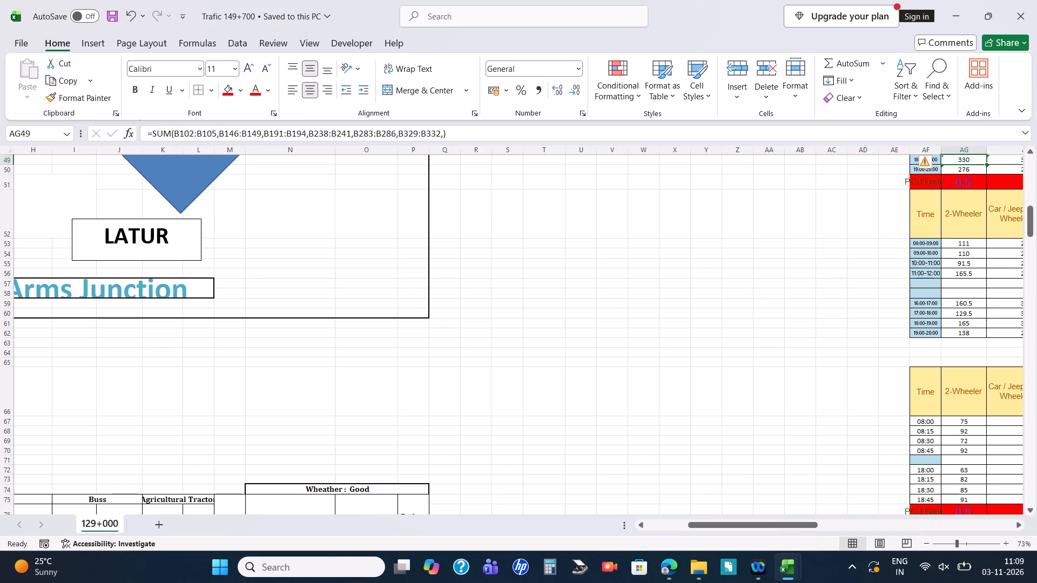
# Review the whole sheet at reduced zoom, covering the junction diagram, charts, direction sections, hourly tables and peak hour factor table.
pyautogui.scroll(6, 340, 274)
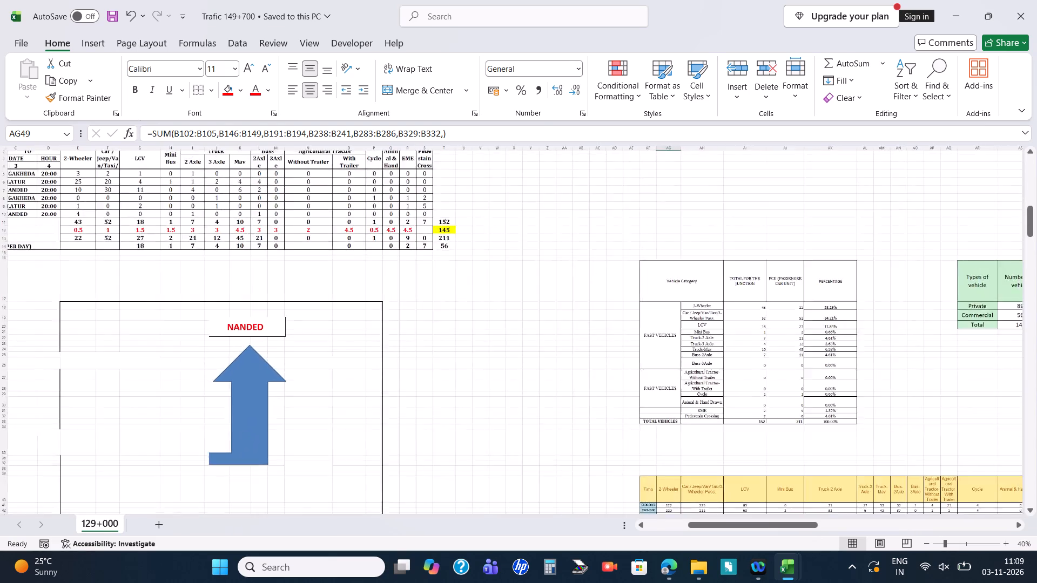
pyautogui.scroll(2, 340, 274)
pyautogui.hscroll(-4, 340, 274)
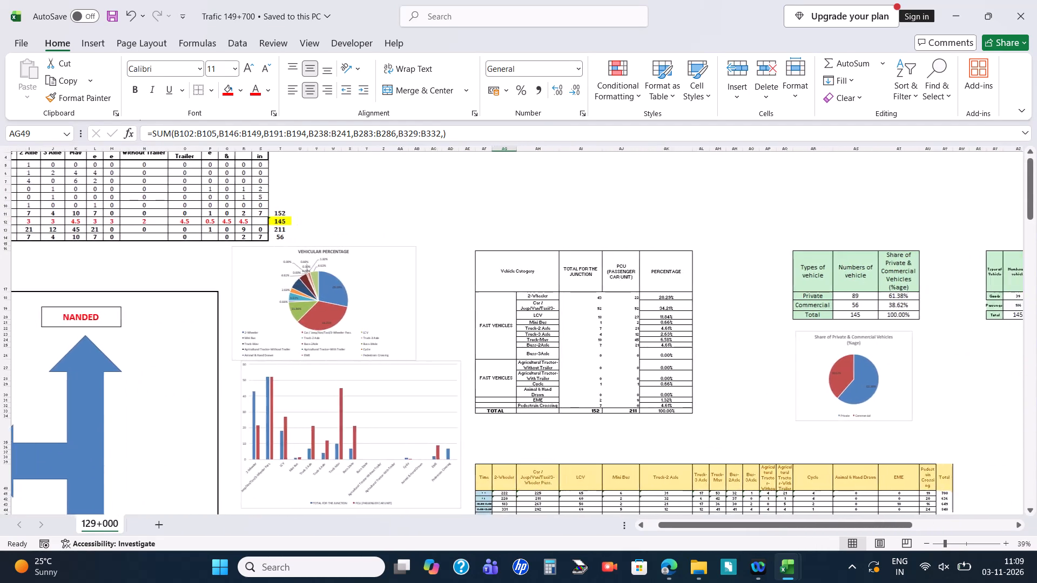
pyautogui.hscroll(-3, 340, 274)
pyautogui.scroll(-2, 340, 274)
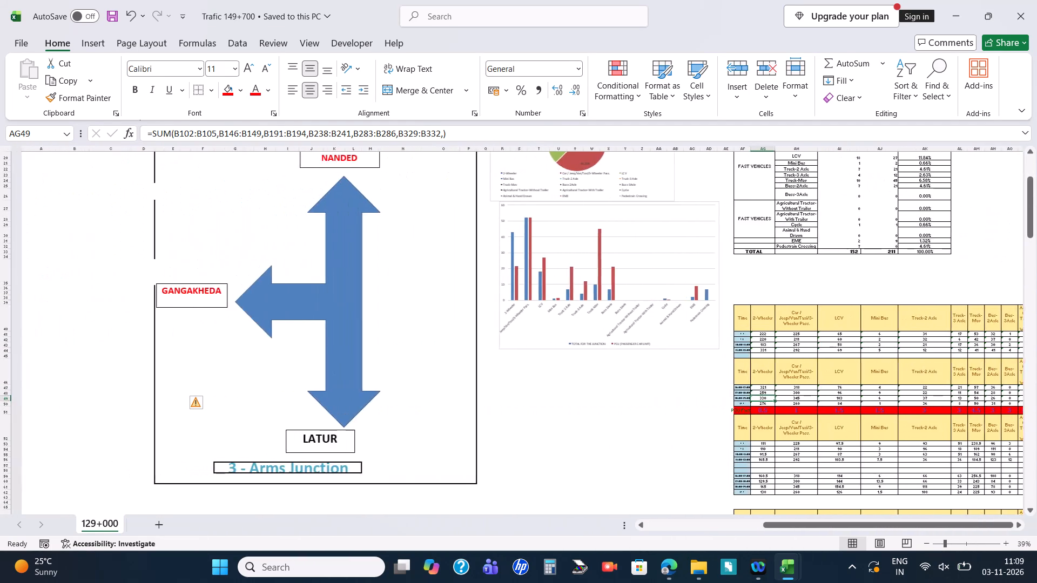
pyautogui.scroll(-10, 340, 274)
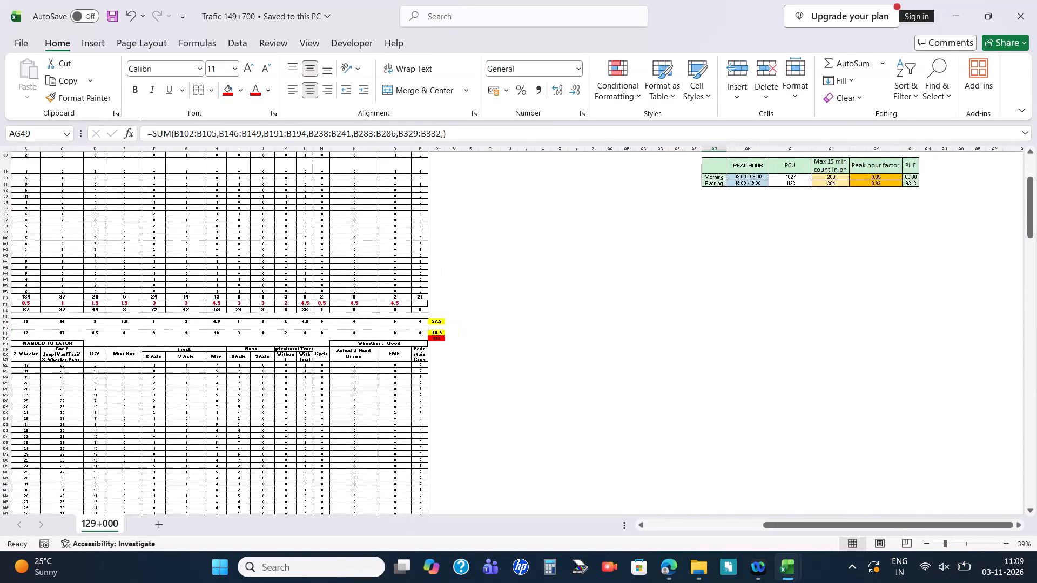
pyautogui.hscroll(-4, 340, 274)
pyautogui.hscroll(2, 340, 274)
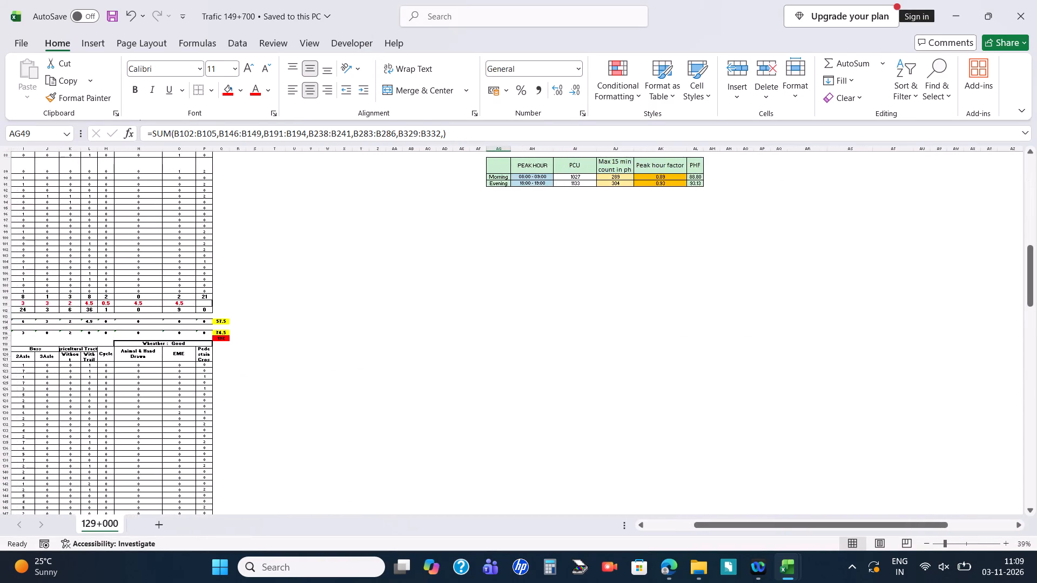
pyautogui.scroll(3, 340, 274)
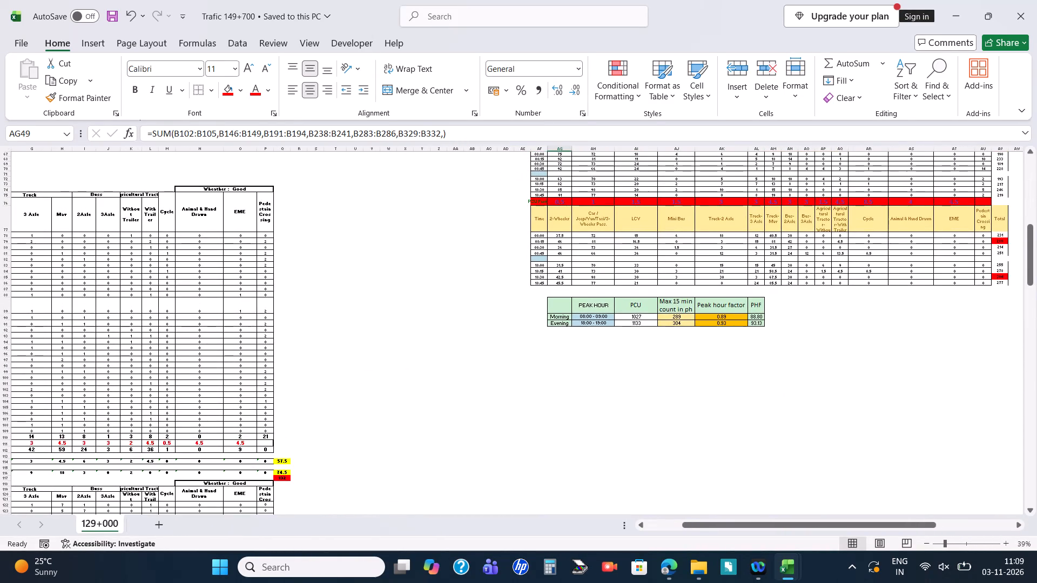
pyautogui.hscroll(3, 340, 274)
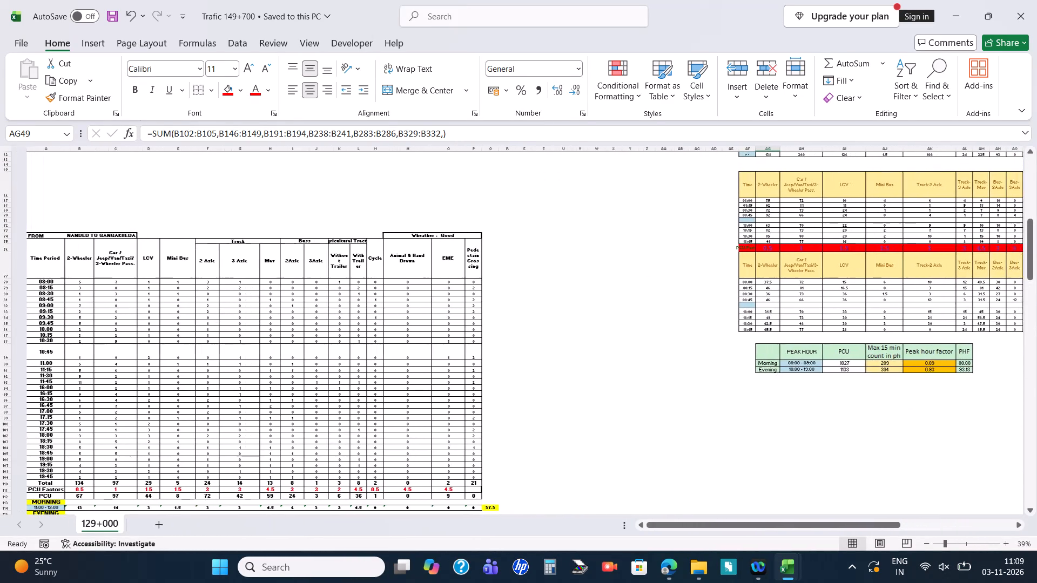
# Change the morning hourly variation chart title to "Hourly Variation From Km 149+700 In Morning".
pyautogui.scroll(2, 340, 274)
pyautogui.hscroll(-3, 340, 274)
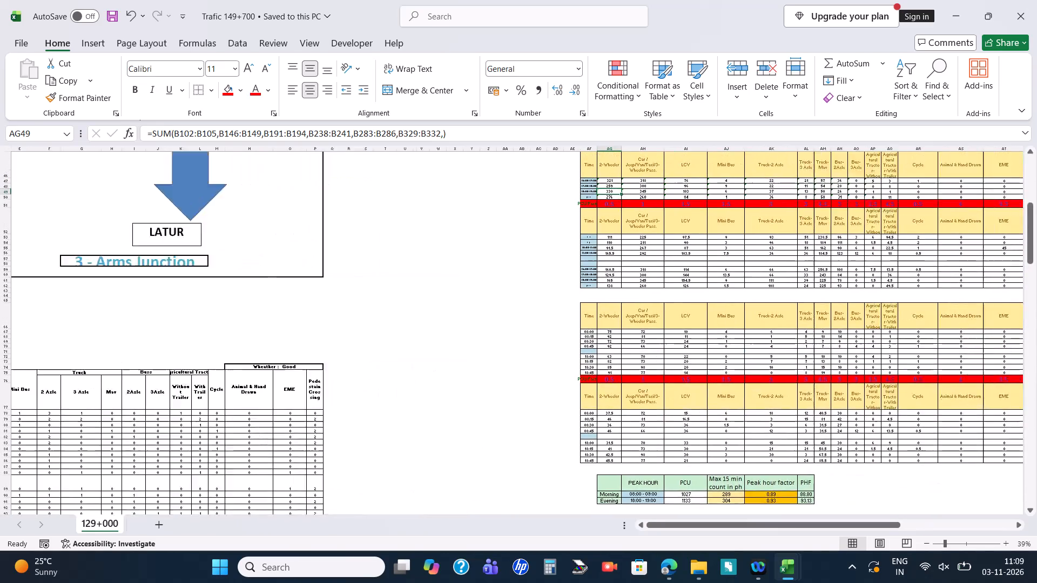
pyautogui.hscroll(-2, 340, 274)
pyautogui.scroll(2, 340, 274)
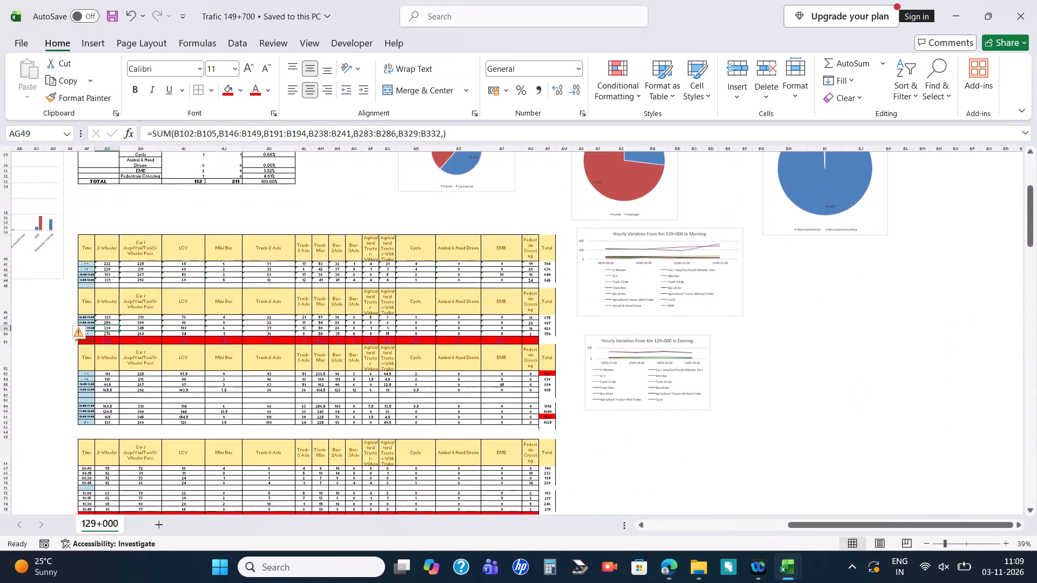
pyautogui.scroll(1, 701, 280)
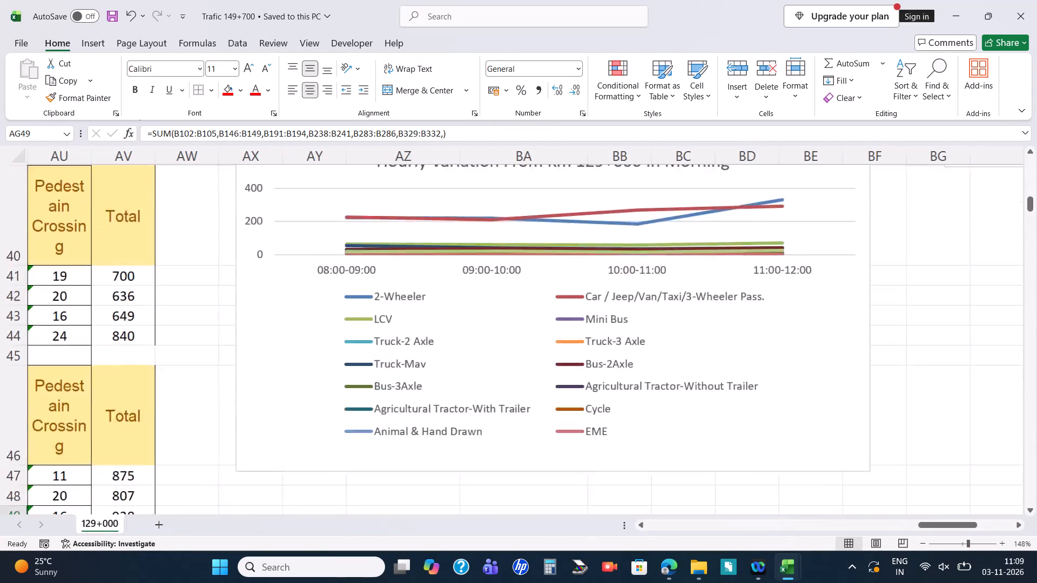
pyautogui.scroll(1, 701, 280)
pyautogui.click(580, 235)
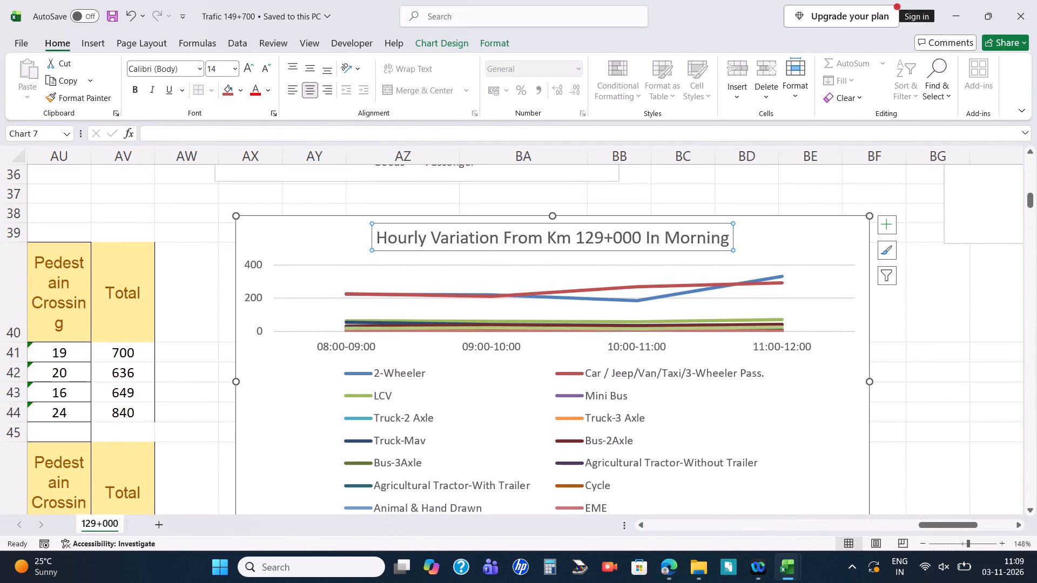
pyautogui.click(600, 238)
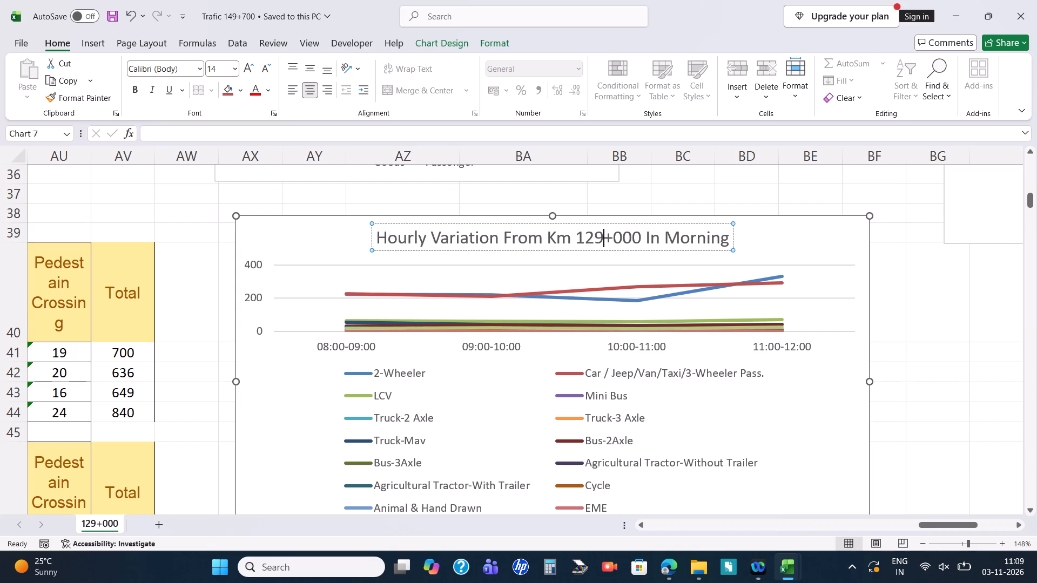
pyautogui.press('BackSpace')
pyautogui.press('BackSpace')
pyautogui.press('BackSpace')
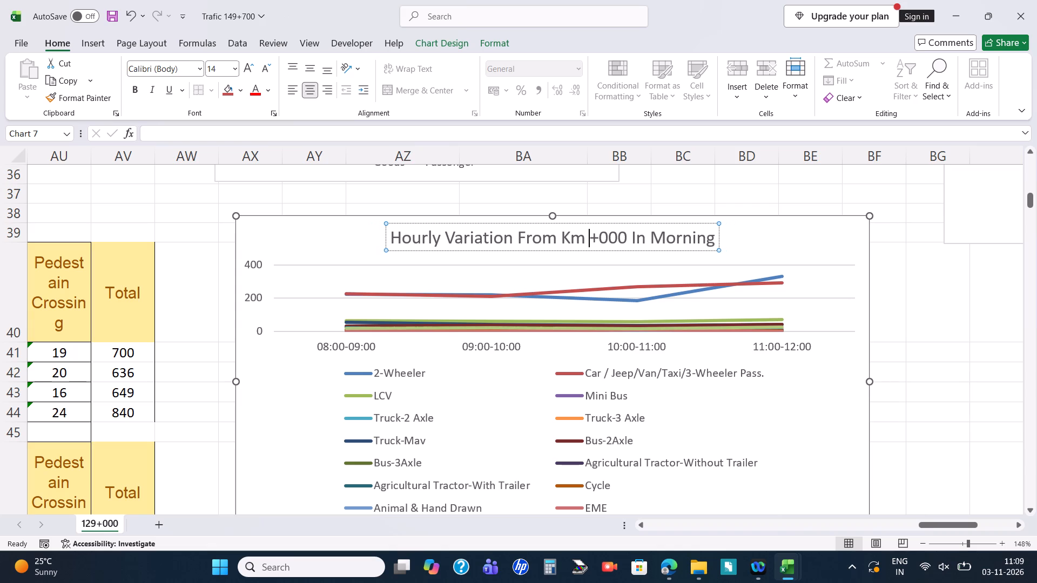
pyautogui.write('149')
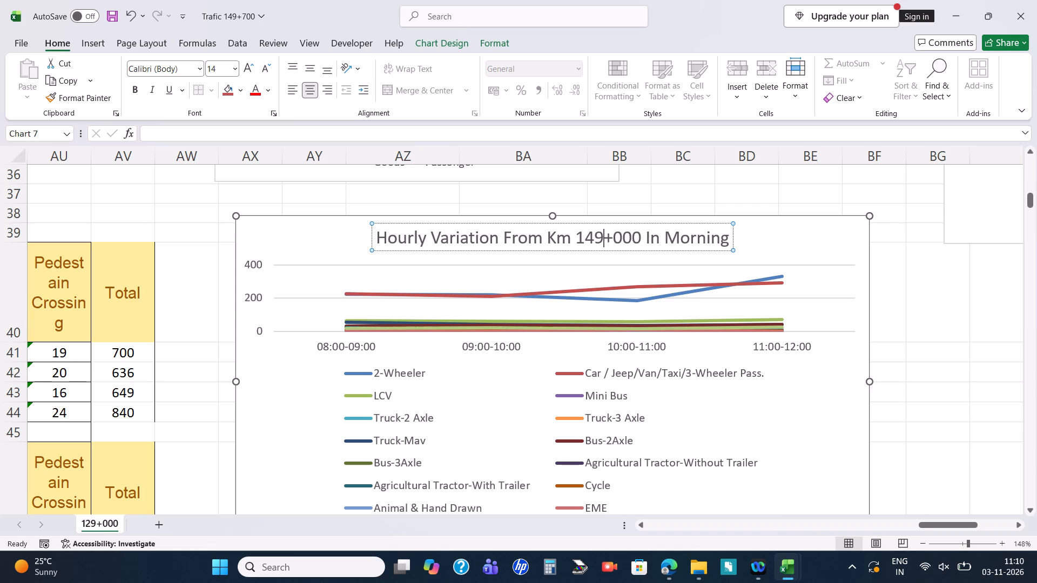
pyautogui.press('Right')
pyautogui.press('Right')
pyautogui.press('BackSpace')
pyautogui.press('7')
pyautogui.press('Return')
pyautogui.press('BackSpace')
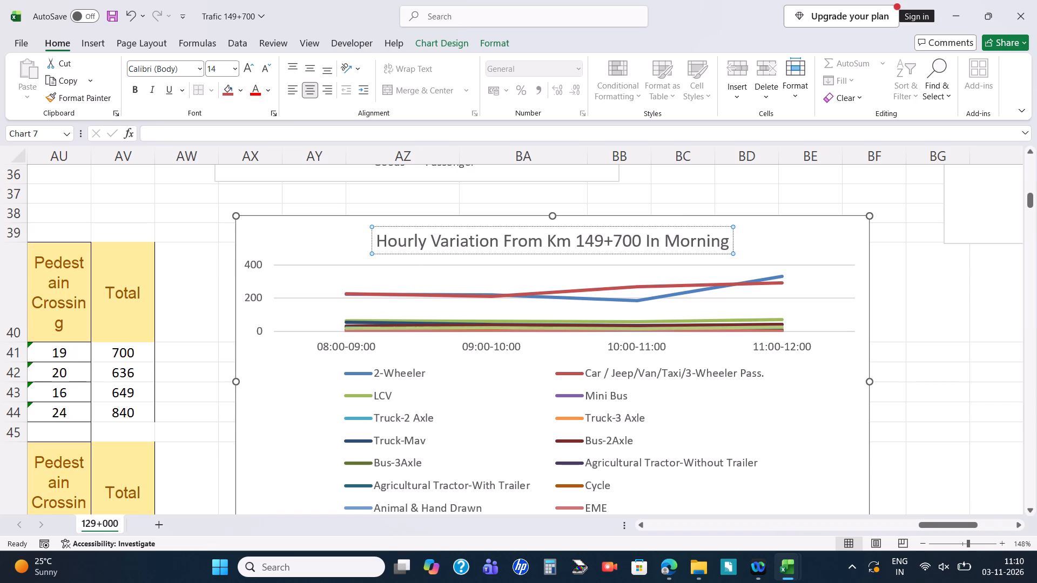
# Change the evening hourly variation chart title to "Hourly Variation From Km 149+700 In Evening".
pyautogui.scroll(-4, 615, 342)
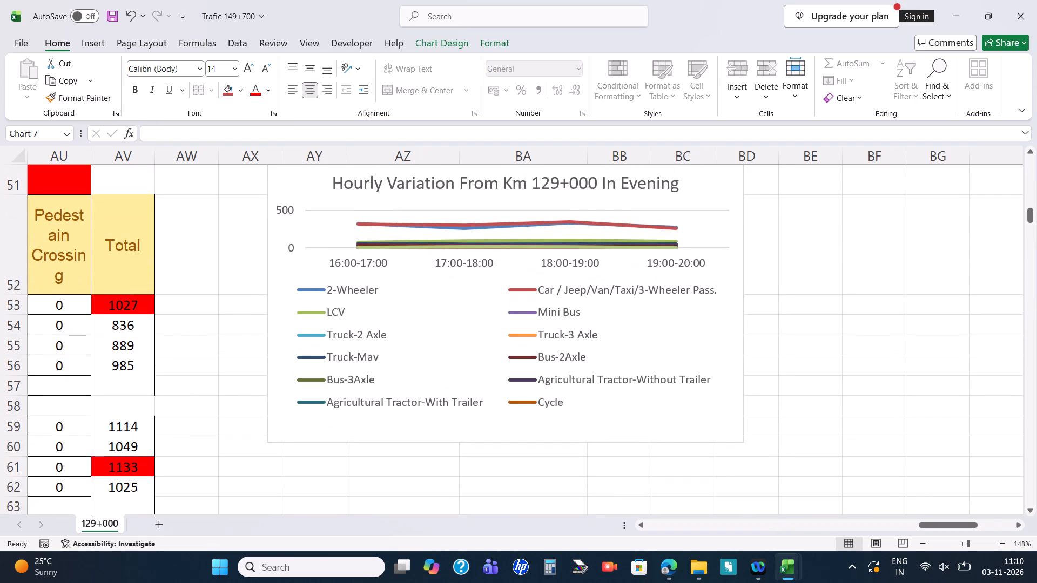
pyautogui.click(563, 185)
pyautogui.click(553, 181)
pyautogui.press('Right')
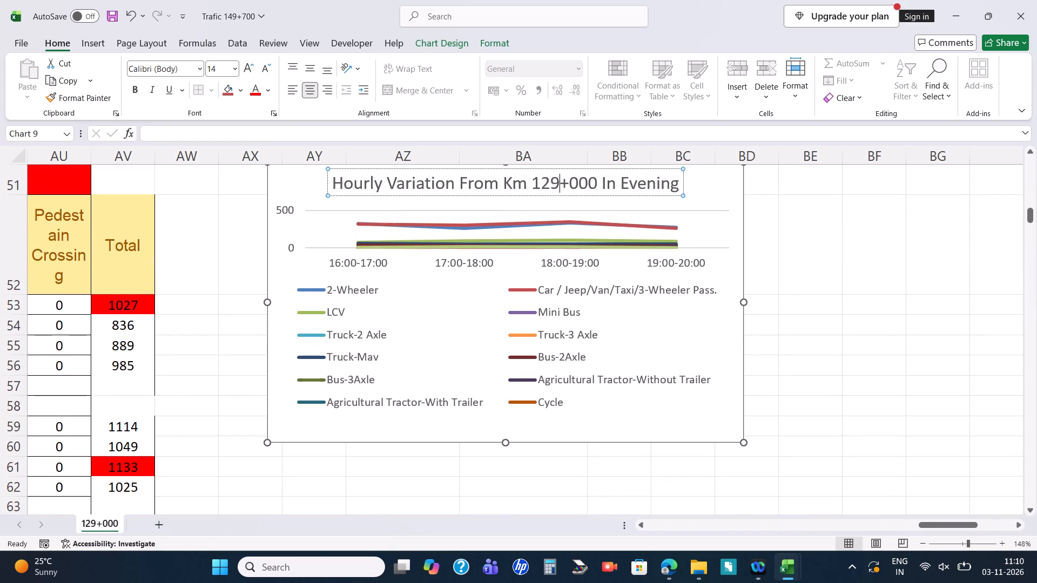
pyautogui.press('Left')
pyautogui.press('BackSpace')
pyautogui.press('4')
pyautogui.press('Right')
pyautogui.press('Right')
pyautogui.press('Right')
pyautogui.press('BackSpace')
pyautogui.press('7')
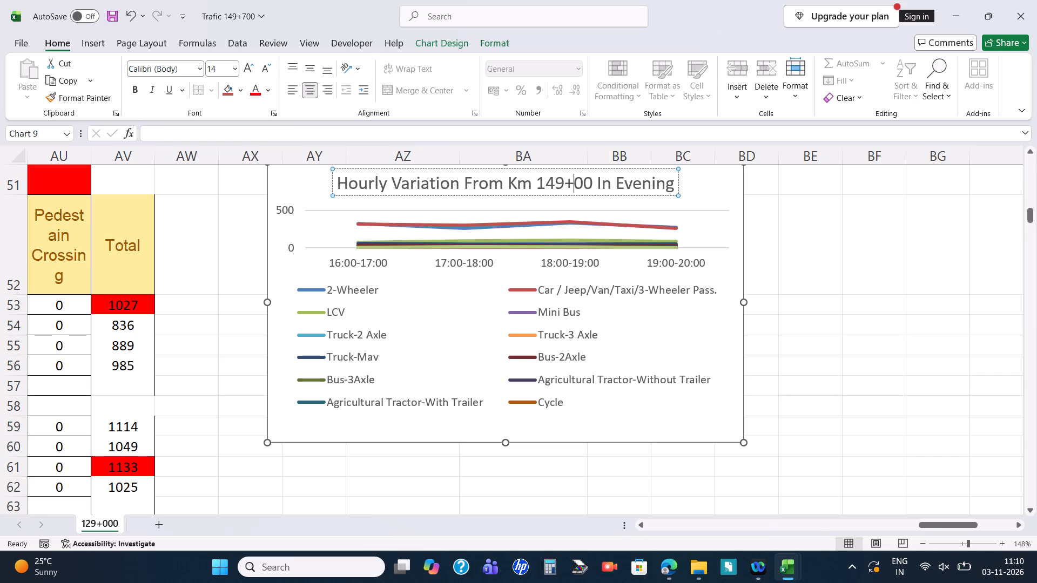
pyautogui.click(858, 289)
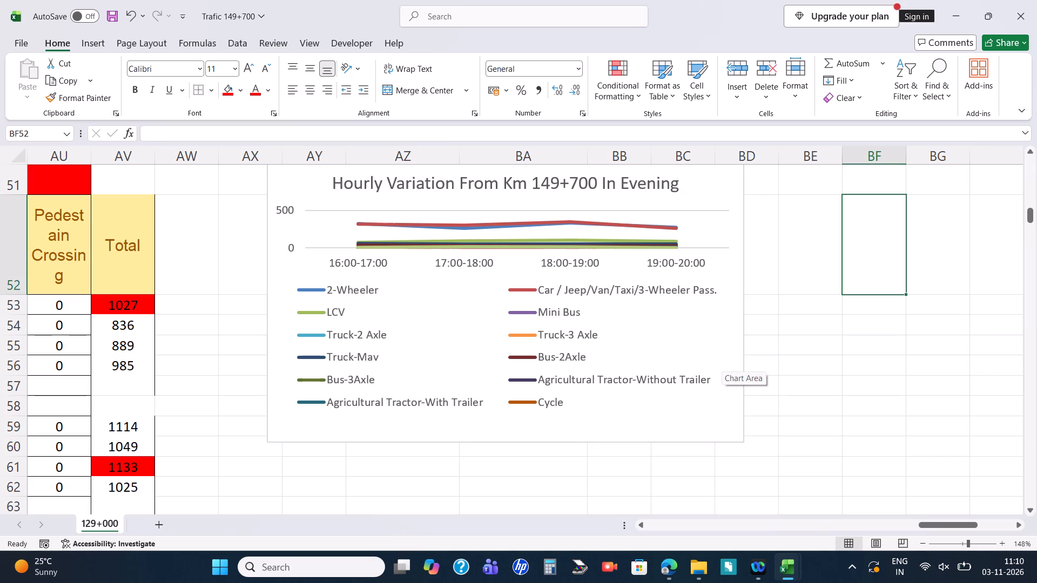
# Save the Trafic 149+700 workbook with the corrected chart titles.
pyautogui.hotkey('ctrl', 's')
pyautogui.hscroll(4, 722, 361)
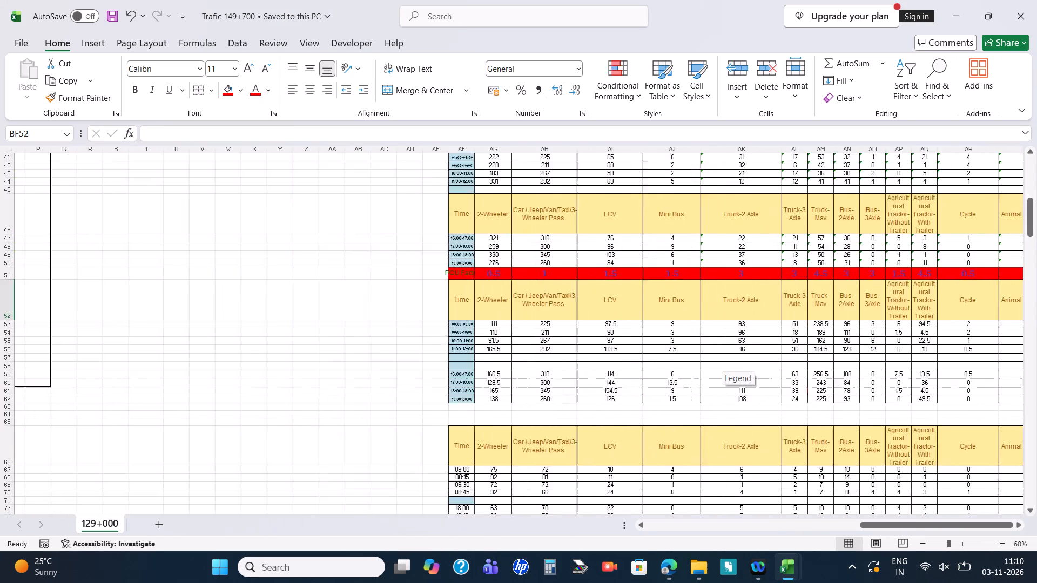
pyautogui.scroll(4, 722, 361)
pyautogui.hscroll(1, 722, 361)
pyautogui.hotkey('ctrl', 's')
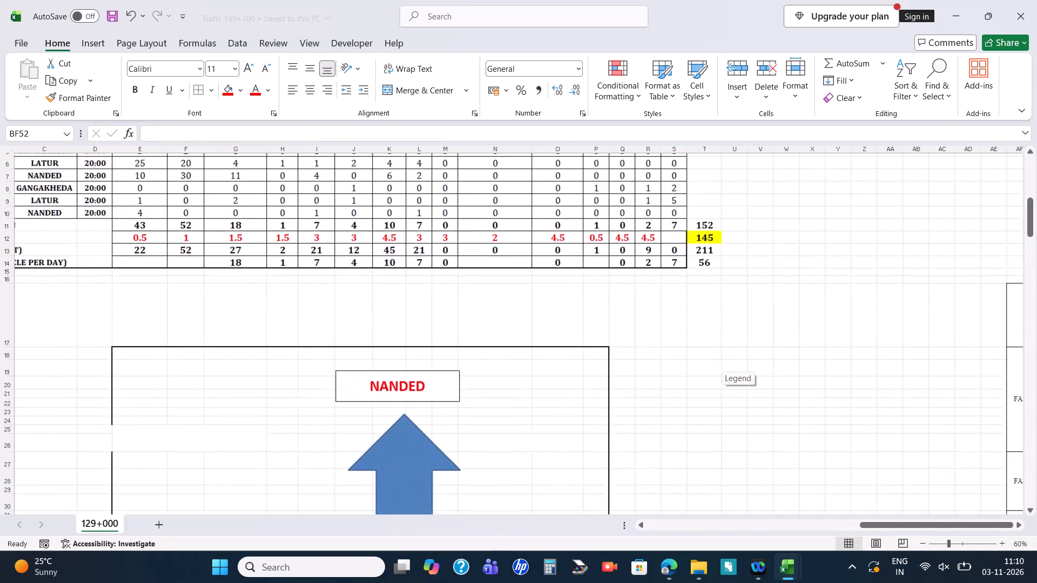
# Review the junction diagram, charts, peak hour factor table and the NANDED TO GANGAKHEDA count section.
pyautogui.scroll(-3, 722, 361)
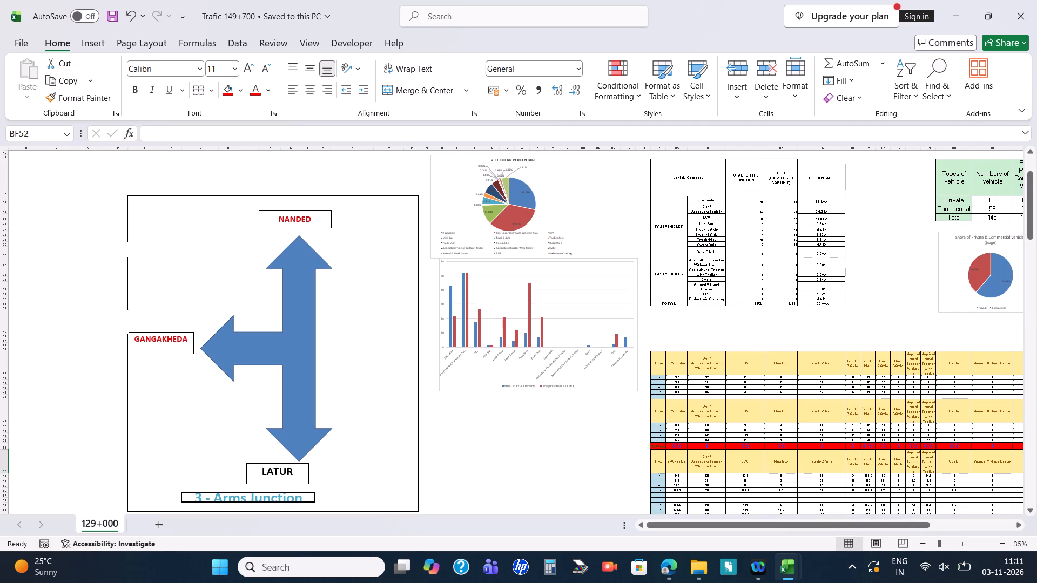
pyautogui.scroll(-4, 722, 361)
pyautogui.hscroll(-1, 722, 361)
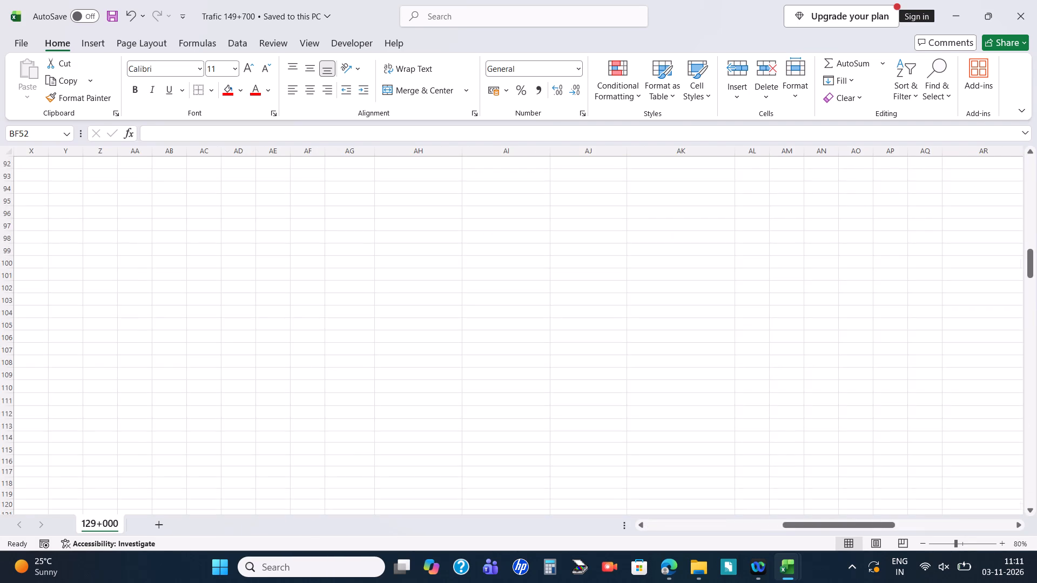
pyautogui.scroll(4, 722, 361)
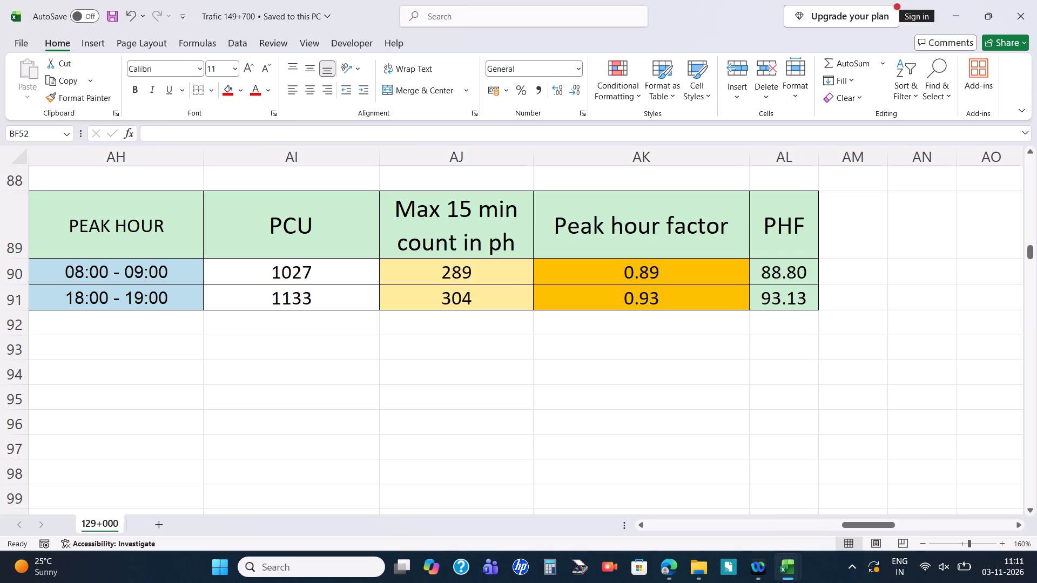
pyautogui.hscroll(8, 722, 361)
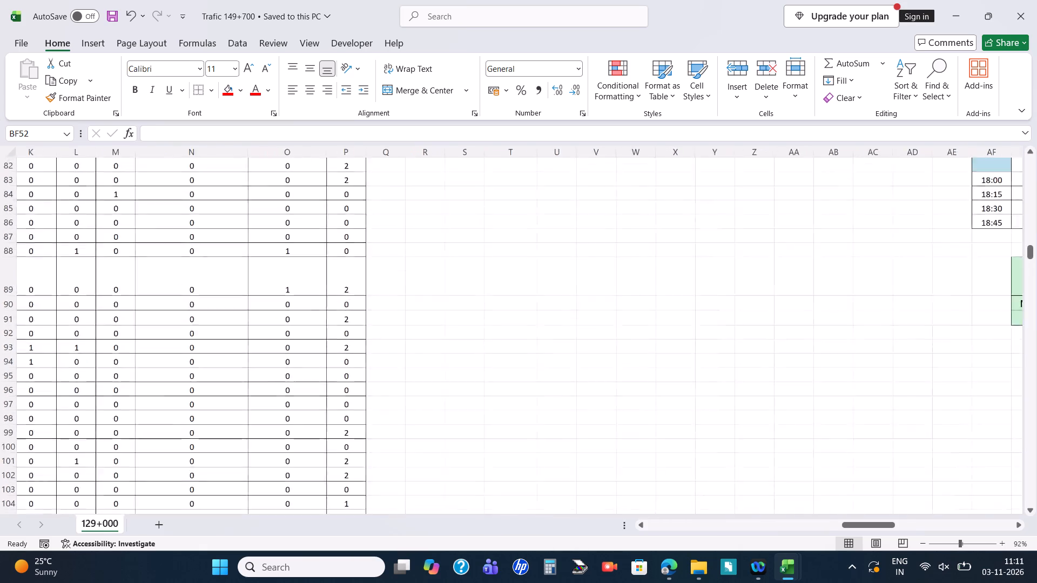
pyautogui.hscroll(3, 722, 361)
pyautogui.scroll(3, 722, 361)
pyautogui.scroll(-1, 722, 361)
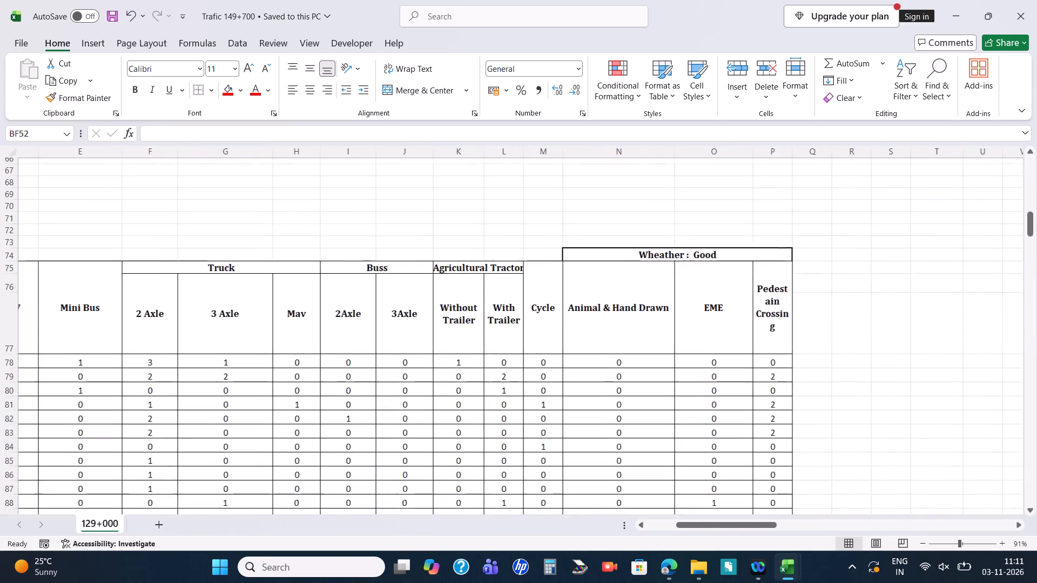
pyautogui.scroll(-1, 722, 361)
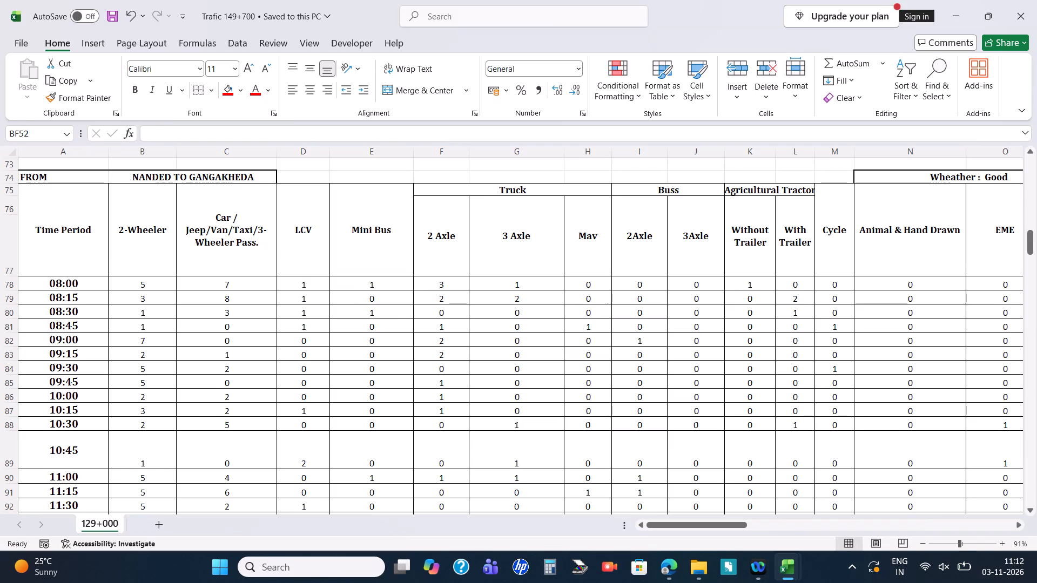
pyautogui.scroll(-3, 722, 361)
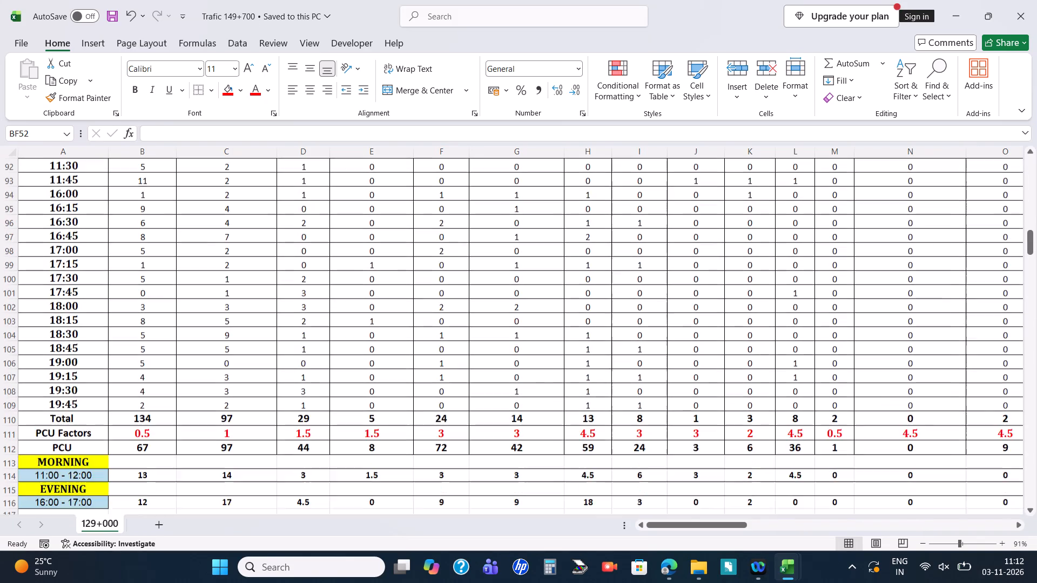
# Display the NANDED TO GANGAKHEDA morning and evening peak-hour PCU sums in Q114 and Q116 without decimals.
pyautogui.scroll(-1, 722, 361)
pyautogui.hscroll(-2, 722, 361)
pyautogui.scroll(-1, 722, 361)
pyautogui.hscroll(-2, 722, 361)
pyautogui.scroll(-1, 722, 361)
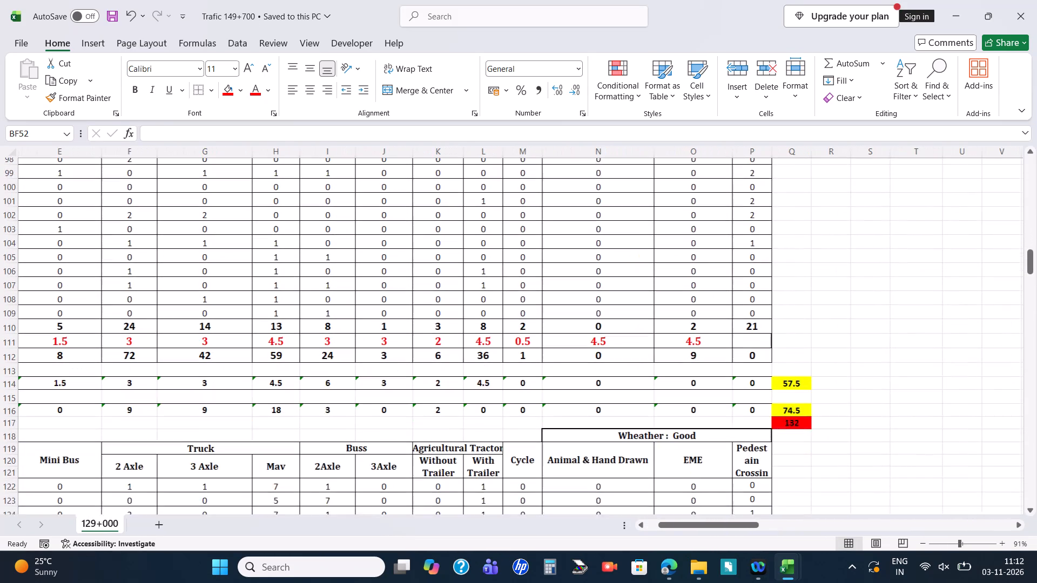
pyautogui.scroll(-1, 722, 361)
pyautogui.click(799, 392)
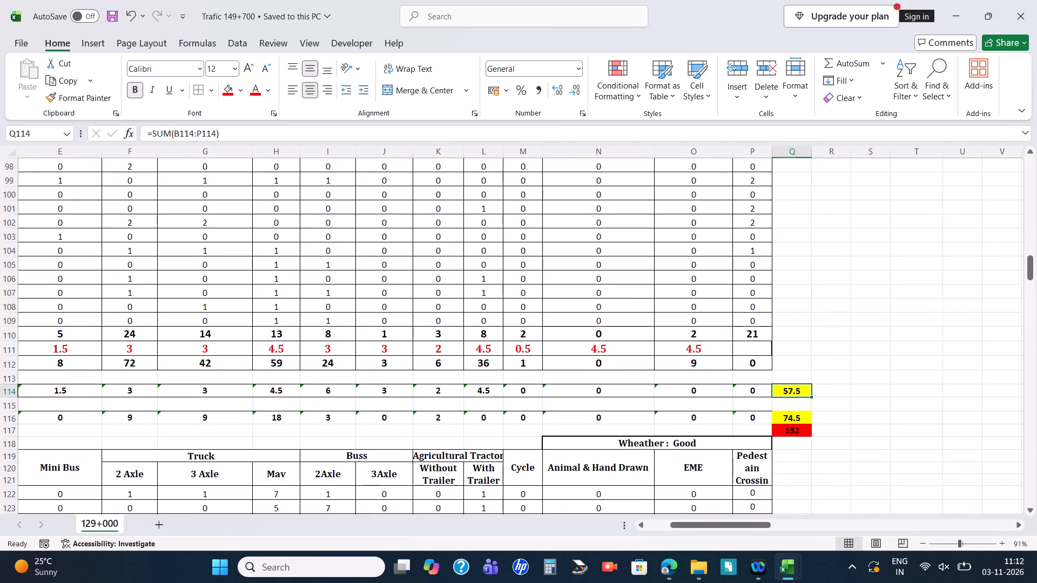
pyautogui.click(571, 89)
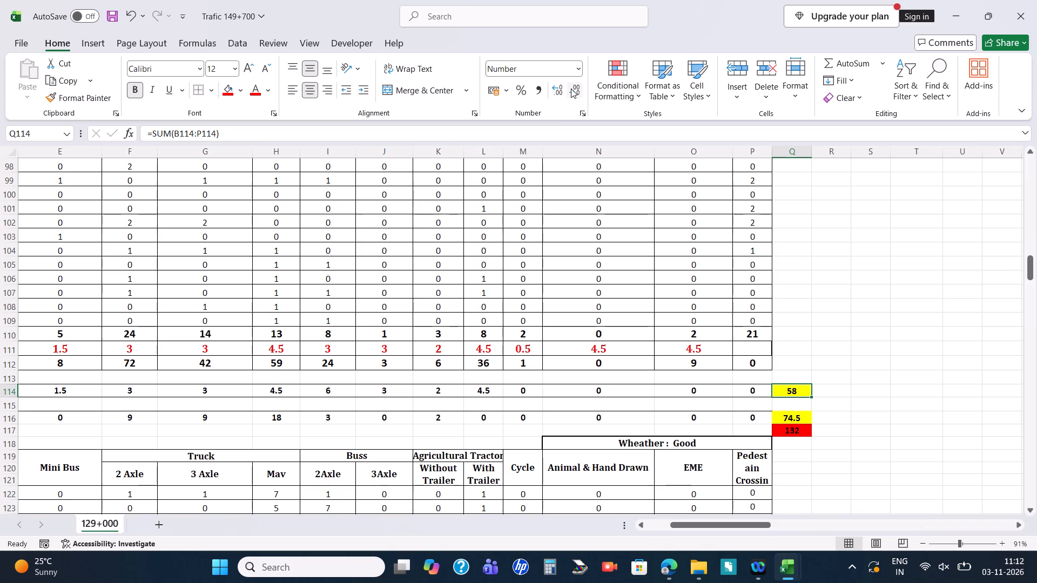
pyautogui.click(799, 418)
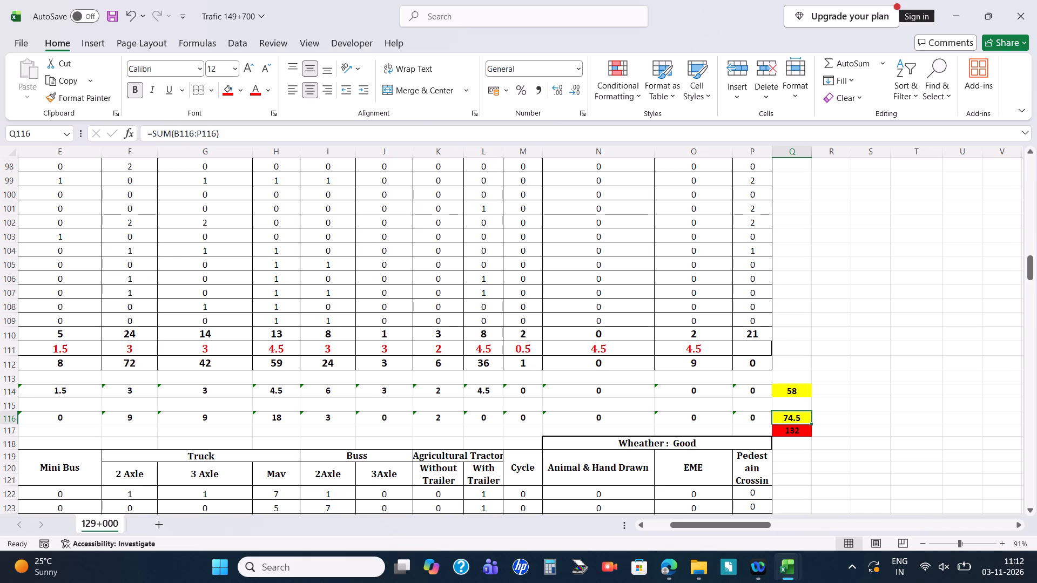
pyautogui.click(577, 90)
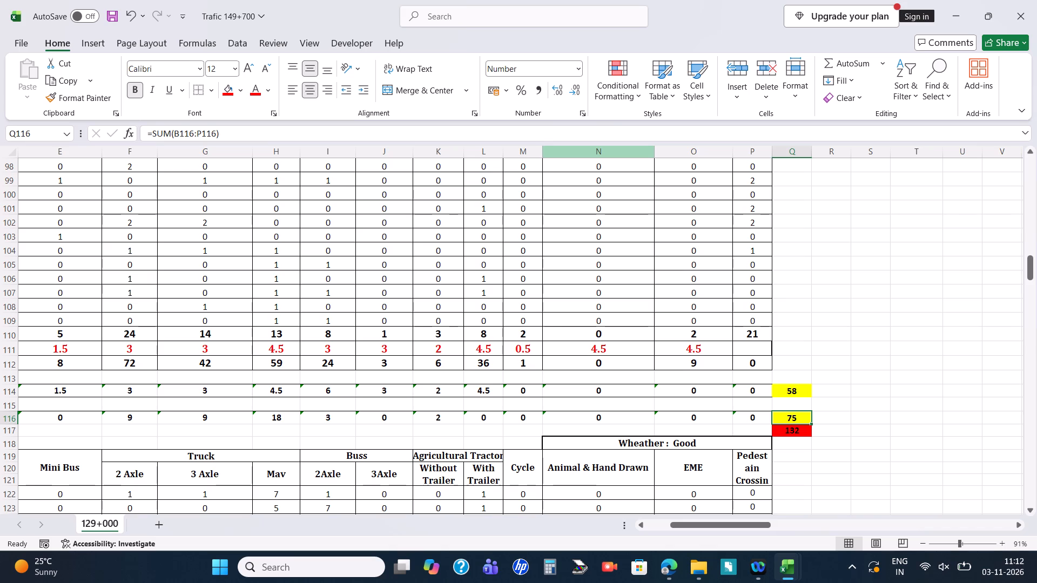
# Display the NANDED TO LATUR evening peak-hour PCU sum in Q160 without decimals.
pyautogui.hscroll(4, 765, 291)
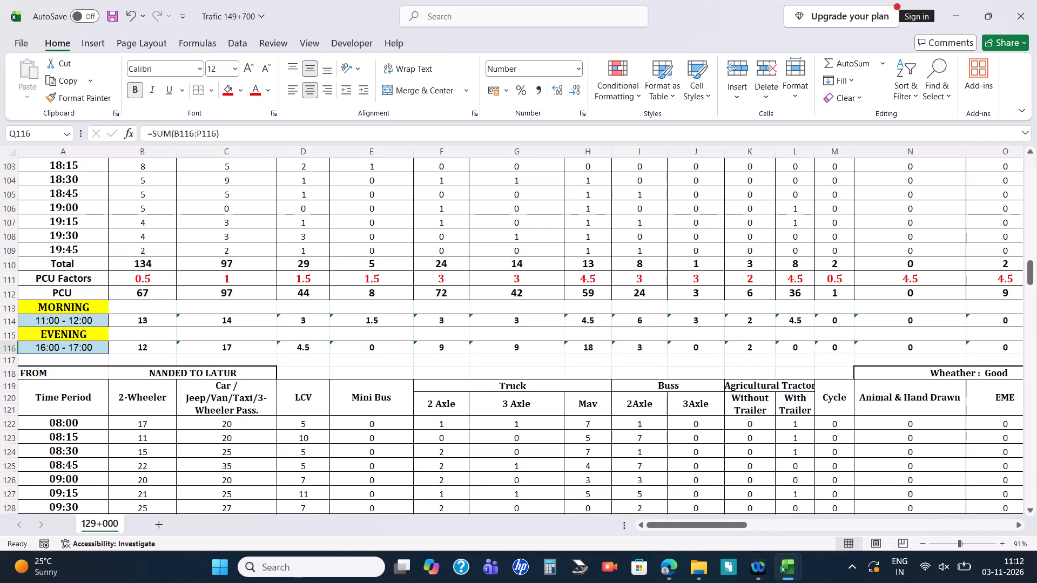
pyautogui.scroll(-2, 765, 291)
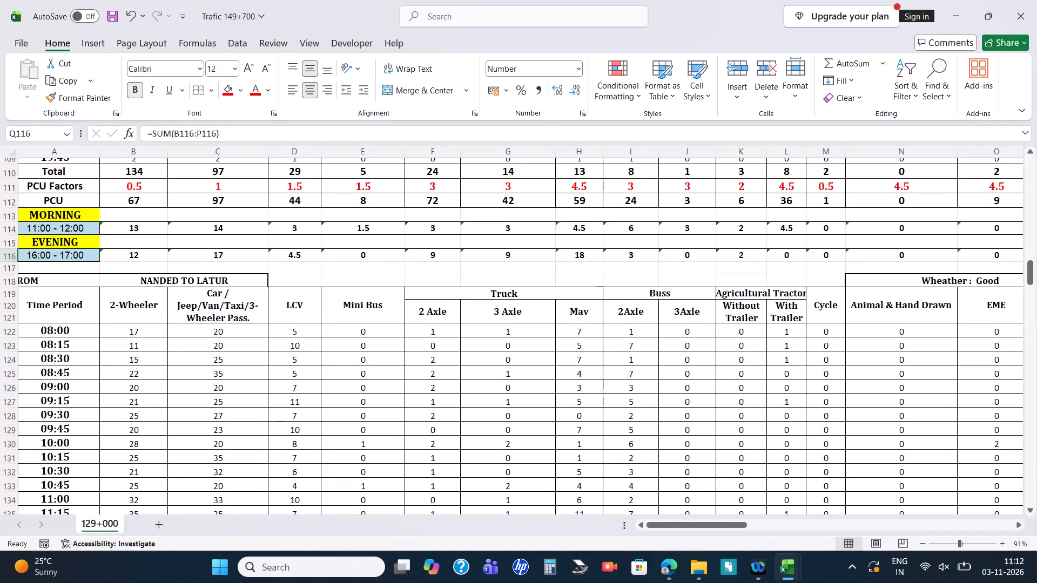
pyautogui.scroll(-2, 765, 291)
pyautogui.hscroll(-2, 765, 291)
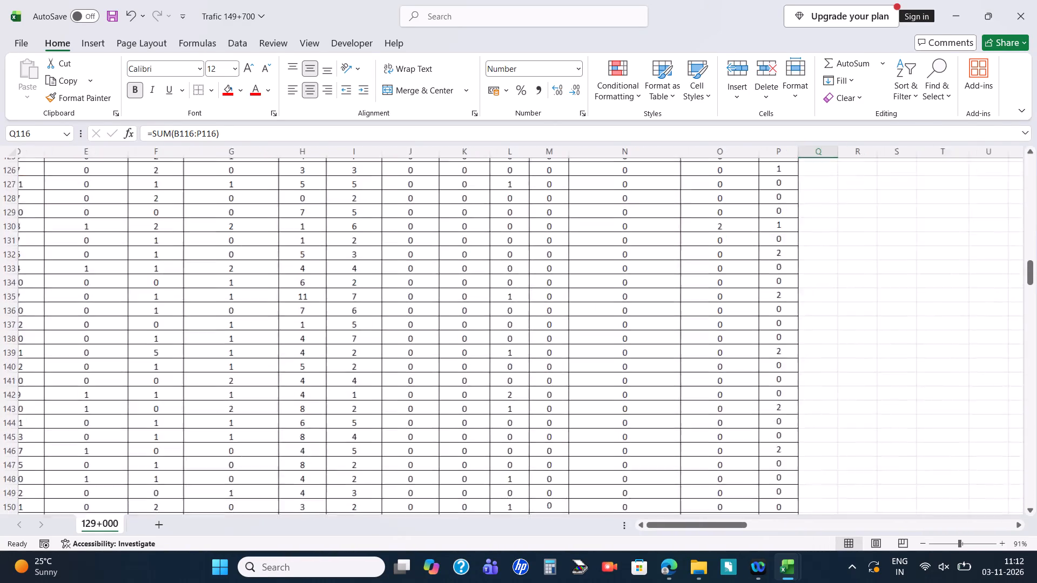
pyautogui.hscroll(-2, 765, 291)
pyautogui.scroll(-3, 765, 291)
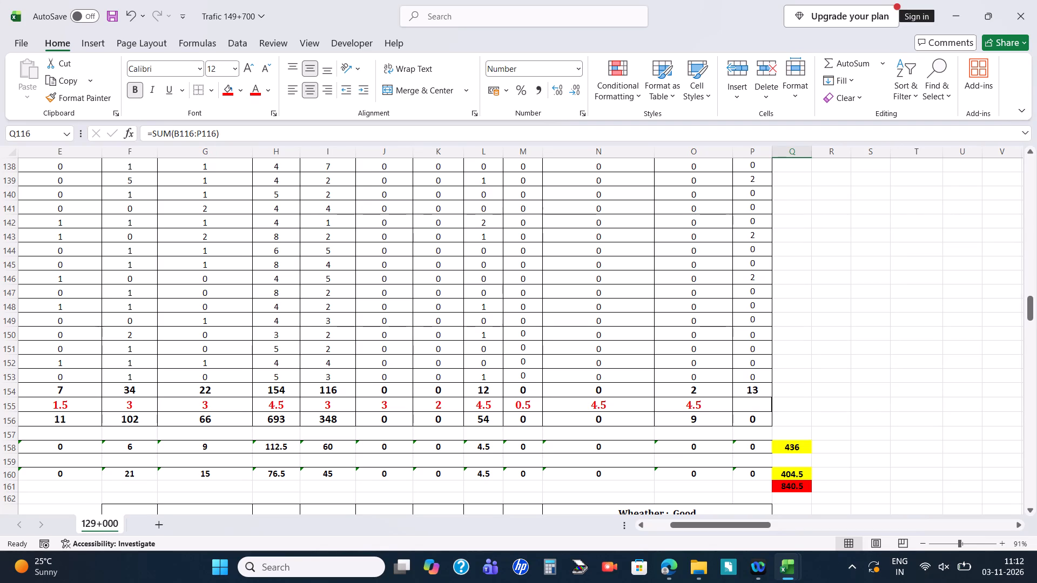
pyautogui.click(811, 473)
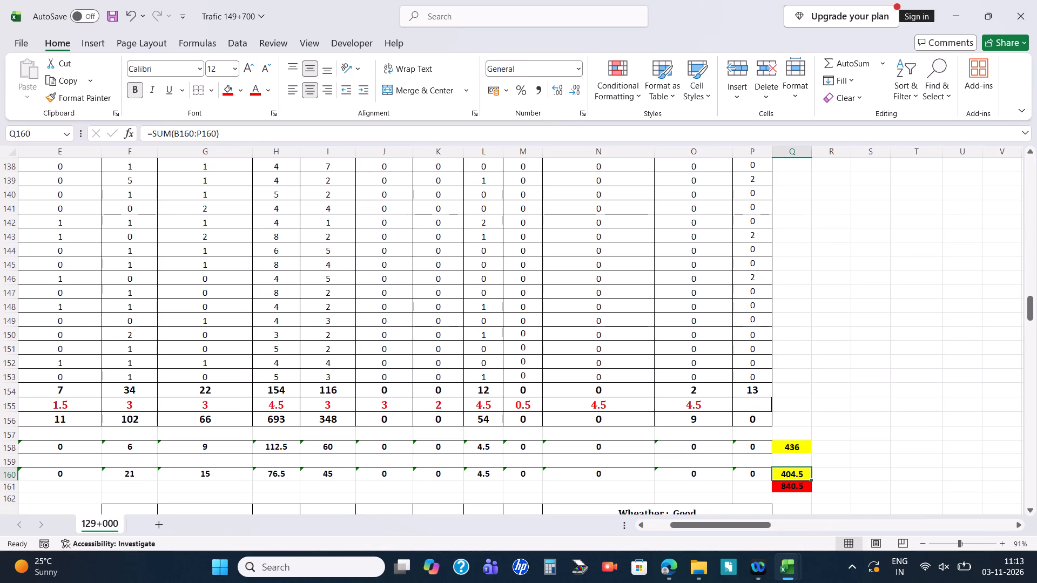
pyautogui.click(569, 89)
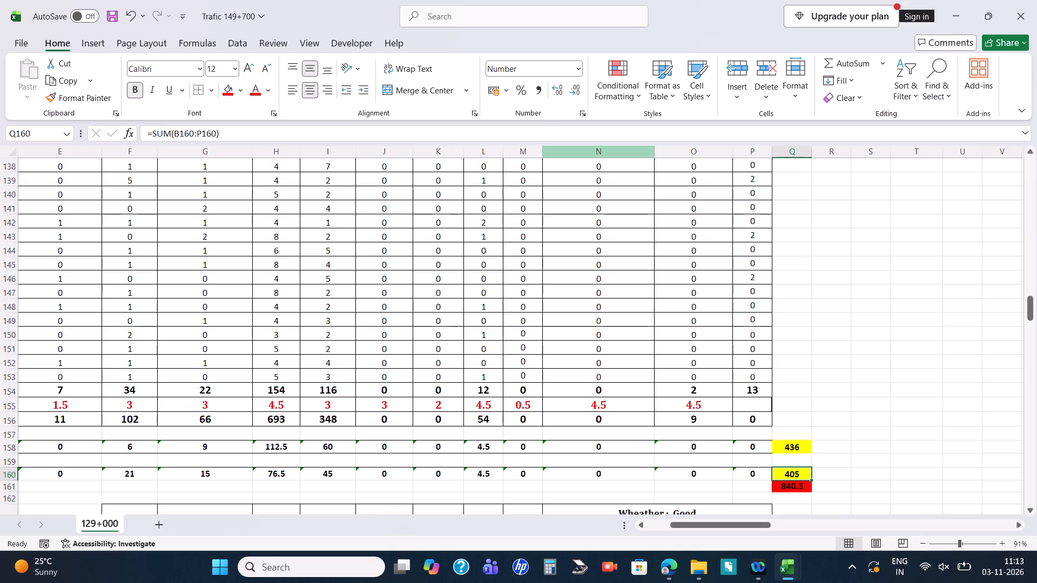
# Display the combined NANDED TO LATUR peak-hour PCU total in Q161 without decimals.
pyautogui.press('Down')
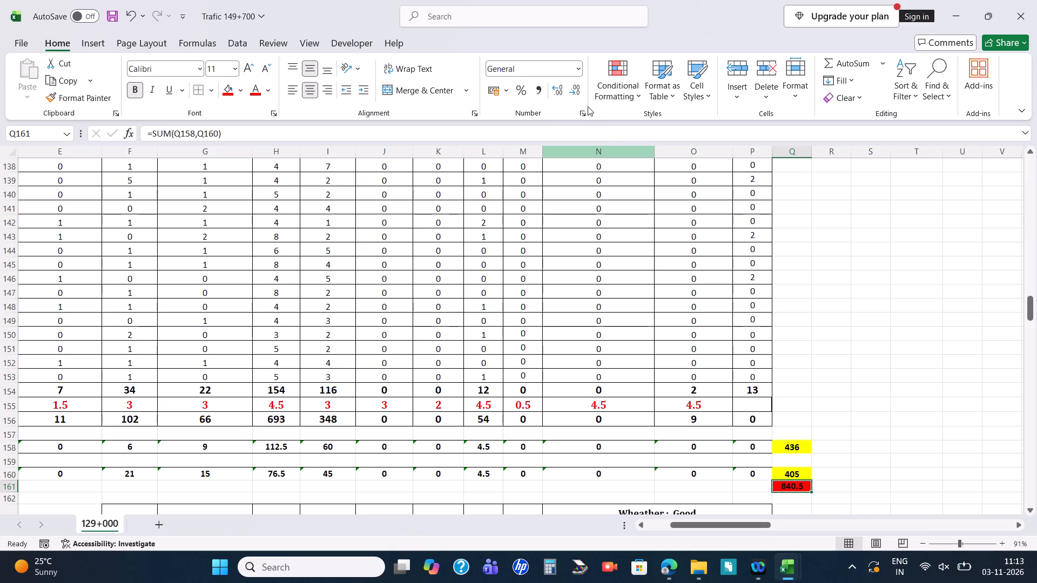
pyautogui.click(575, 91)
# Display the LATUR TO GANGAKHEDA morning peak-hour PCU sum in Q250 and the combined total in Q253 without decimals.
pyautogui.hscroll(3, 611, 245)
pyautogui.scroll(-1, 611, 245)
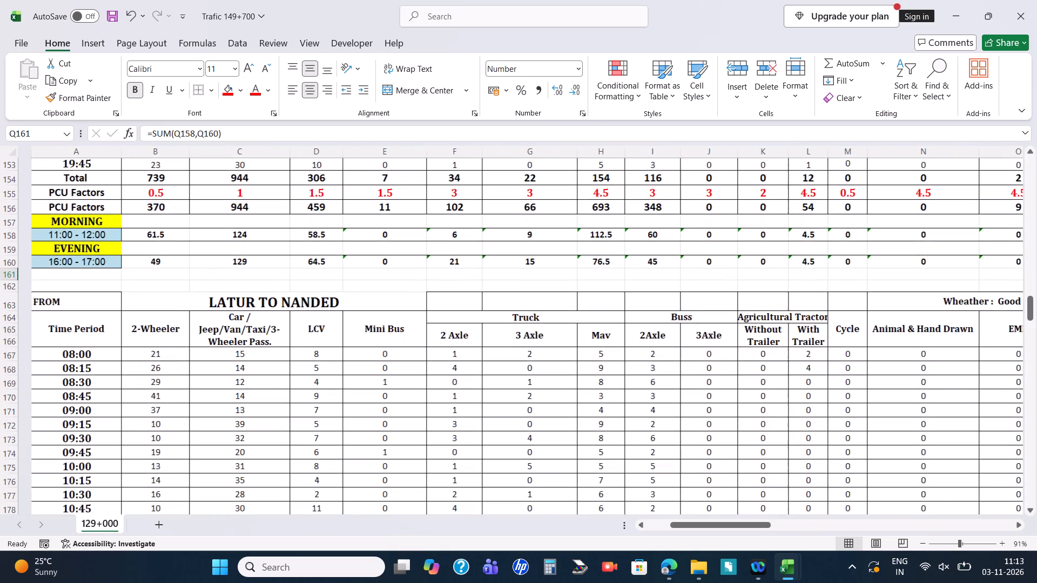
pyautogui.scroll(-2, 611, 245)
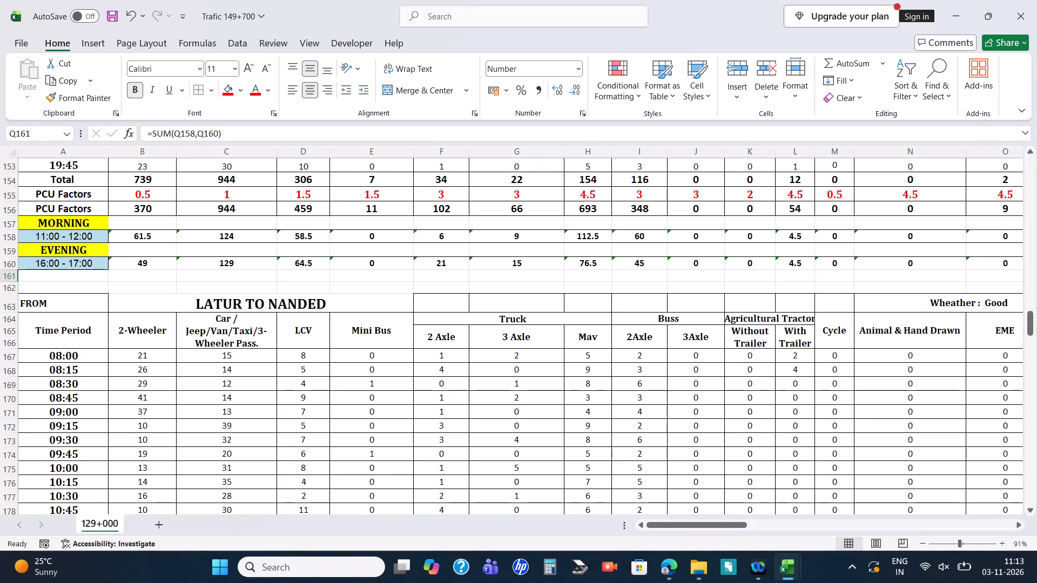
pyautogui.hscroll(-4, 611, 245)
pyautogui.scroll(-3, 611, 245)
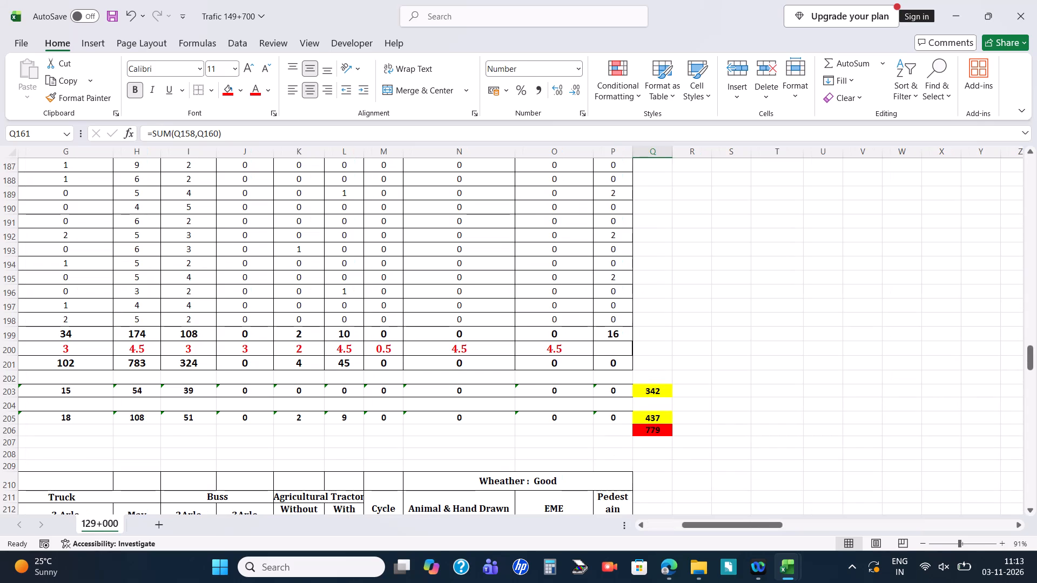
pyautogui.scroll(-6, 611, 245)
pyautogui.hscroll(4, 611, 245)
pyautogui.scroll(3, 611, 245)
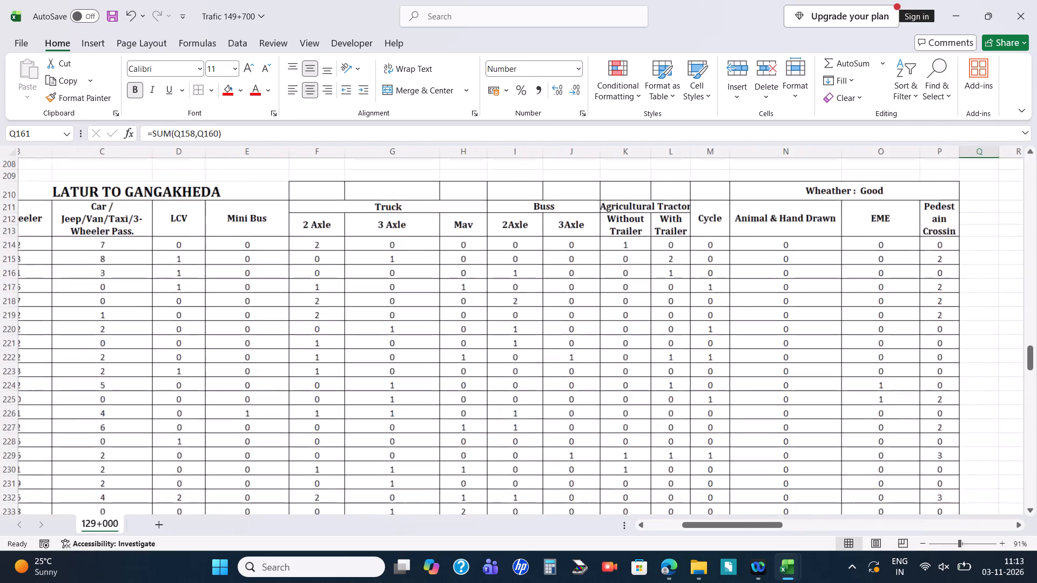
pyautogui.scroll(1, 611, 245)
pyautogui.hscroll(1, 611, 245)
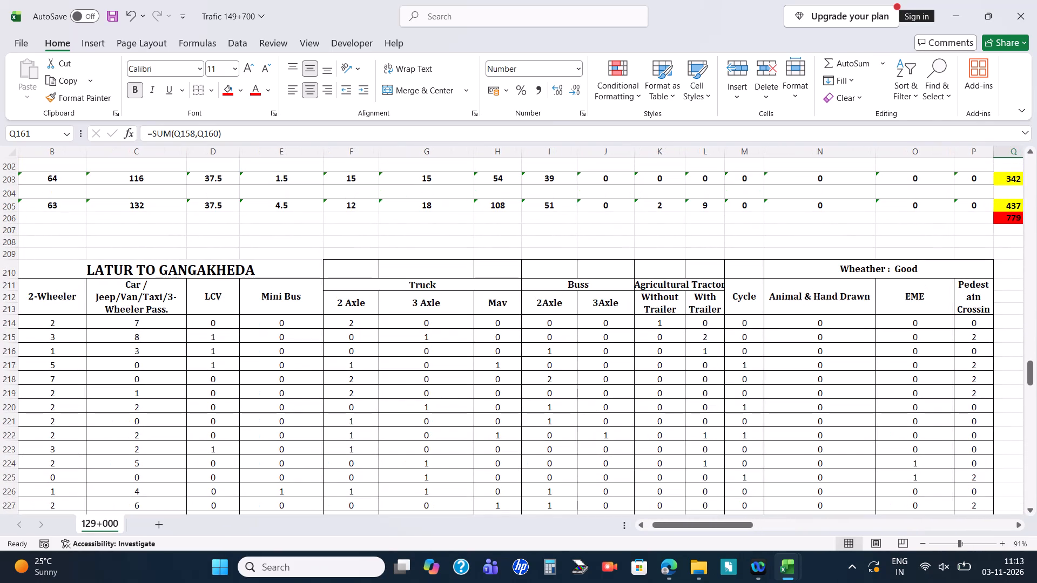
pyautogui.hscroll(-2, 611, 245)
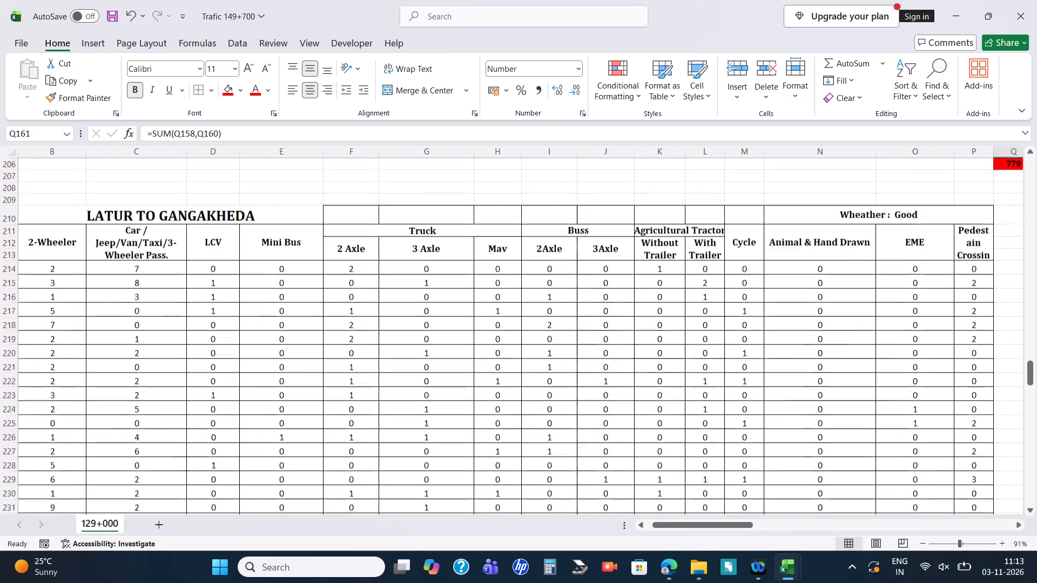
pyautogui.hscroll(-9, 611, 245)
pyautogui.scroll(-3, 611, 245)
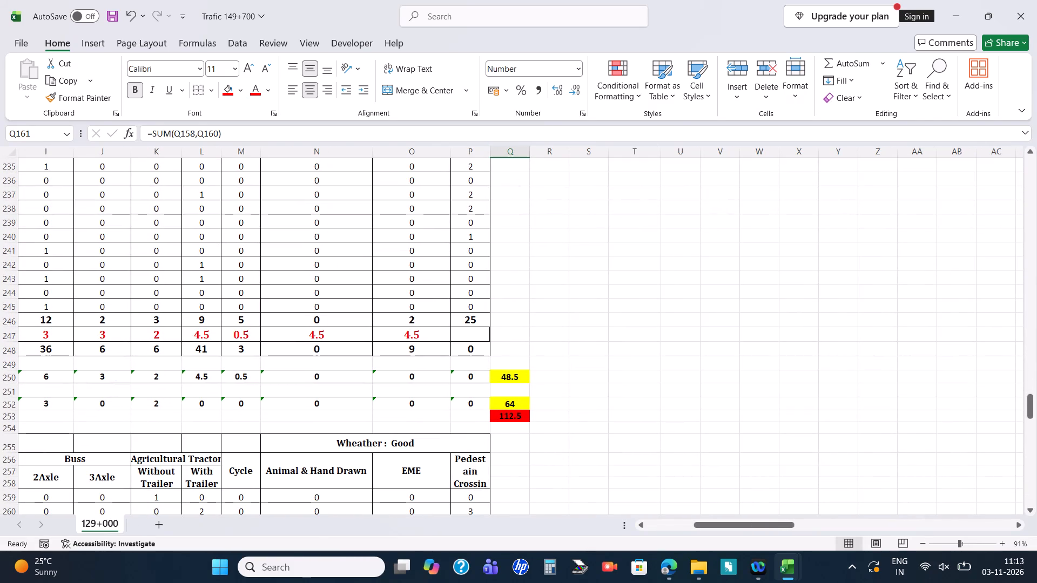
pyautogui.click(504, 380)
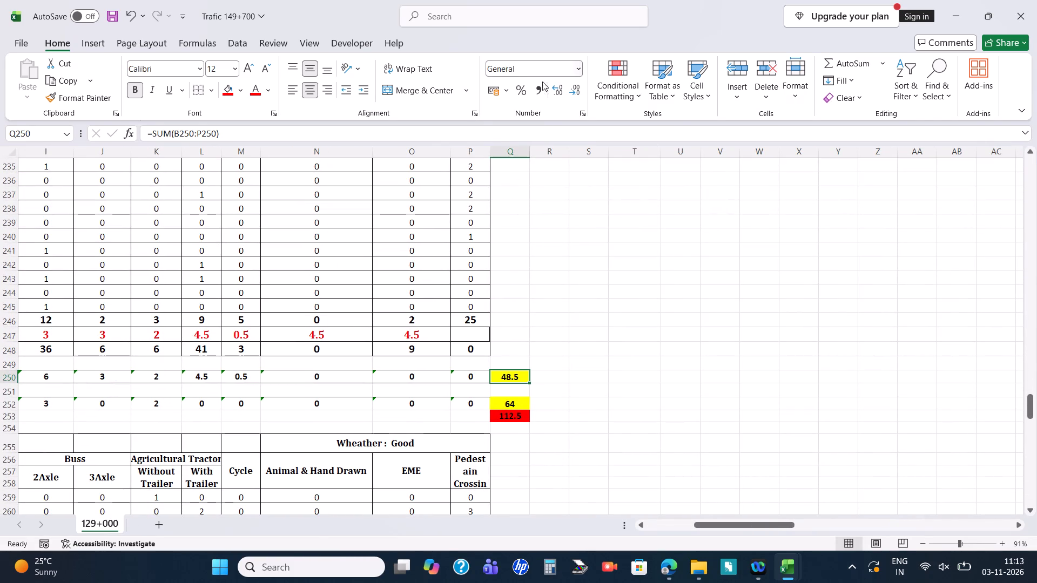
pyautogui.click(579, 89)
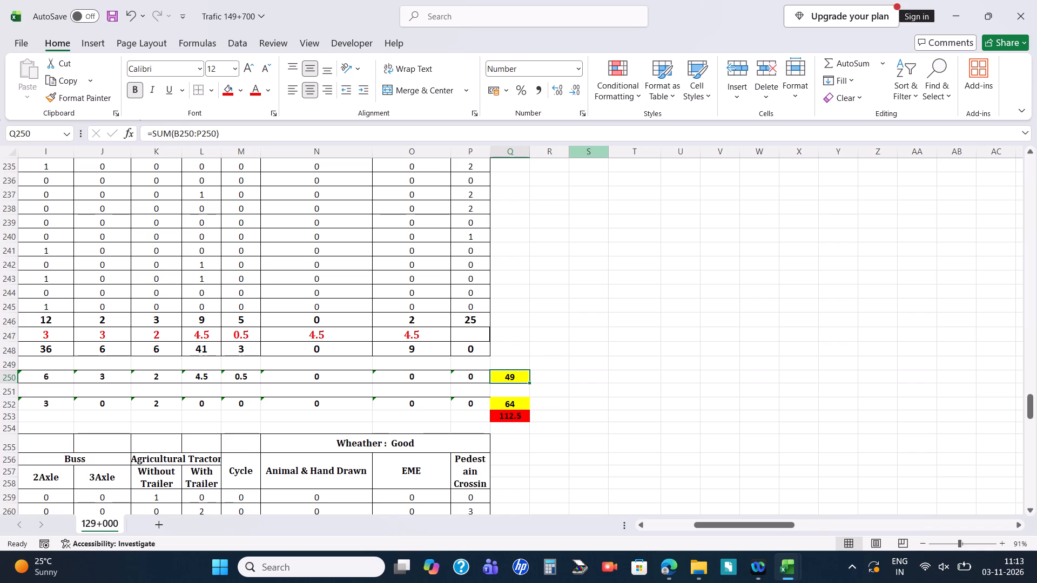
pyautogui.click(510, 412)
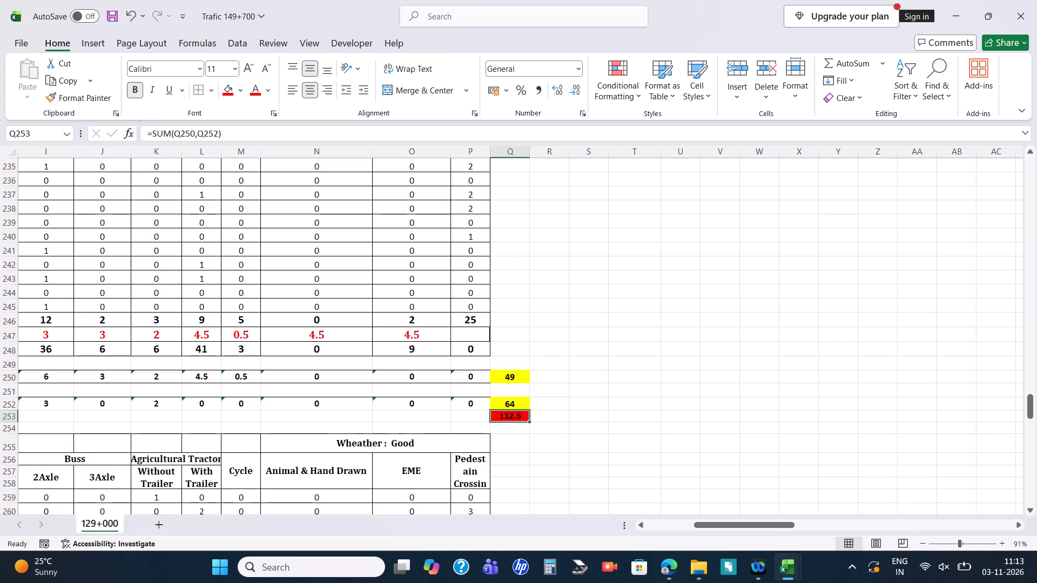
pyautogui.click(569, 84)
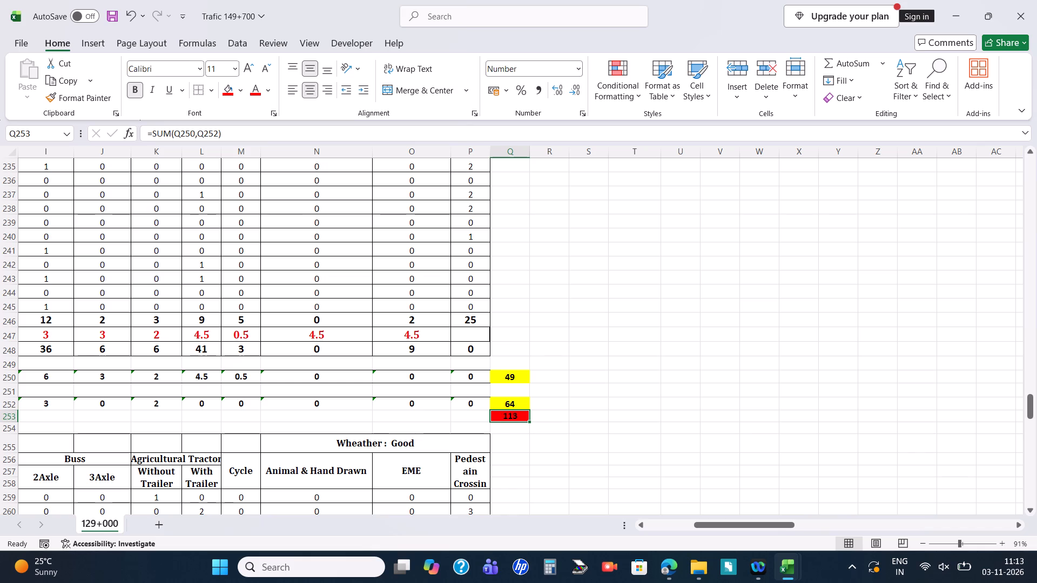
# Display the GANGAKHEDA TO LATUR morning and evening peak-hour PCU sums in Q295:Q297 without decimals.
pyautogui.scroll(-2, 704, 243)
pyautogui.hscroll(3, 704, 243)
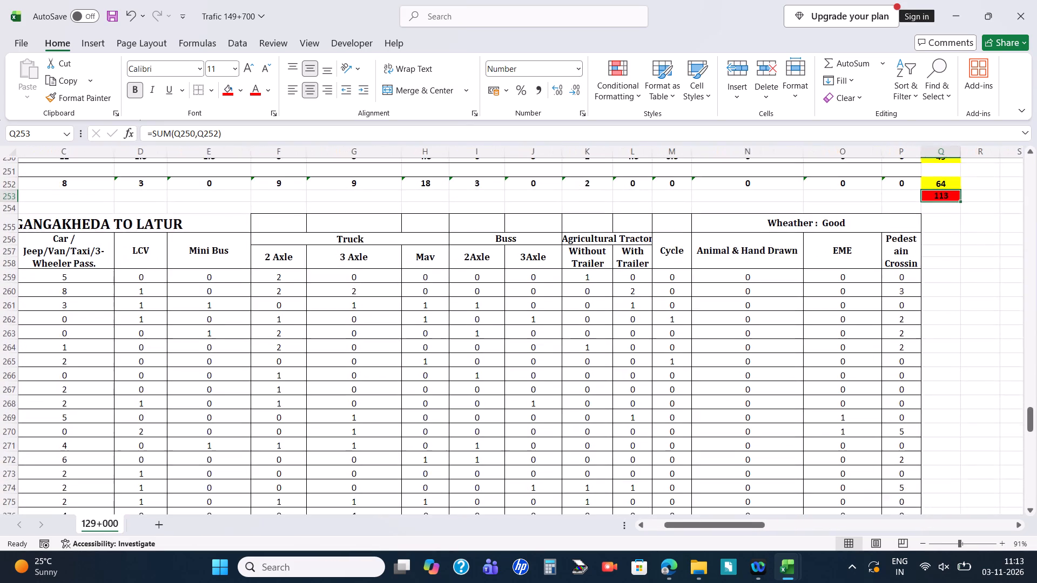
pyautogui.hscroll(1, 704, 243)
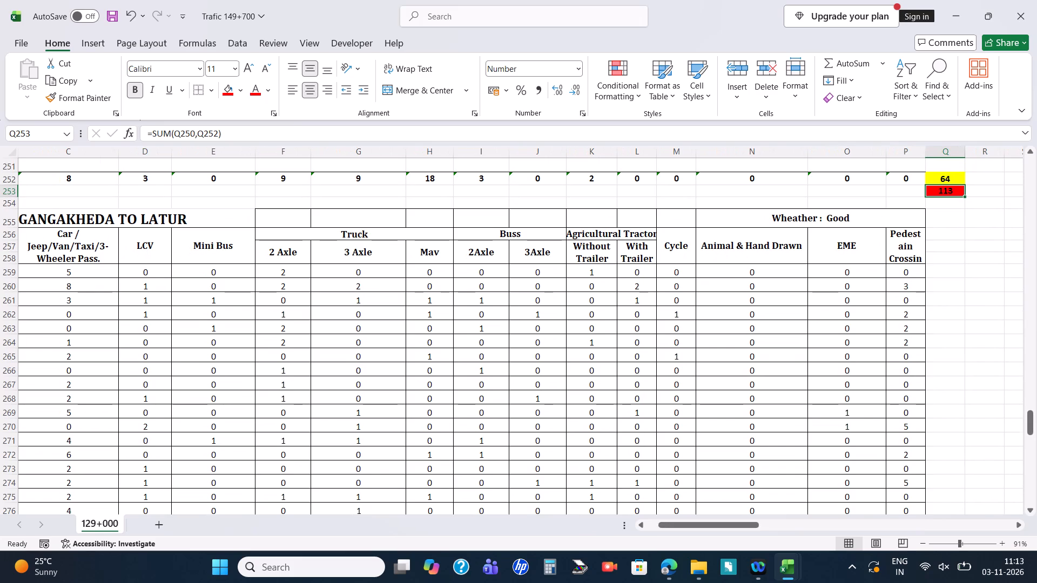
pyautogui.scroll(-5, 704, 243)
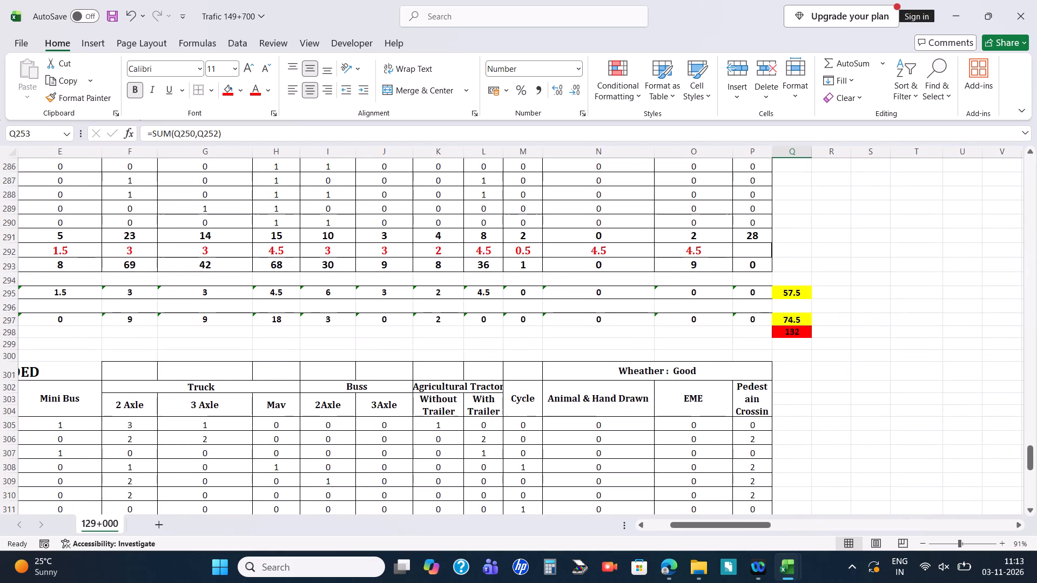
pyautogui.click(797, 293)
pyautogui.hotkey('shift', 'Down')
pyautogui.hotkey('shift', 'Down')
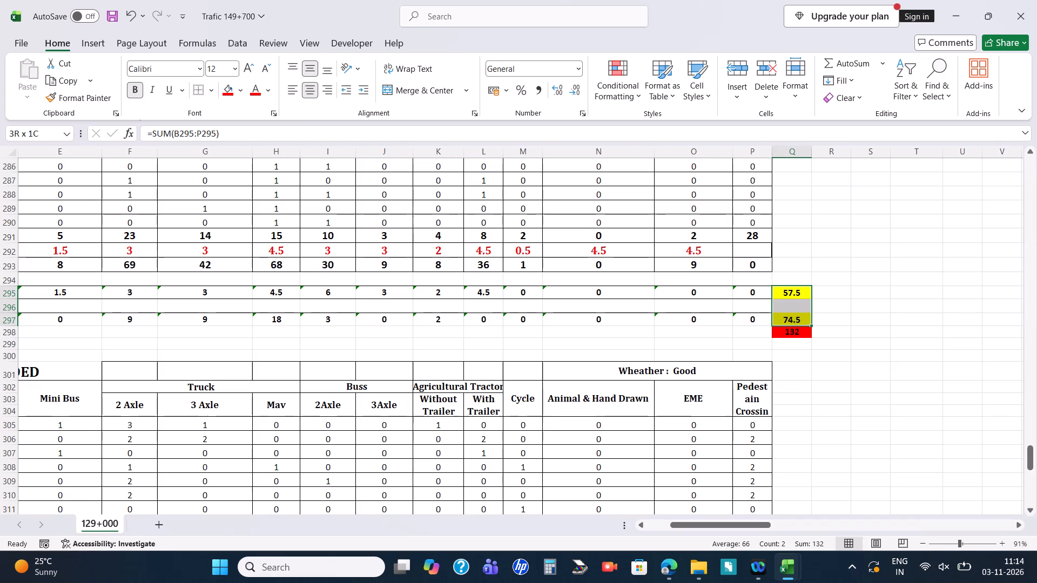
pyautogui.click(573, 82)
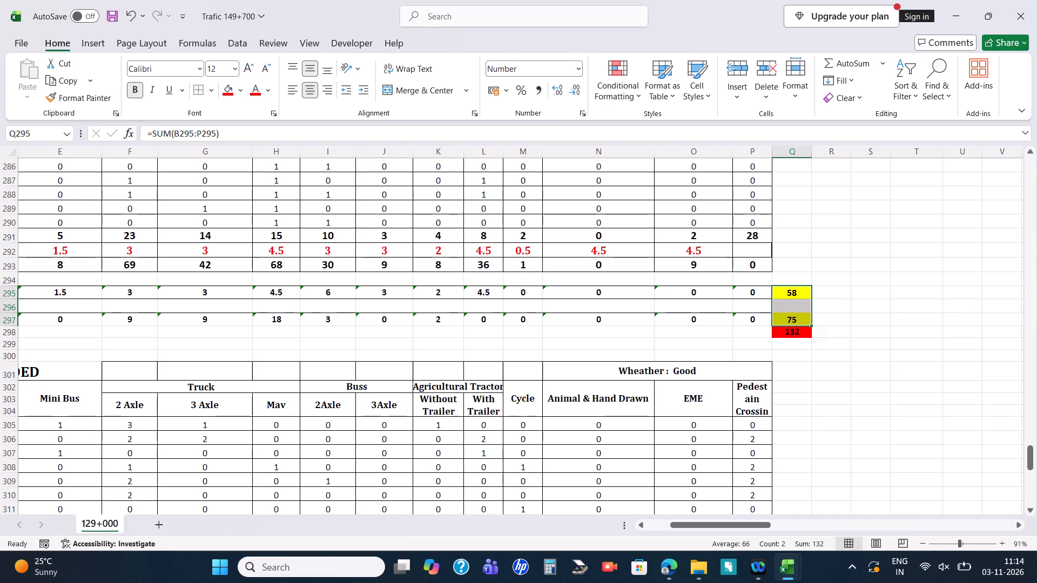
# Display the GANGAKHEDA TO NANDED evening peak-hour PCU sum and combined total in Q343:Q344 without decimals.
pyautogui.hscroll(1, 911, 267)
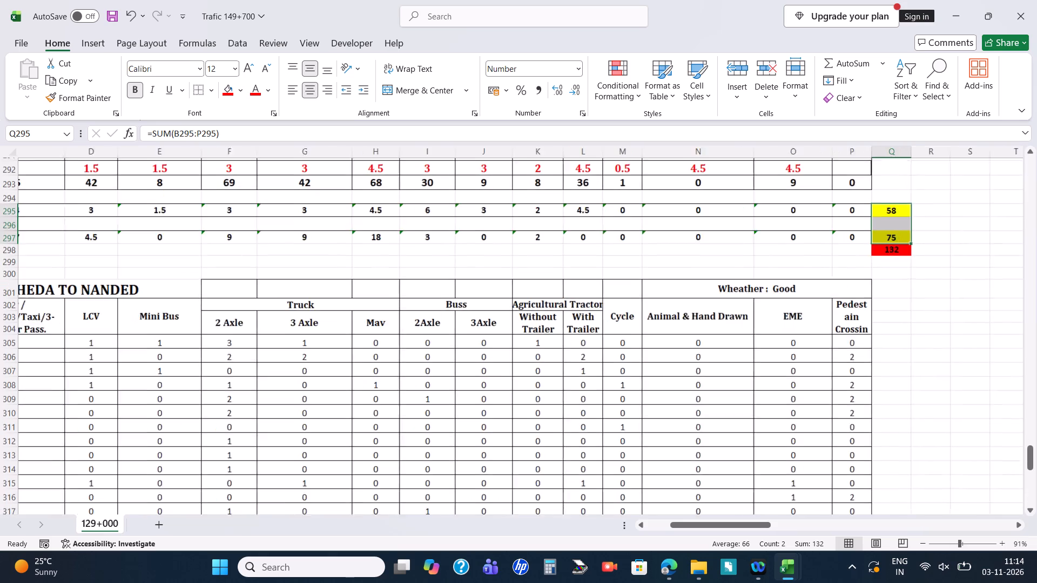
pyautogui.hscroll(2, 911, 267)
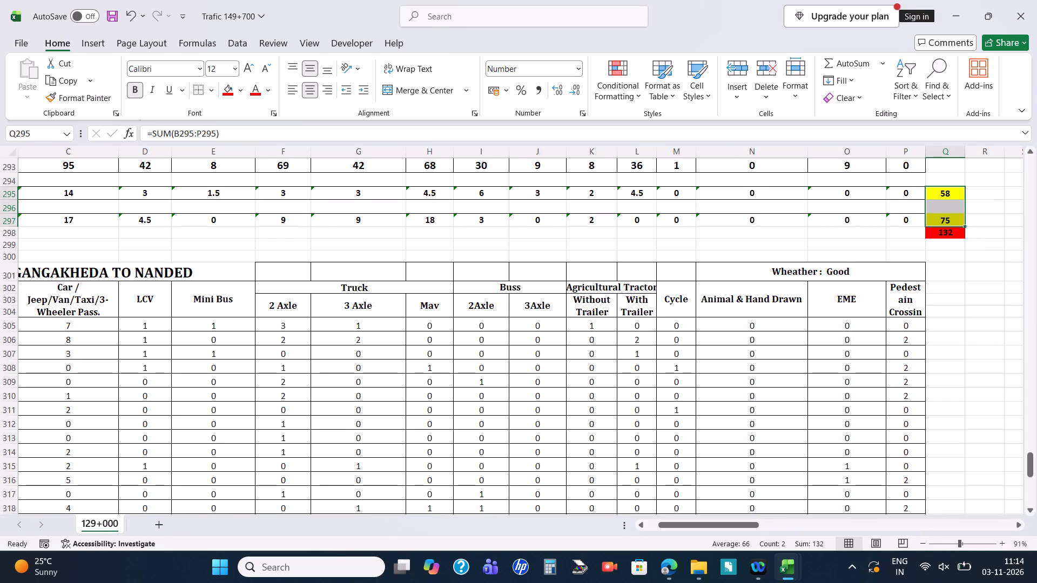
pyautogui.scroll(-5, 907, 403)
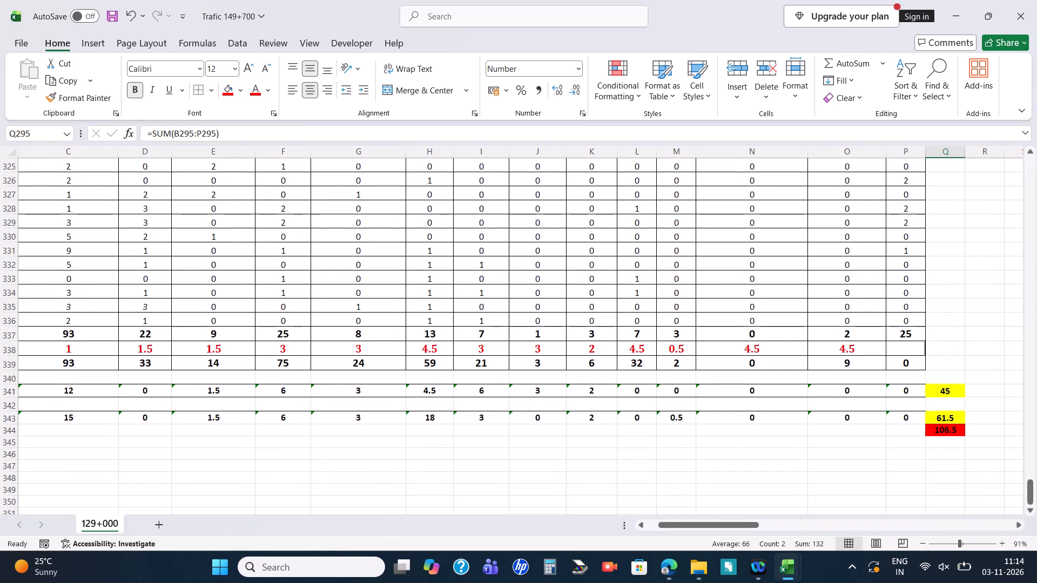
pyautogui.click(956, 433)
pyautogui.hotkey('shift', 'Up')
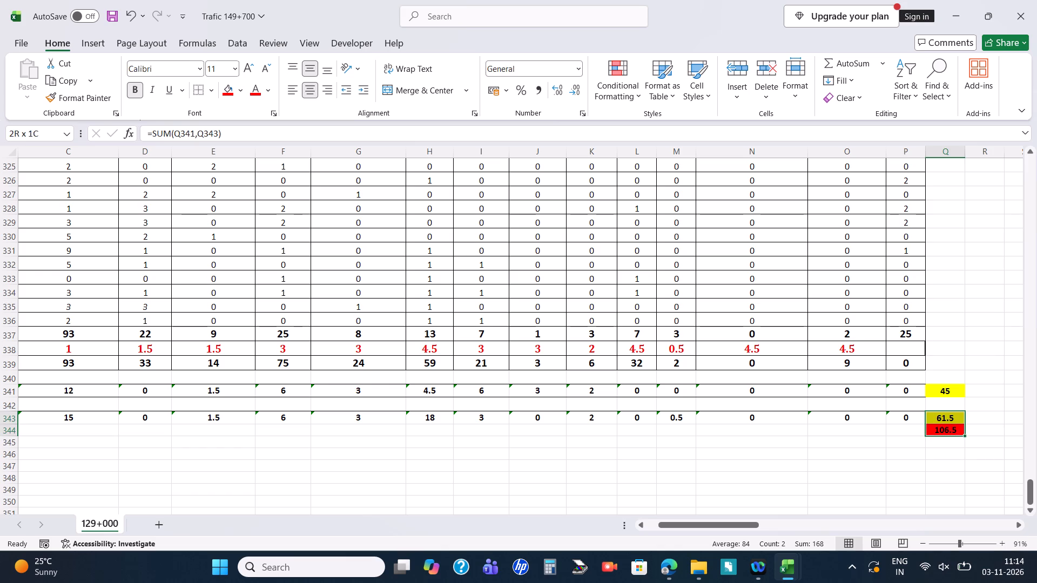
pyautogui.click(579, 92)
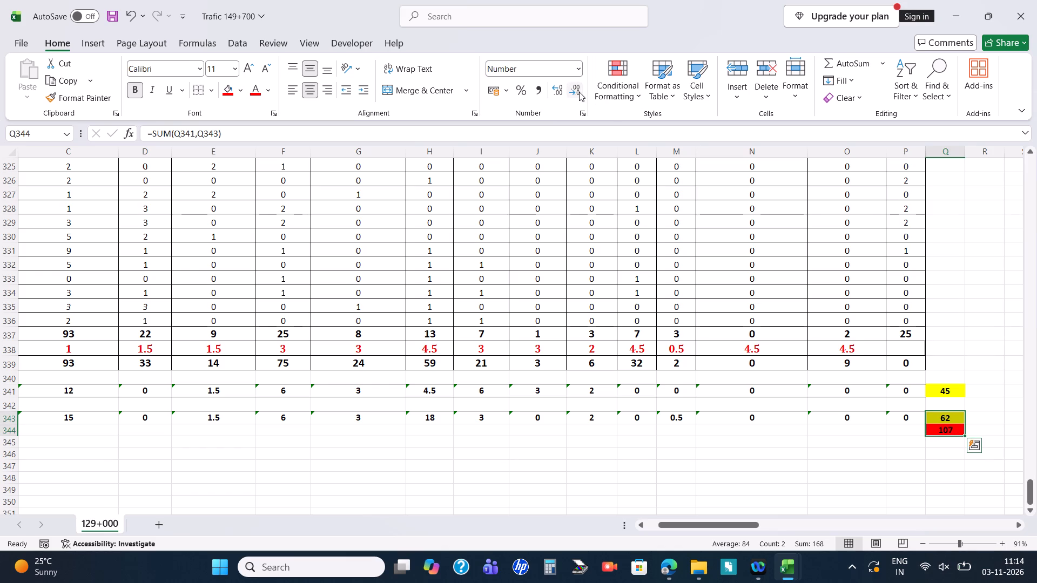
# Save the Trafic 149+700 workbook with the rounded PCU sums.
pyautogui.hotkey('ctrl', 's')
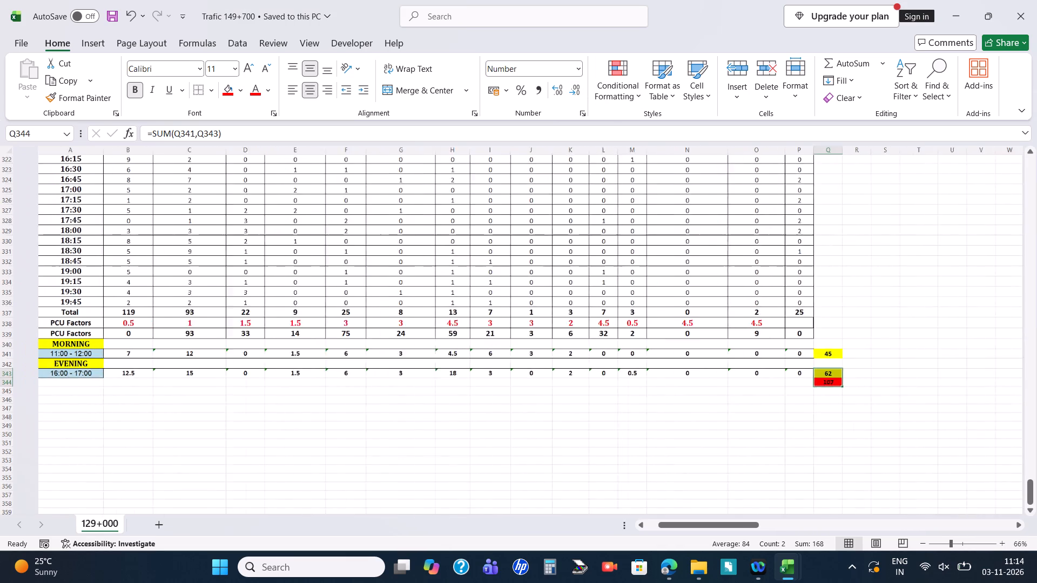
# Change the NANDED TO GANGAKHEDA morning peak-hour period in A114 to 08:00 - 09:00.
pyautogui.scroll(-1, 676, 265)
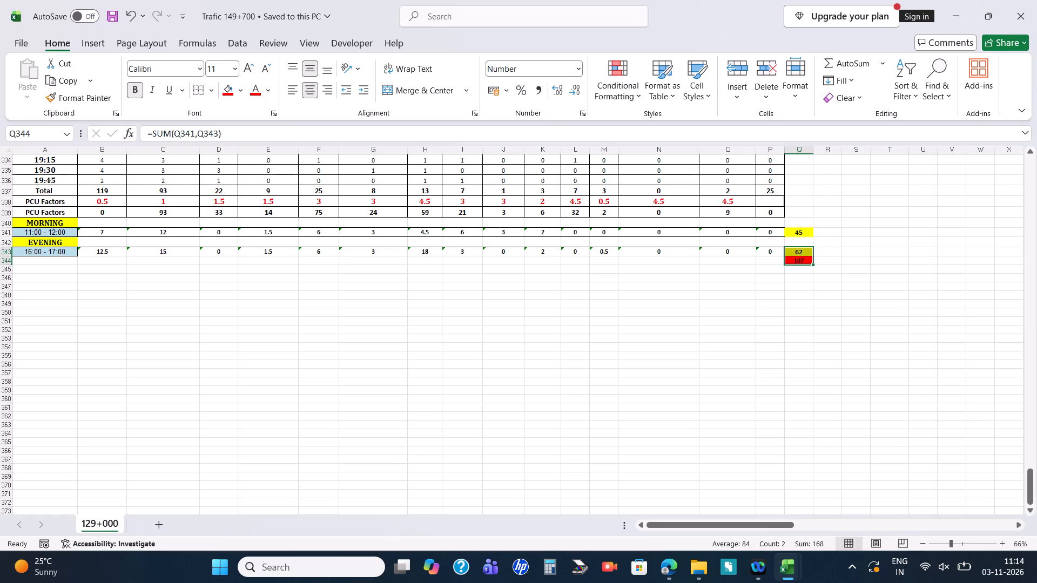
pyautogui.scroll(5, 75, 235)
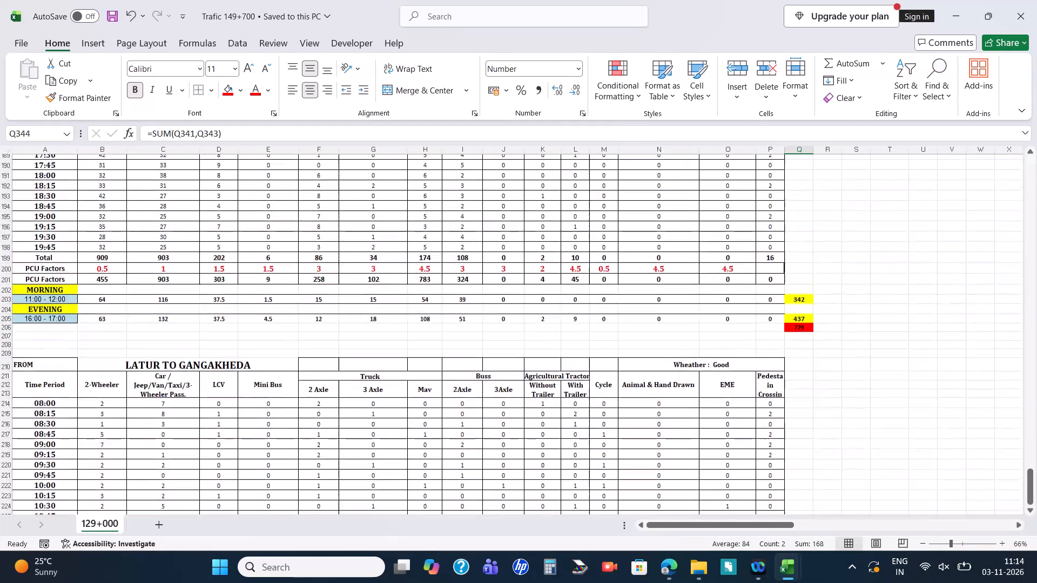
pyautogui.scroll(6, 75, 235)
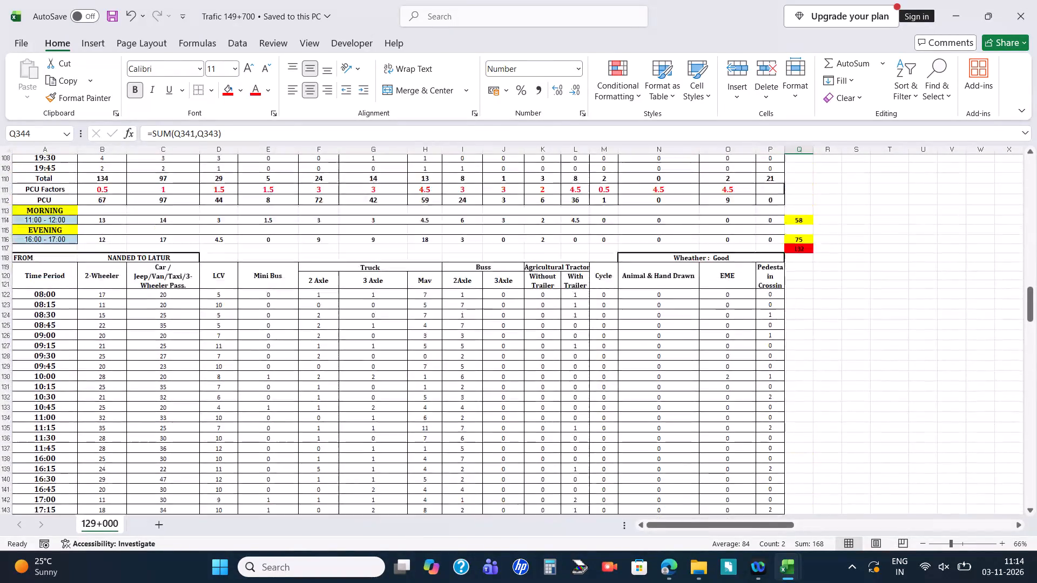
pyautogui.scroll(4, 75, 235)
pyautogui.scroll(-3, 75, 235)
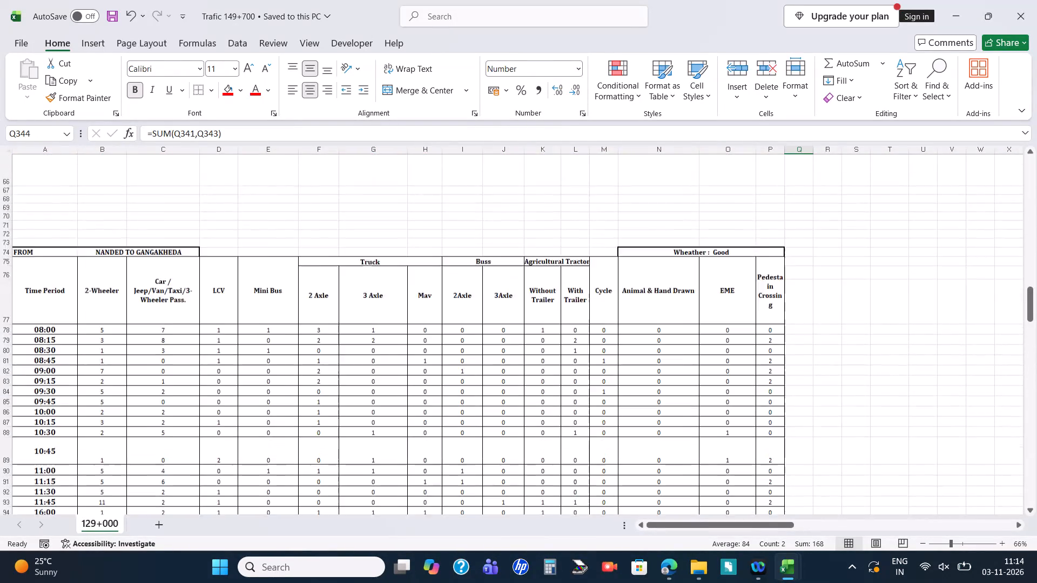
pyautogui.scroll(-2, 75, 235)
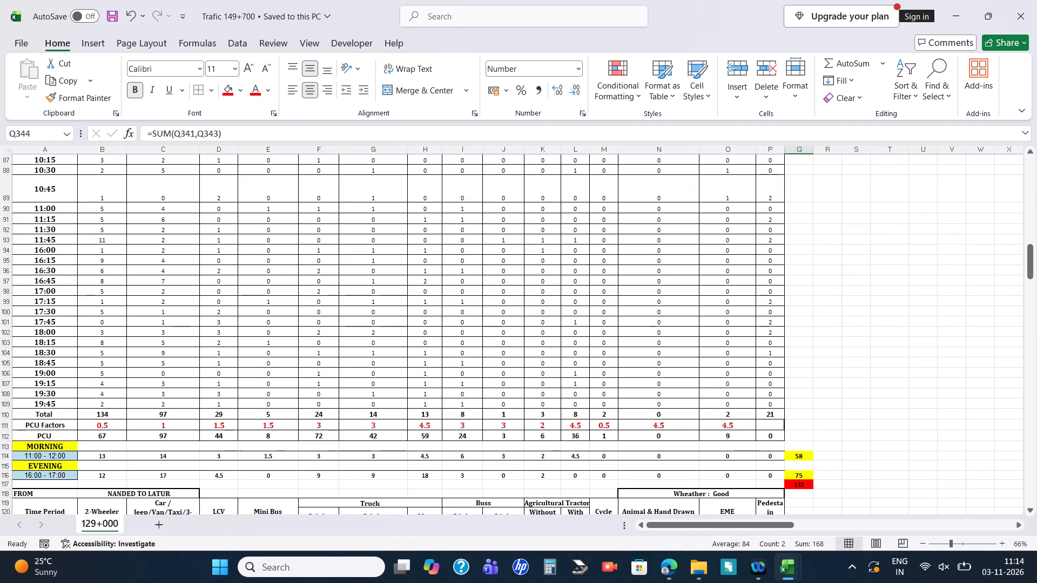
pyautogui.click(43, 457)
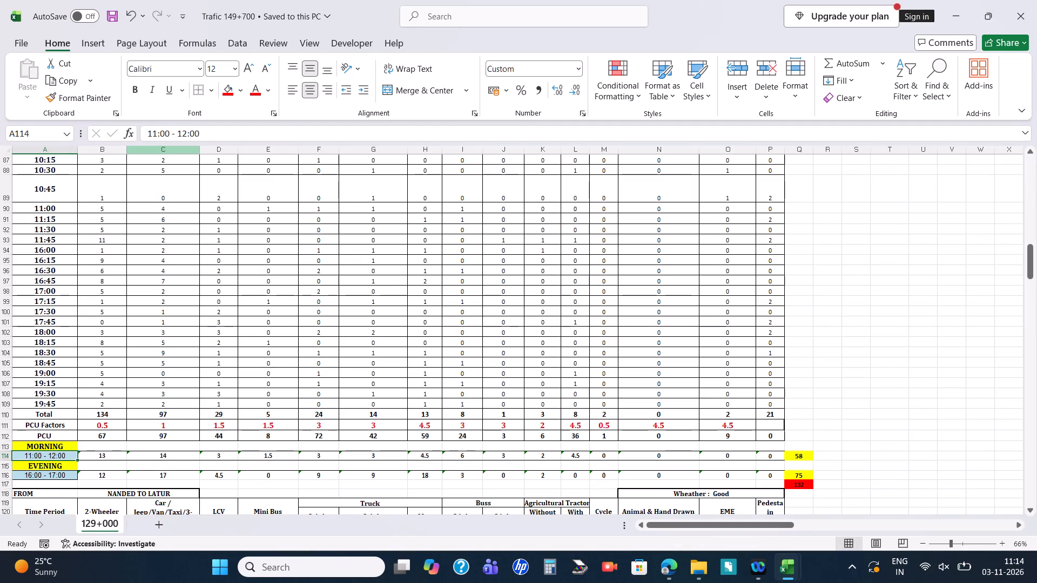
pyautogui.click(154, 133)
pyautogui.press('Right')
pyautogui.press('BackSpace')
pyautogui.press('BackSpace')
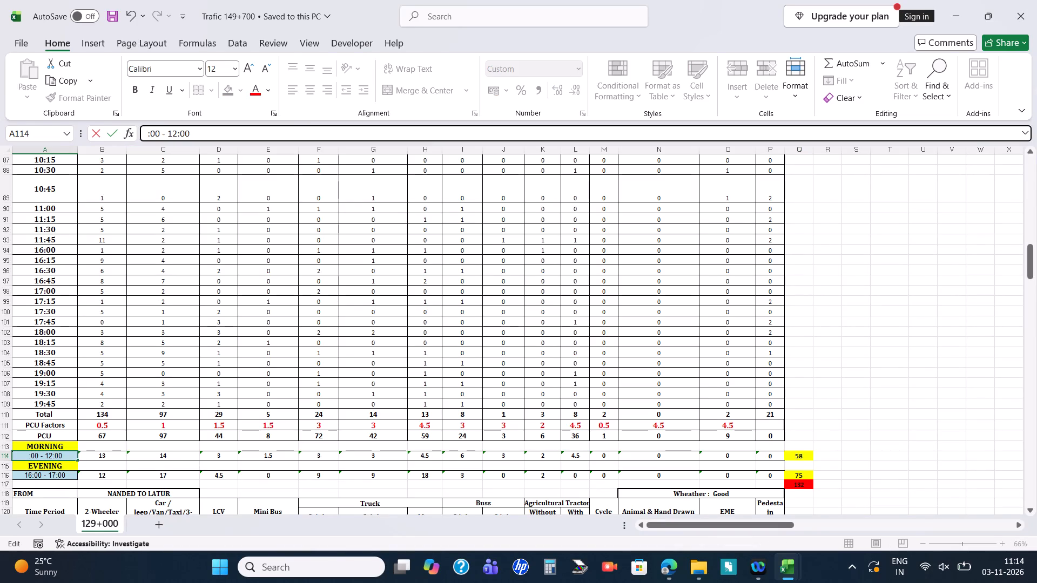
pyautogui.write('08')
pyautogui.press('Right')
pyautogui.press('Right')
pyautogui.press('Right')
pyautogui.press('Right')
pyautogui.press('Right')
pyautogui.press('Right')
pyautogui.press('Right')
pyautogui.press('Right')
pyautogui.press('BackSpace')
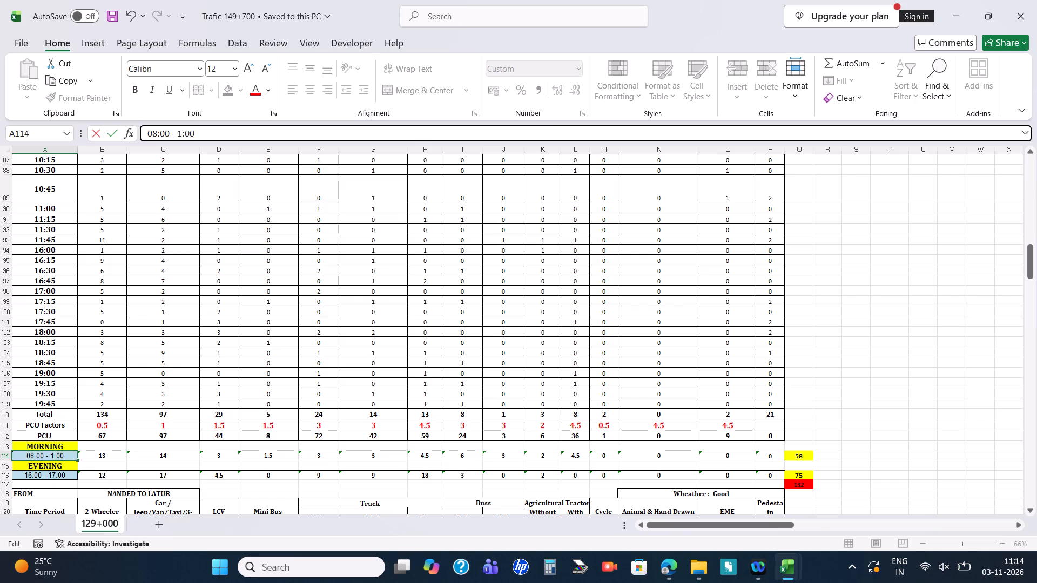
pyautogui.press('BackSpace')
pyautogui.write('09')
pyautogui.press('Return')
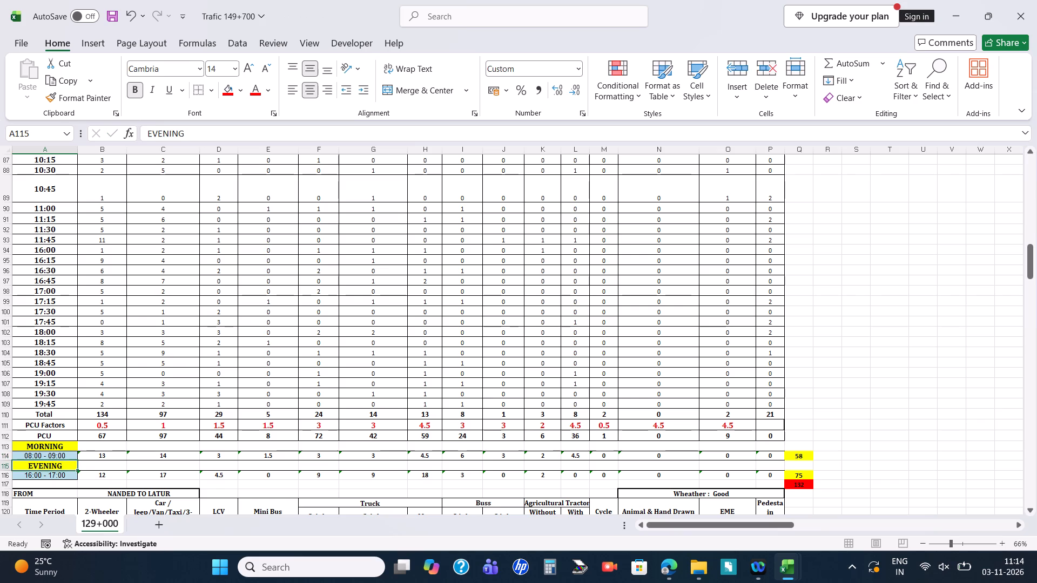
# Change the NANDED TO GANGAKHEDA evening peak-hour period in A116 to 18:00 - 19:00.
pyautogui.press('Return')
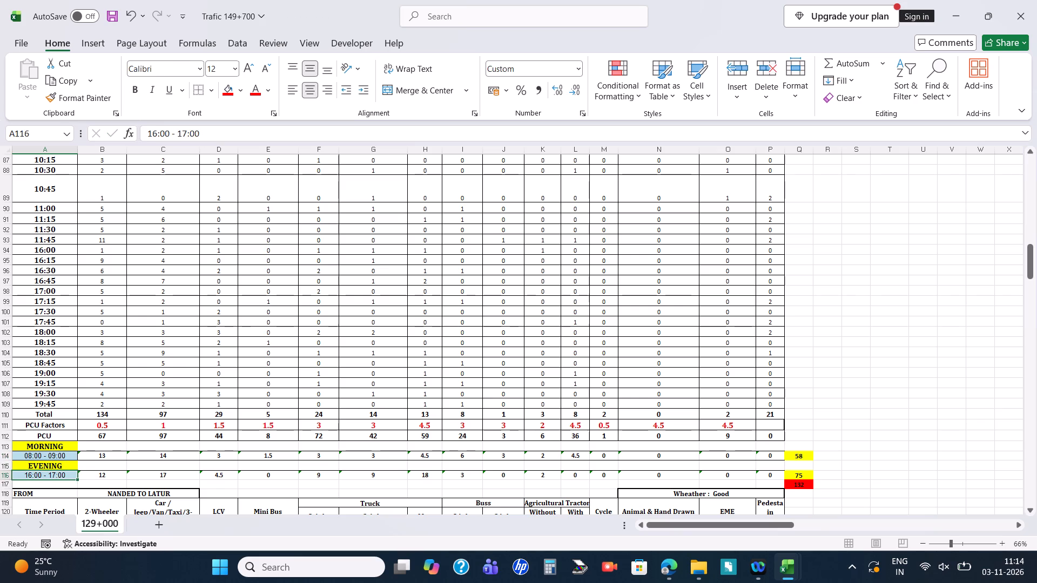
pyautogui.click(156, 137)
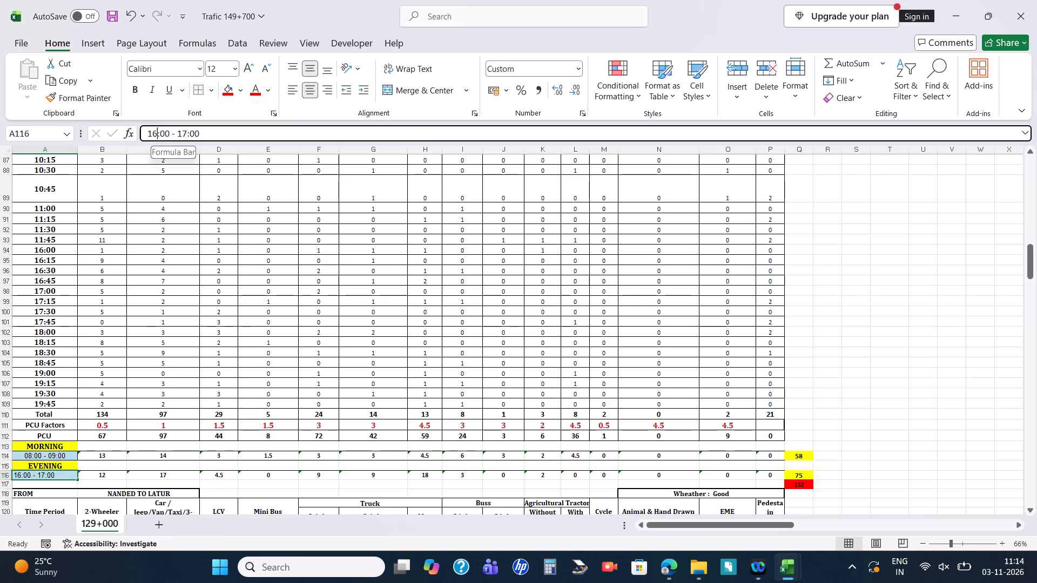
pyautogui.press('BackSpace')
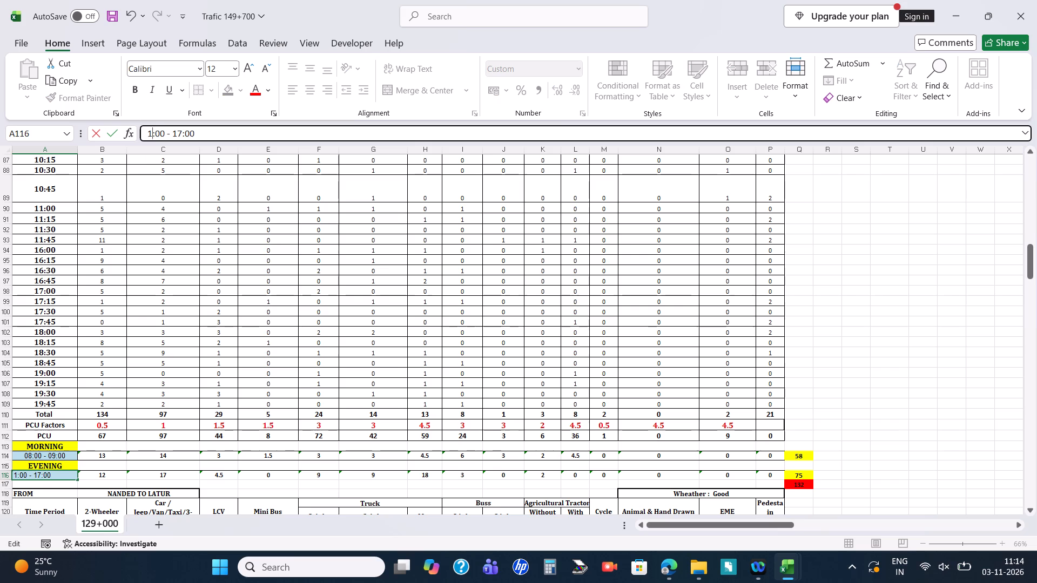
pyautogui.press('8')
pyautogui.press('Right')
pyautogui.press('Right')
pyautogui.press('Right')
pyautogui.press('Right')
pyautogui.press('Right')
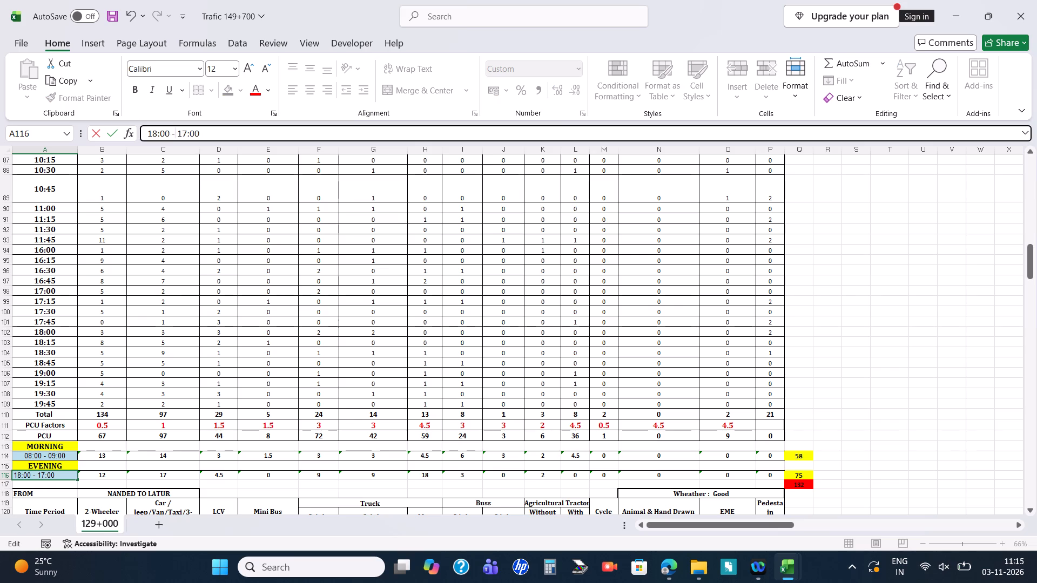
pyautogui.press('Right')
pyautogui.press('Right')
pyautogui.press('Right')
pyautogui.press('BackSpace')
pyautogui.press('9')
pyautogui.press('Return')
# Copy the morning and evening peak-hour labels in A113:A116 onto the NANDED TO LATUR labels starting at A157.
pyautogui.press('Up')
pyautogui.press('Up')
pyautogui.press('Up')
pyautogui.press('Up')
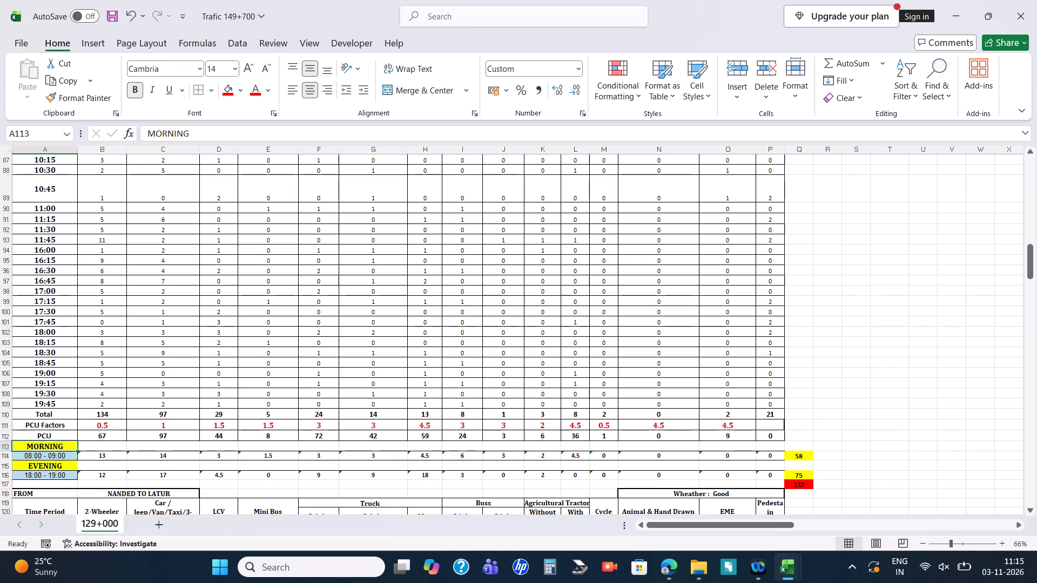
pyautogui.hotkey('shift', 'Down')
pyautogui.hotkey('shift', 'Down')
pyautogui.hotkey('shift', 'Down')
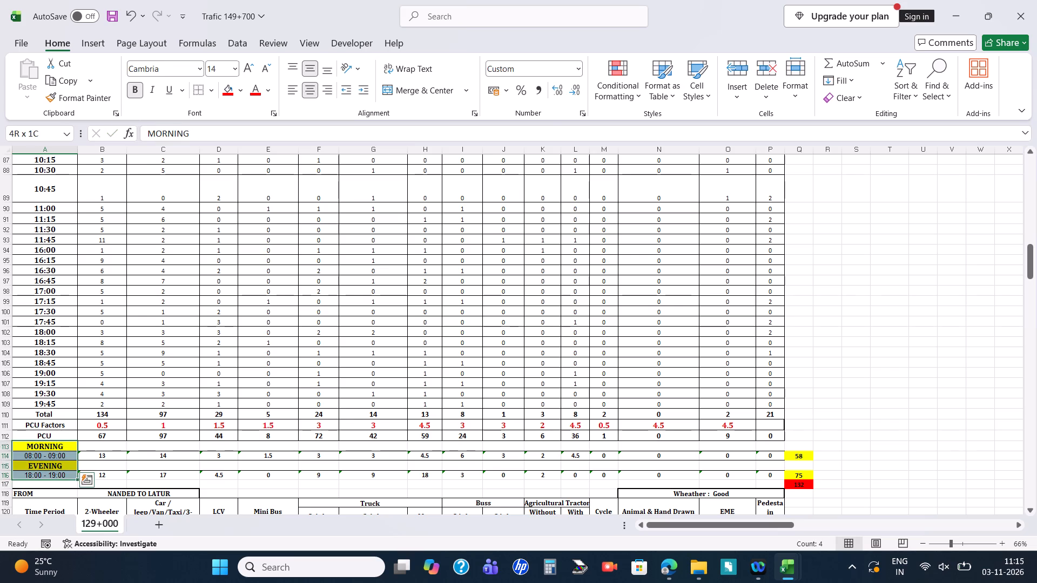
pyautogui.hotkey('ctrl', 'c')
pyautogui.scroll(-5, 156, 137)
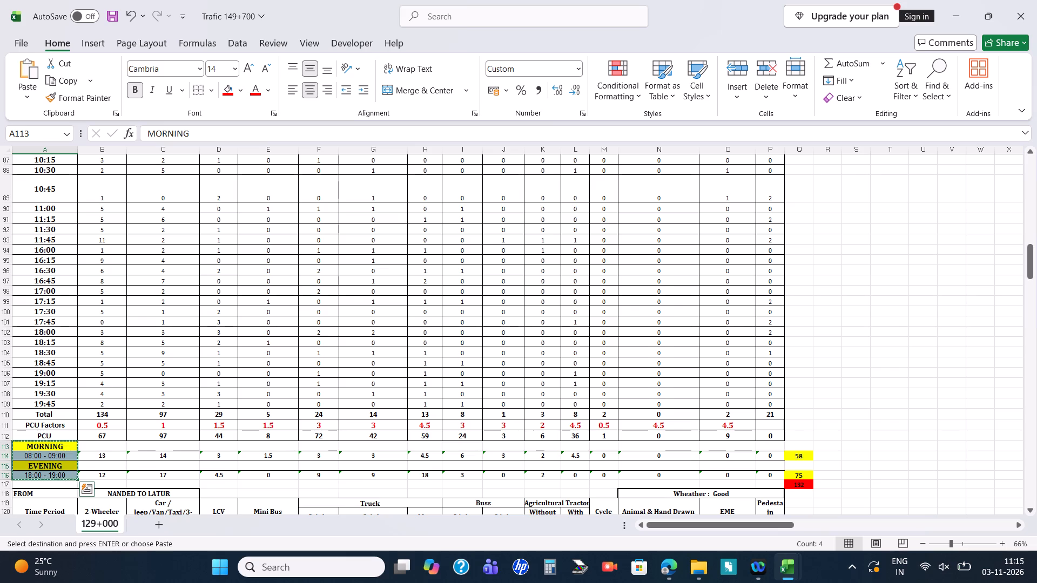
pyautogui.scroll(-5, 198, 317)
pyautogui.click(49, 472)
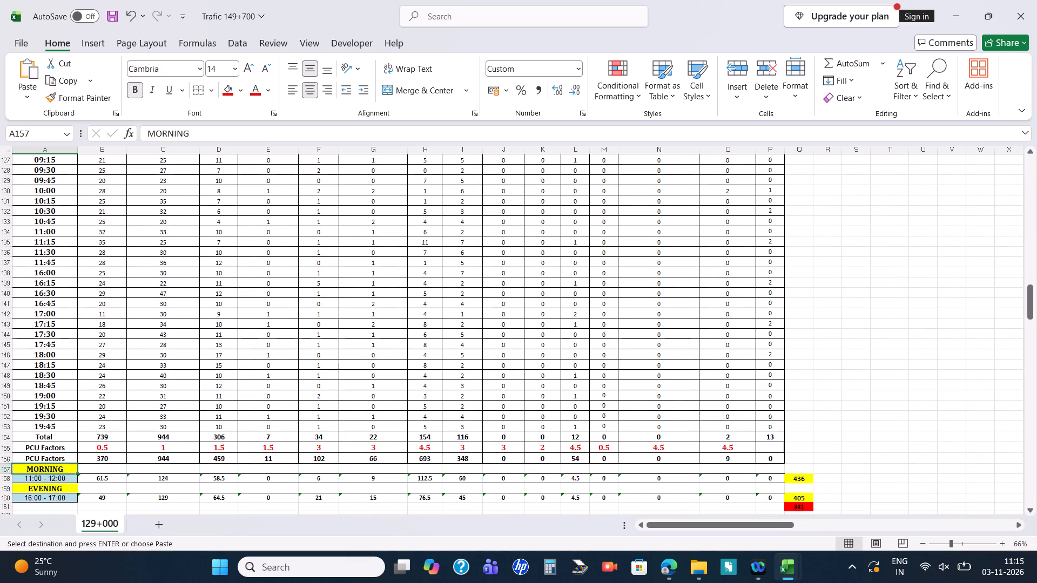
pyautogui.hotkey('ctrl', 'v')
# Paste the copied A113:A116 peak-hour labels over the LATUR TO NANDED labels at A202 and the LATUR TO GANGAKHEDA labels at A249.
pyautogui.scroll(-4, 49, 472)
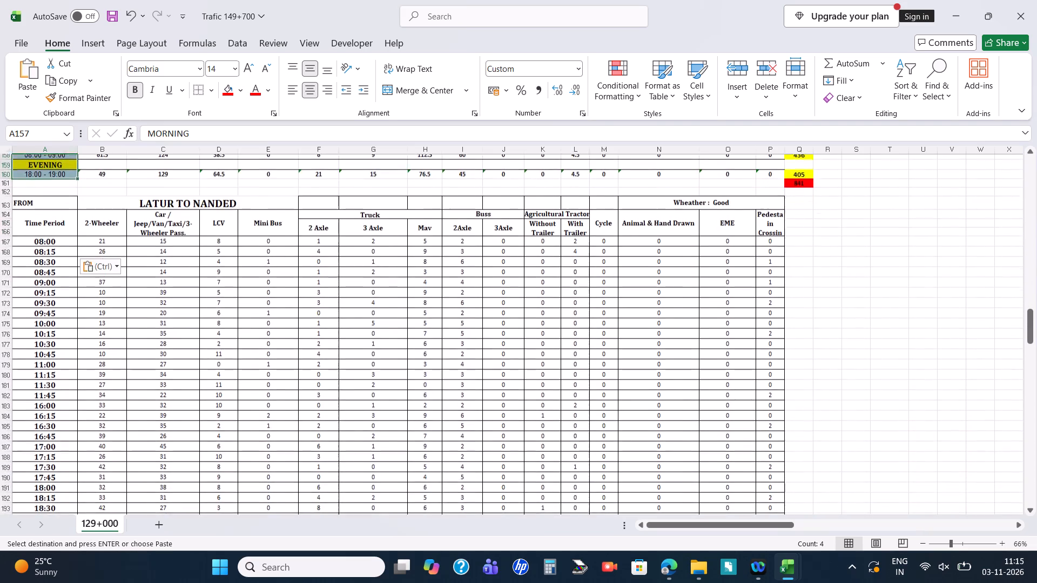
pyautogui.scroll(-3, 37, 419)
pyautogui.scroll(1, 37, 419)
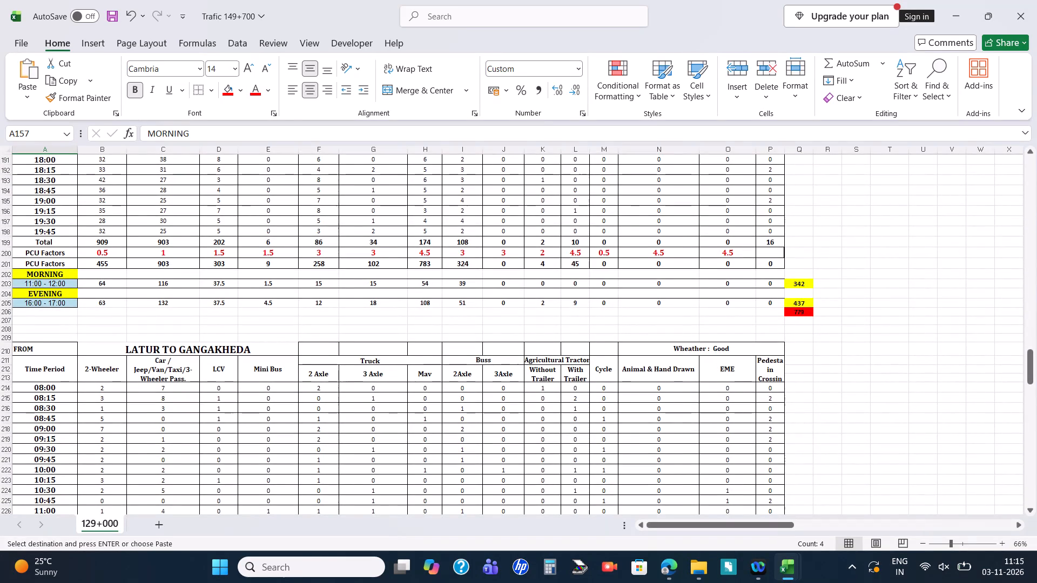
pyautogui.click(25, 272)
pyautogui.hotkey('ctrl', 'v')
pyautogui.scroll(-1, 25, 272)
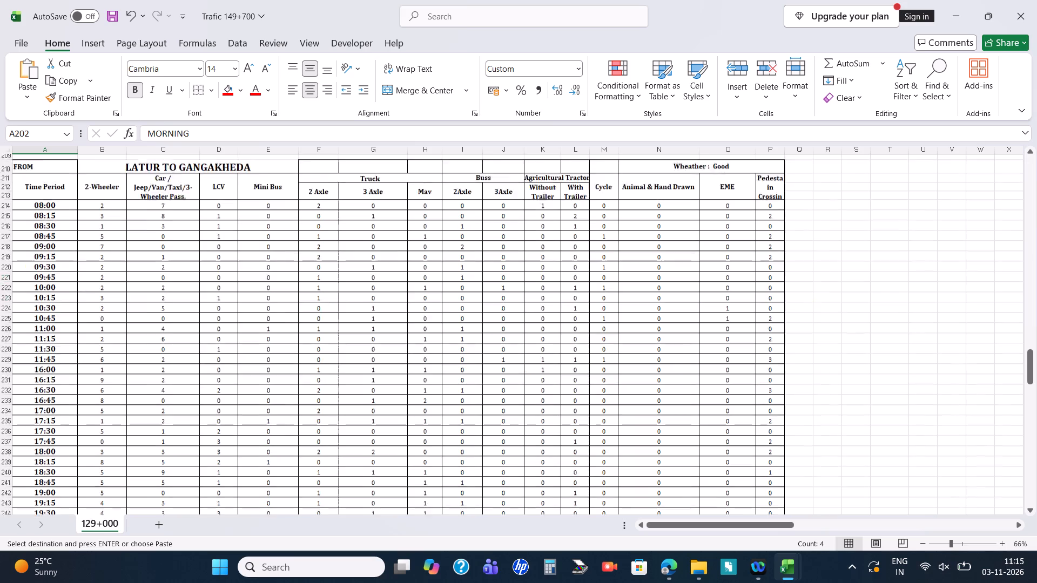
pyautogui.scroll(-4, 25, 272)
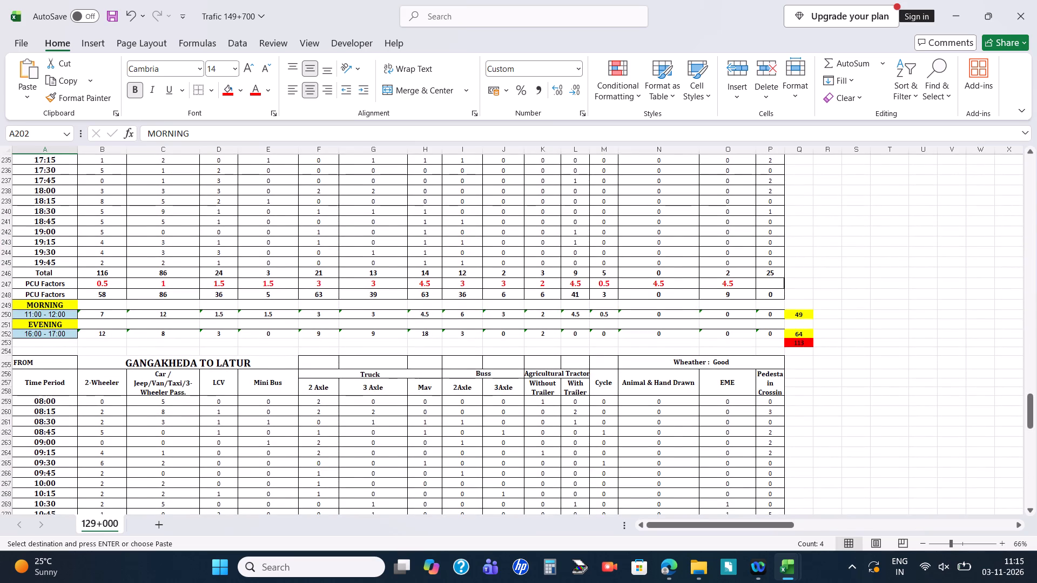
pyautogui.click(49, 304)
pyautogui.hotkey('ctrl', 'v')
# Paste the same peak-hour labels over the GANGAKHEDA TO LATUR labels at A294 and the GANGAKHEDA TO NANDED labels at A340.
pyautogui.scroll(-2, 49, 304)
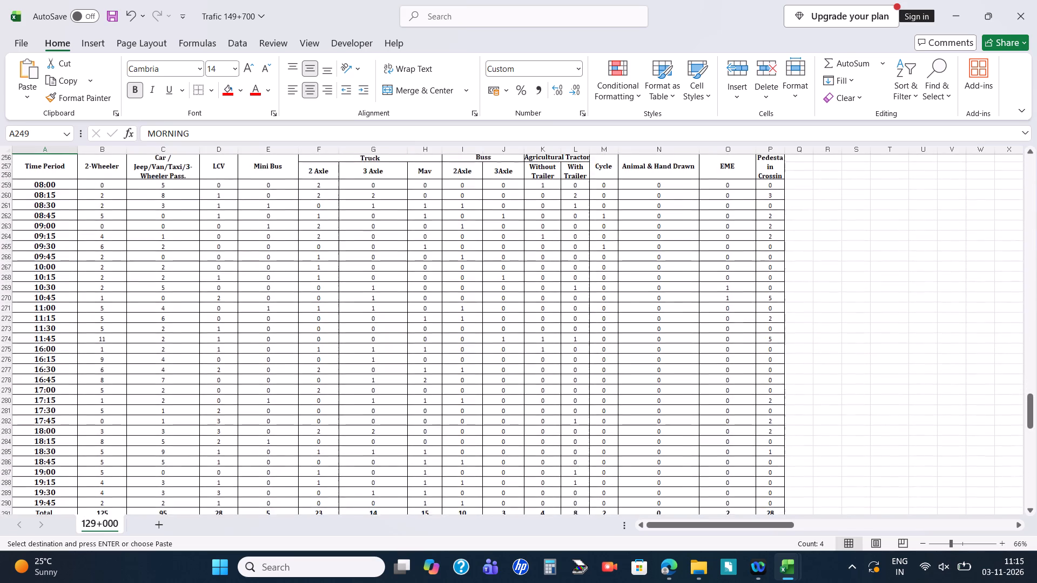
pyautogui.scroll(-3, 49, 304)
pyautogui.click(60, 397)
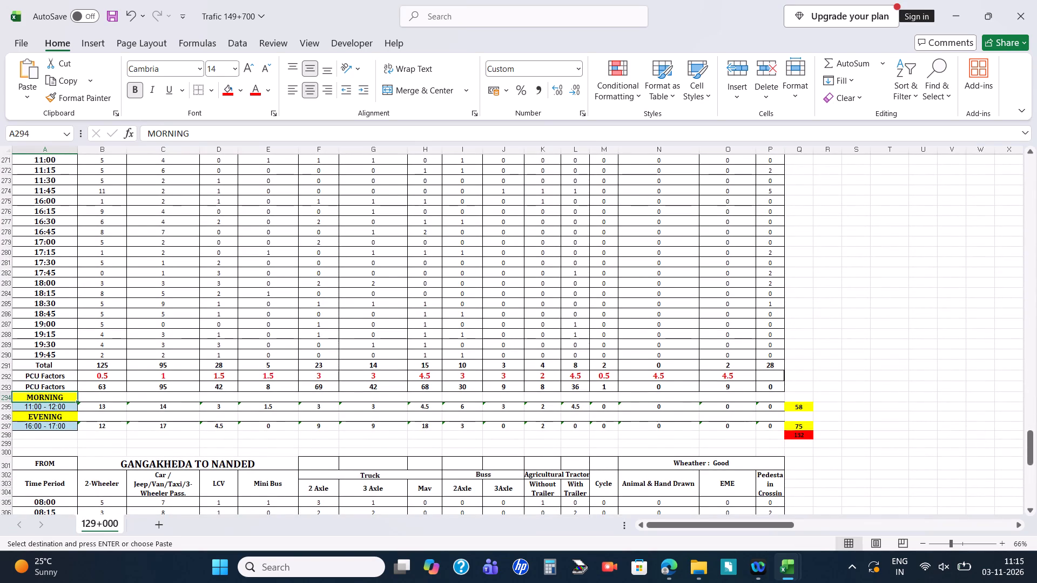
pyautogui.hotkey('ctrl', 'v')
pyautogui.scroll(-5, 60, 397)
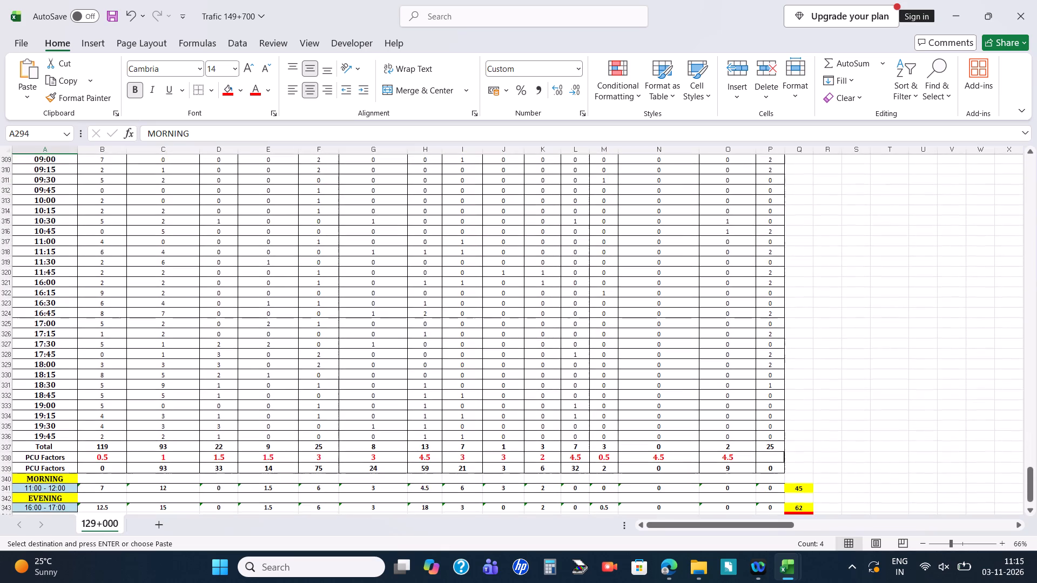
pyautogui.click(55, 480)
pyautogui.hotkey('ctrl', 'v')
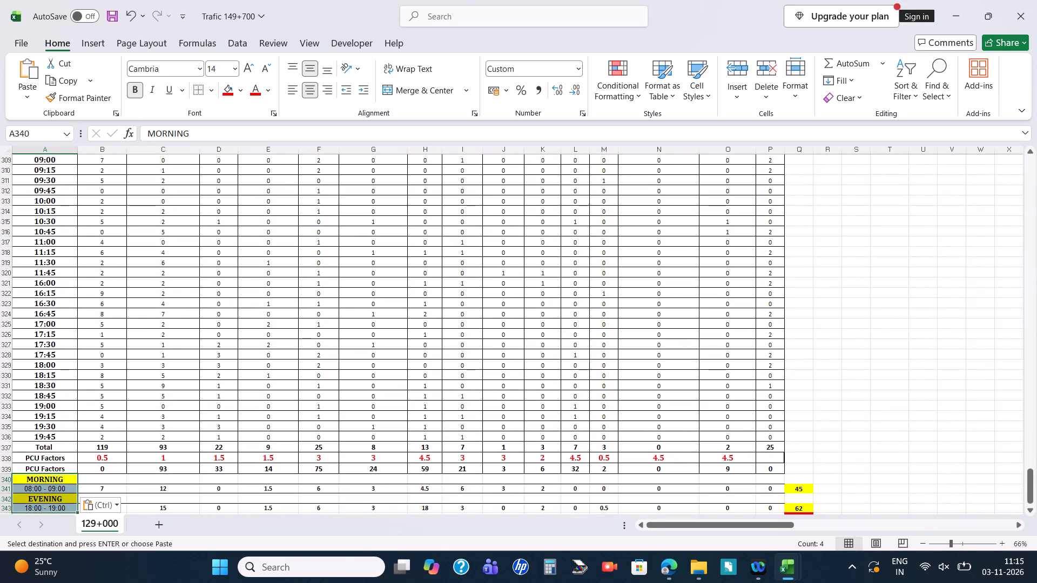
# Save the Trafic 149+700 workbook with the updated peak-hour periods.
pyautogui.scroll(-3, 55, 480)
pyautogui.hotkey('ctrl', 's')
# Open the Word document TMC 127 - 000 from the Downloads folder.
pyautogui.click(161, 412)
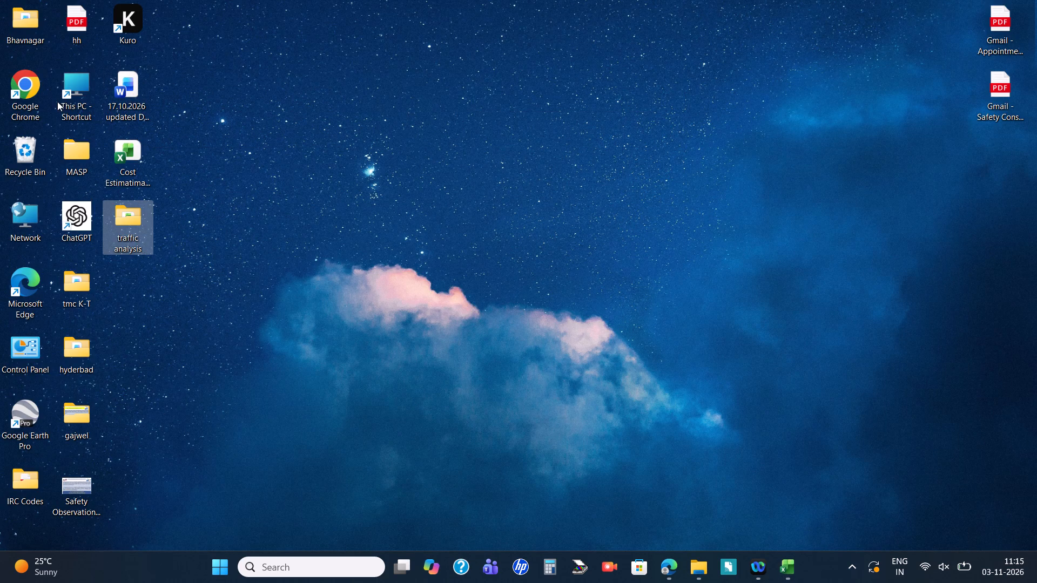
pyautogui.doubleClick(73, 103)
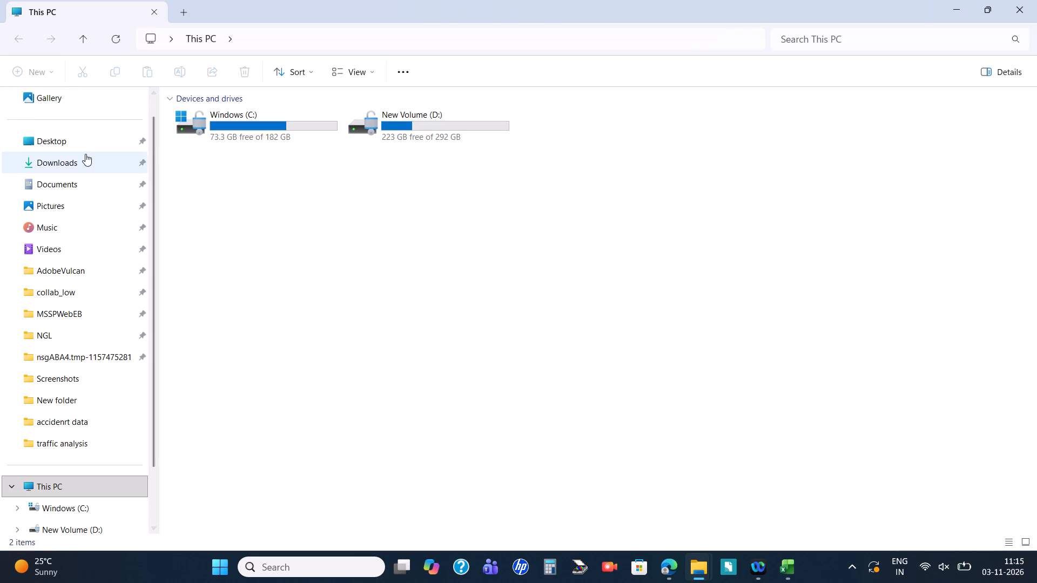
pyautogui.click(84, 154)
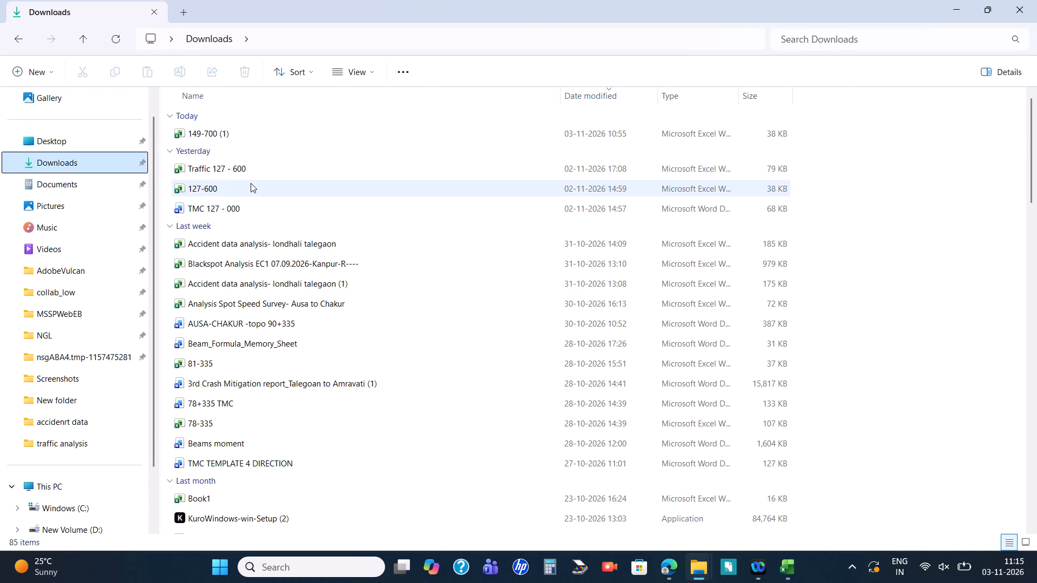
pyautogui.click(251, 183)
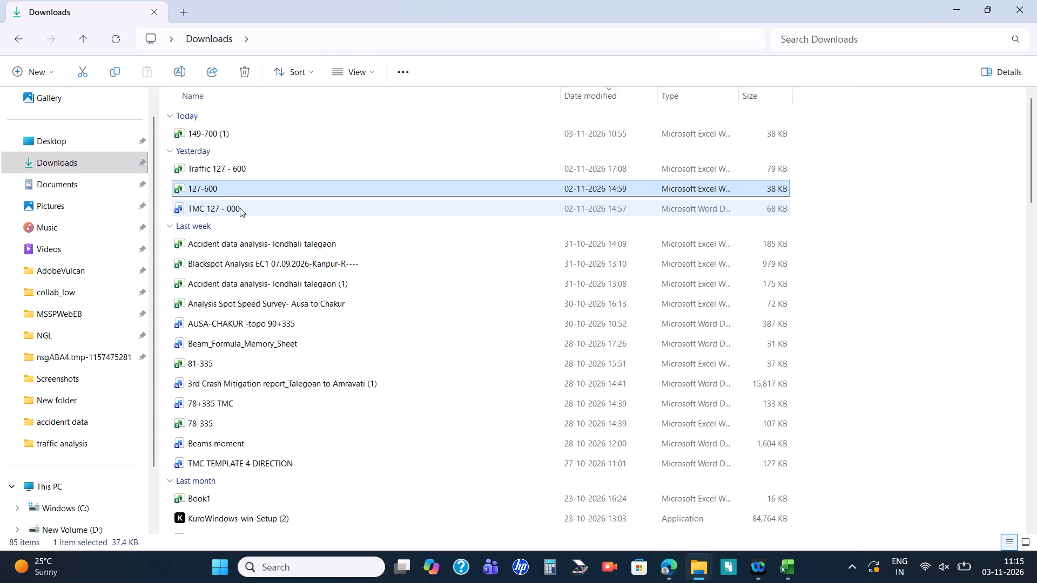
pyautogui.doubleClick(240, 208)
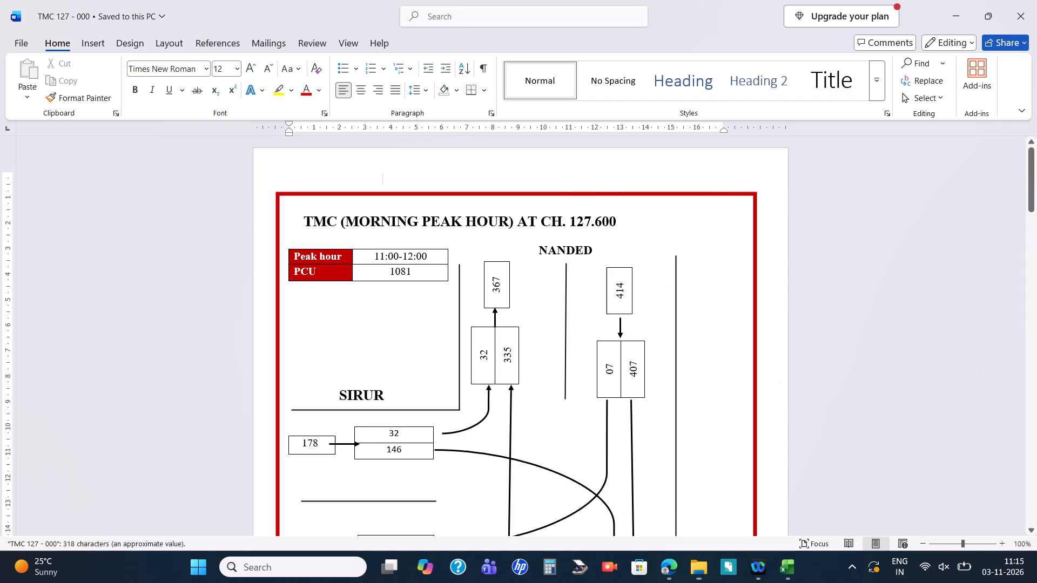
# Save a copy of the document as TMC 149 - 700 in the Downloads folder.
pyautogui.click(17, 36)
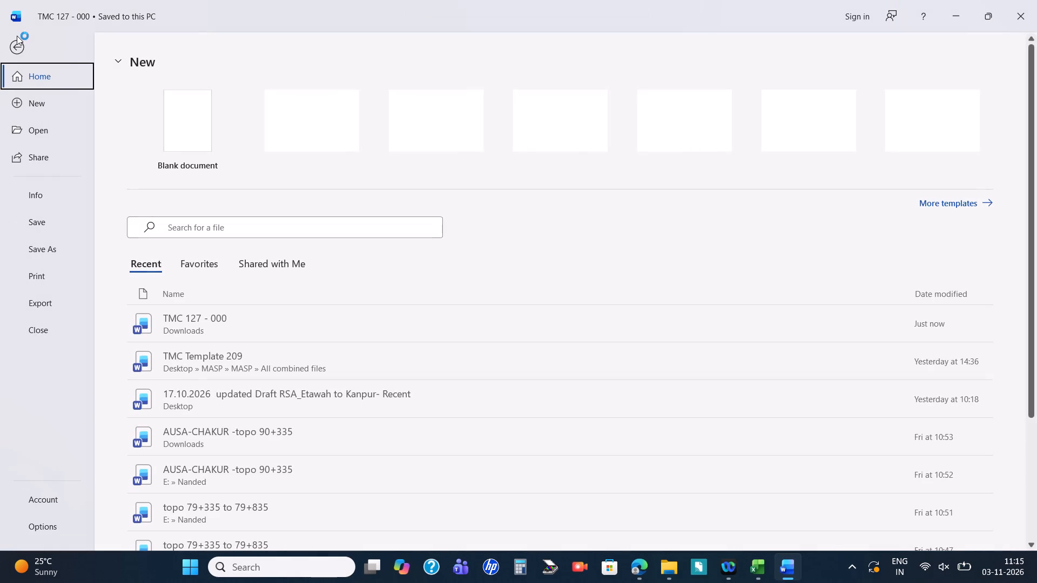
pyautogui.click(28, 246)
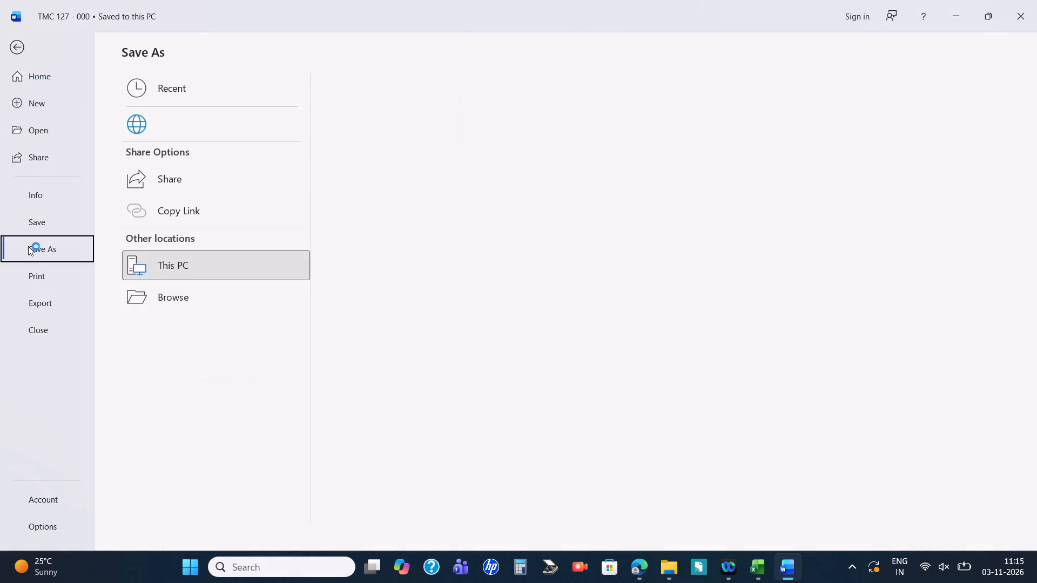
pyautogui.click(213, 327)
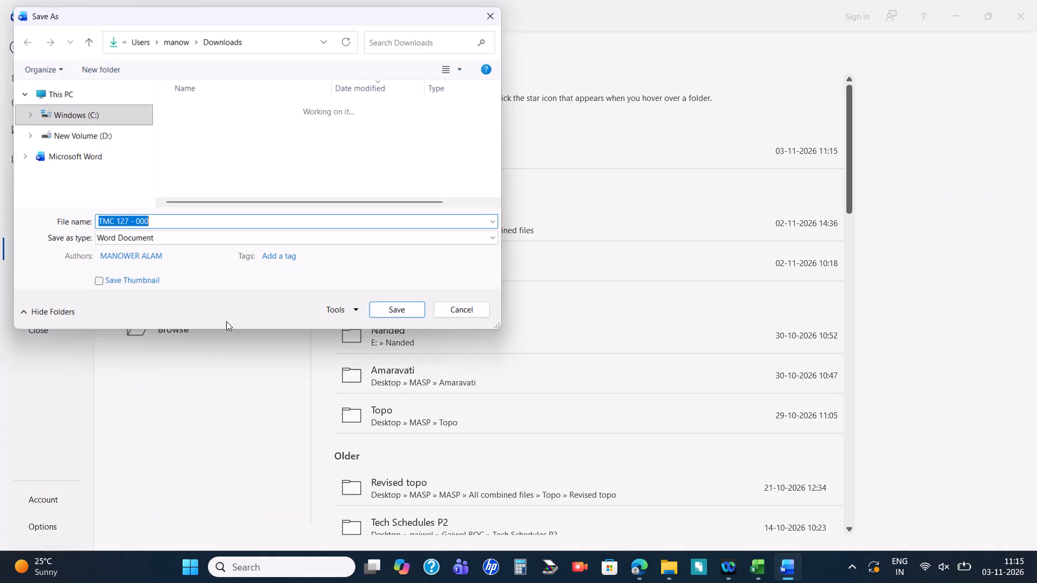
pyautogui.press('Left')
pyautogui.press('Right')
pyautogui.press('Right')
pyautogui.press('Right')
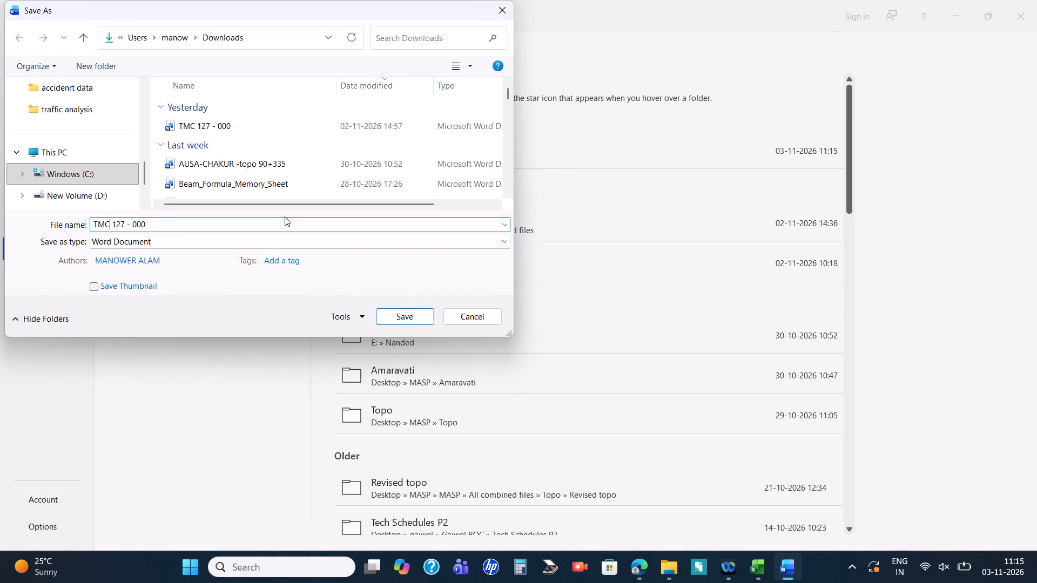
pyautogui.press('Right')
pyautogui.press('Right')
pyautogui.press('Right')
pyautogui.press('Right')
pyautogui.press('BackSpace')
pyautogui.press('BackSpace')
pyautogui.write('49')
pyautogui.press('Right')
pyautogui.press('Right')
pyautogui.press('Right')
pyautogui.press('Right')
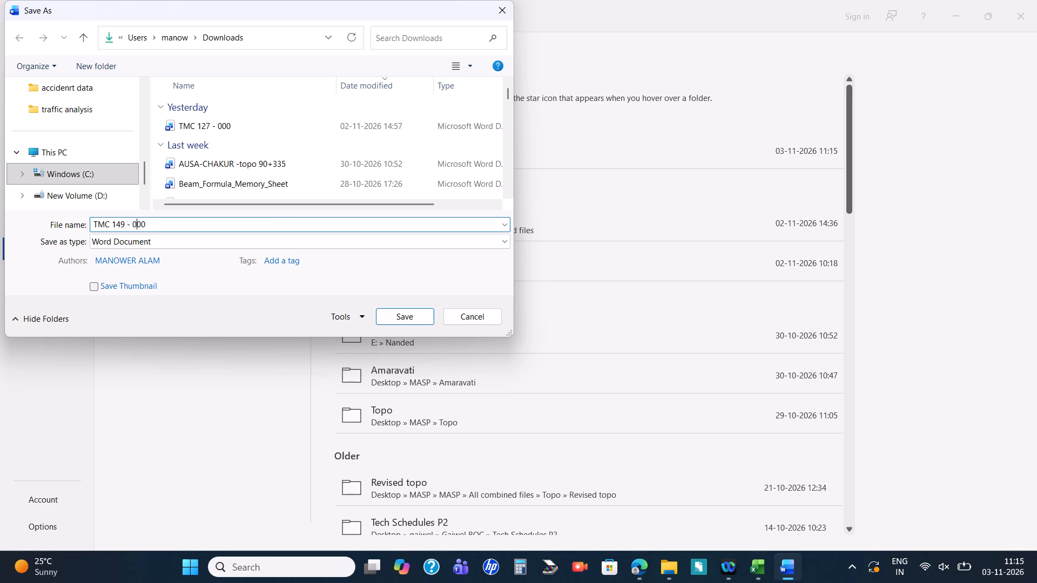
pyautogui.press('BackSpace')
pyautogui.press('7')
pyautogui.scroll(2, 26, 141)
pyautogui.click(54, 181)
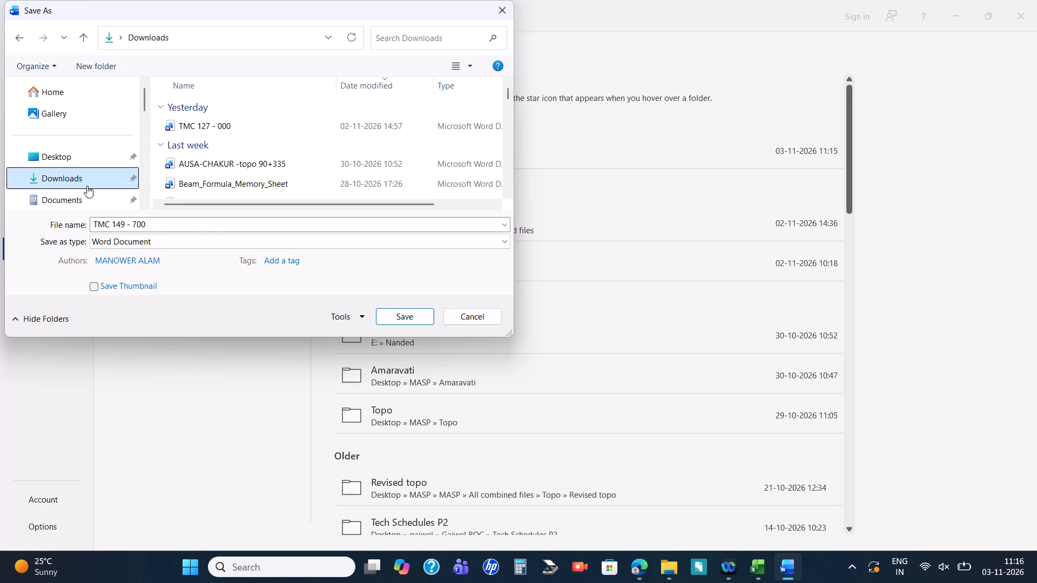
pyautogui.click(401, 323)
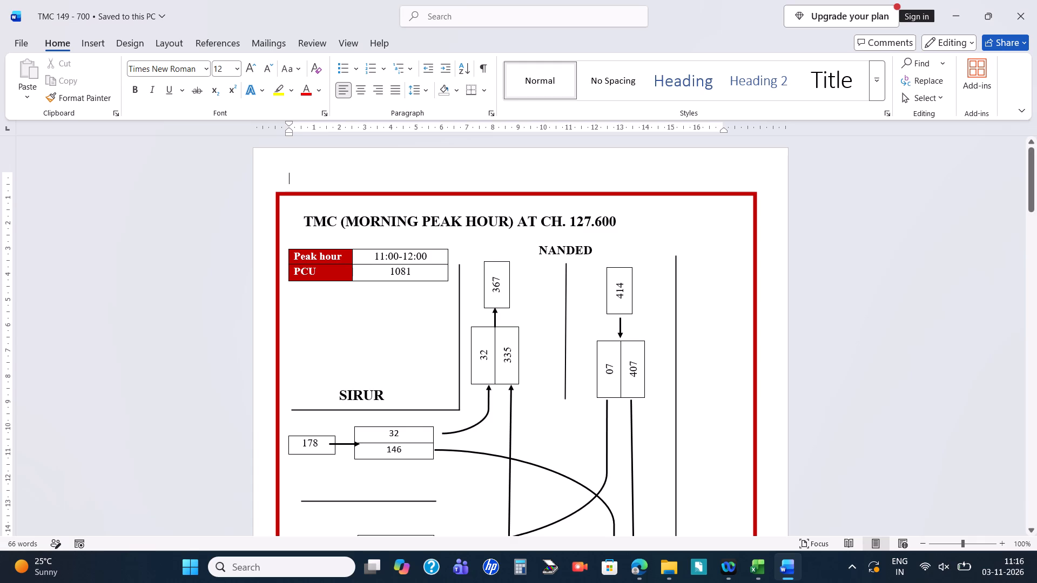
# Change the chainage in the morning peak hour diagram's title to CH. 149.700.
pyautogui.click(587, 216)
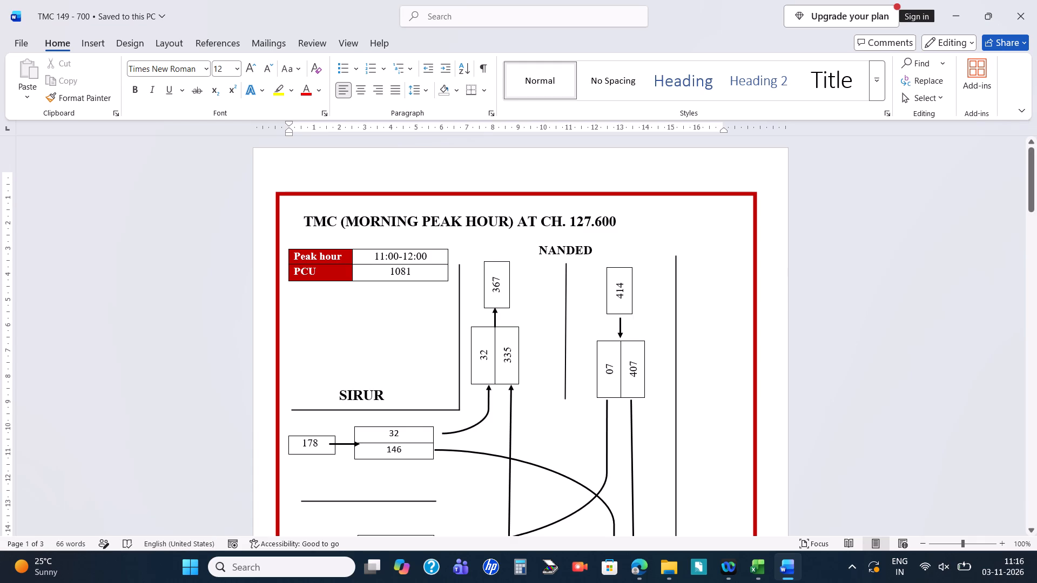
pyautogui.press('Right')
pyautogui.press('BackSpace')
pyautogui.press('BackSpace')
pyautogui.write('49')
pyautogui.press('Right')
pyautogui.press('Right')
pyautogui.press('Right')
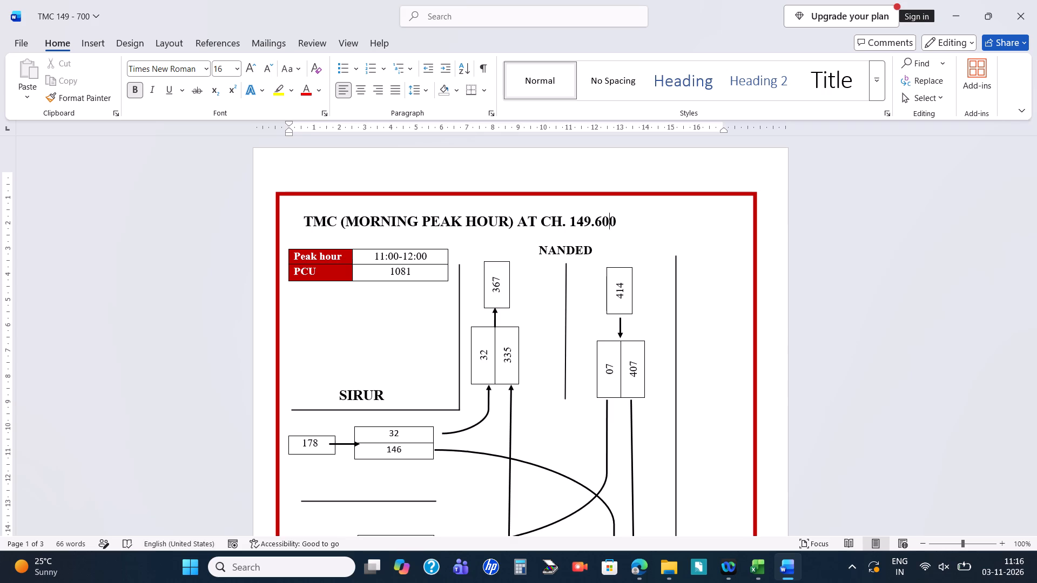
pyautogui.press('Left')
pyautogui.press('BackSpace')
pyautogui.press('7')
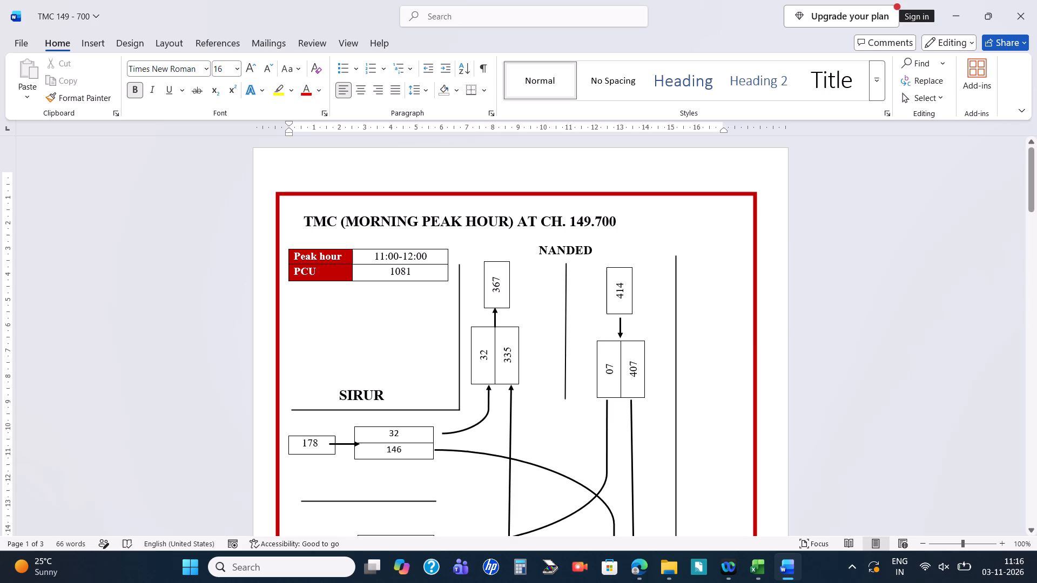
# Set the peak hour in the morning diagram's table to 08:00-09:00.
pyautogui.click(382, 258)
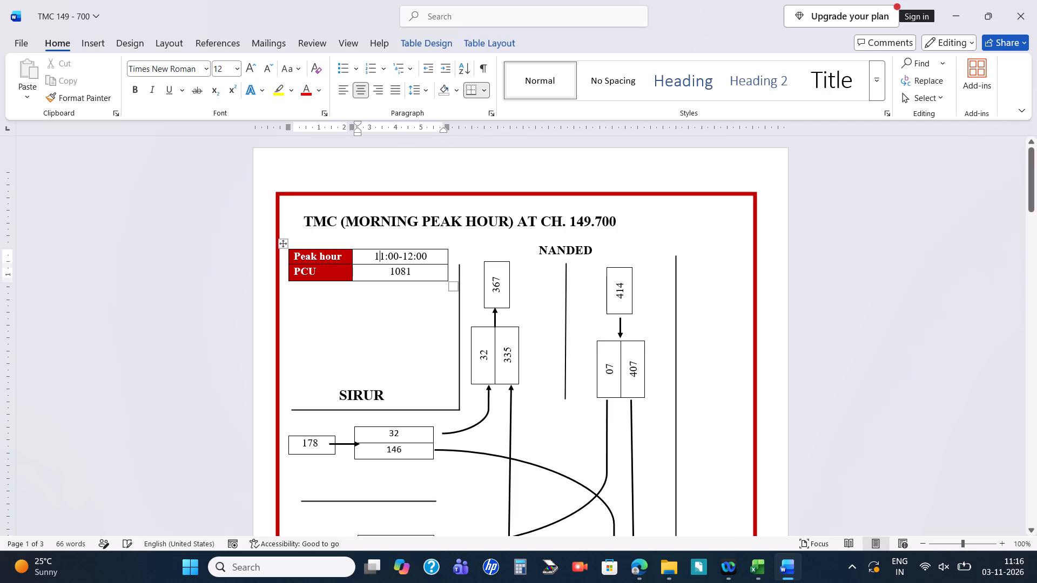
pyautogui.press('Right')
pyautogui.press('BackSpace')
pyautogui.press('BackSpace')
pyautogui.write('08')
pyautogui.press('Right')
pyautogui.press('Right')
pyautogui.press('Right')
pyautogui.press('Right')
pyautogui.press('Right')
pyautogui.press('Right')
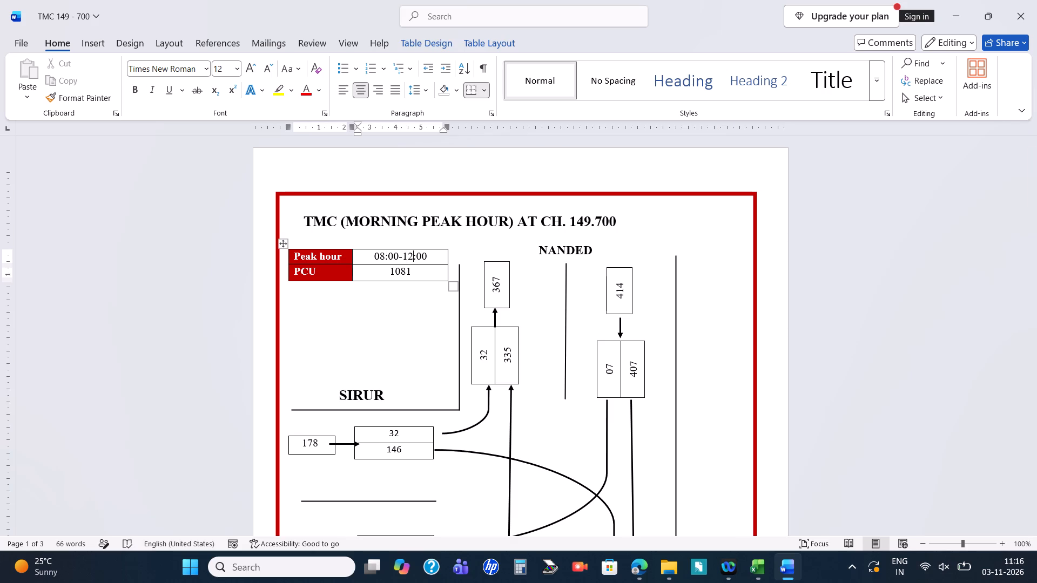
pyautogui.press('BackSpace')
pyautogui.press('BackSpace')
pyautogui.write('09')
# Set the PCU in the morning diagram's table to 1027 and save the document.
pyautogui.click(414, 274)
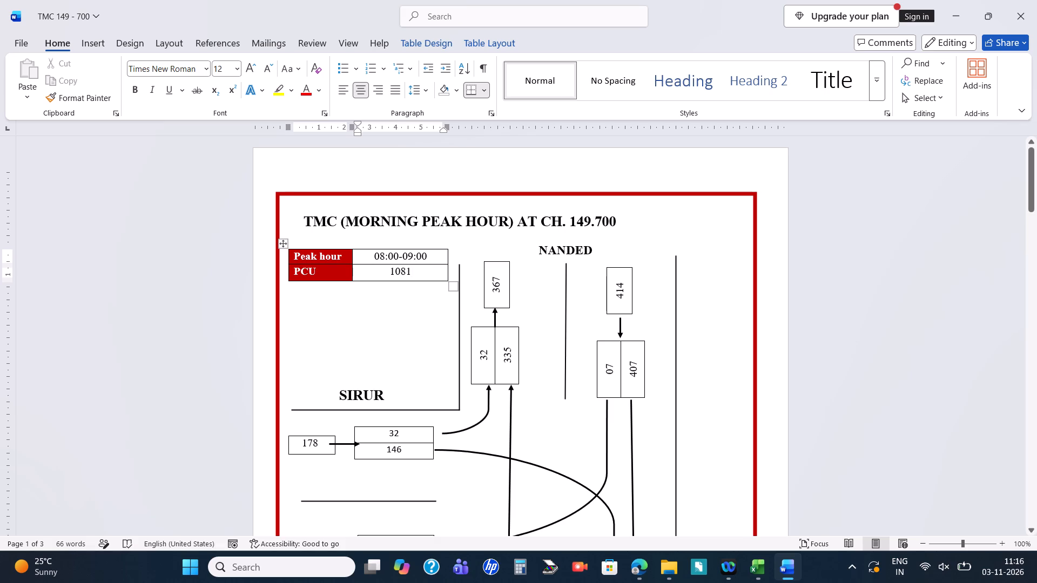
pyautogui.press('BackSpace')
pyautogui.press('BackSpace')
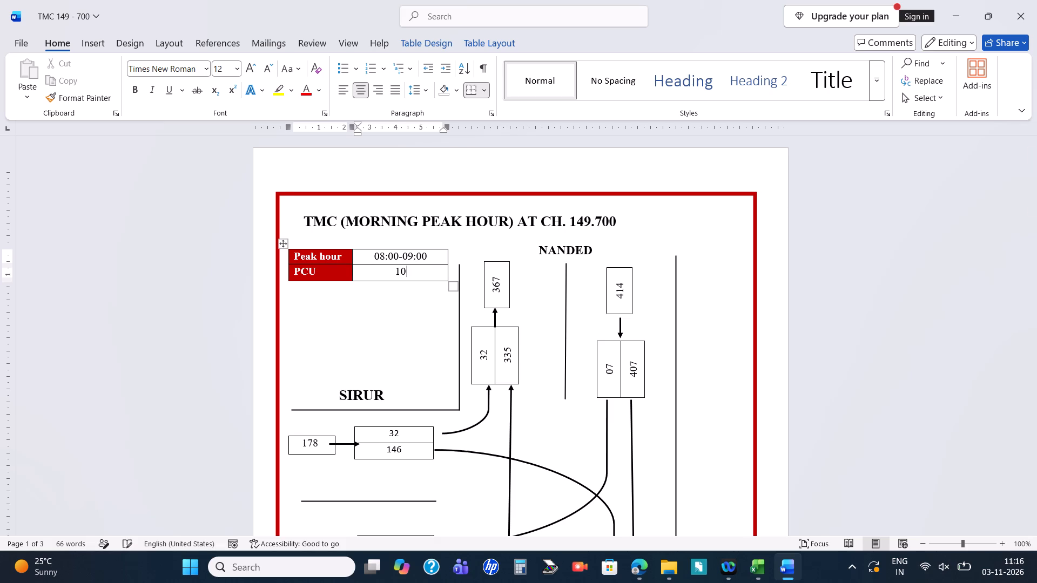
pyautogui.write('27')
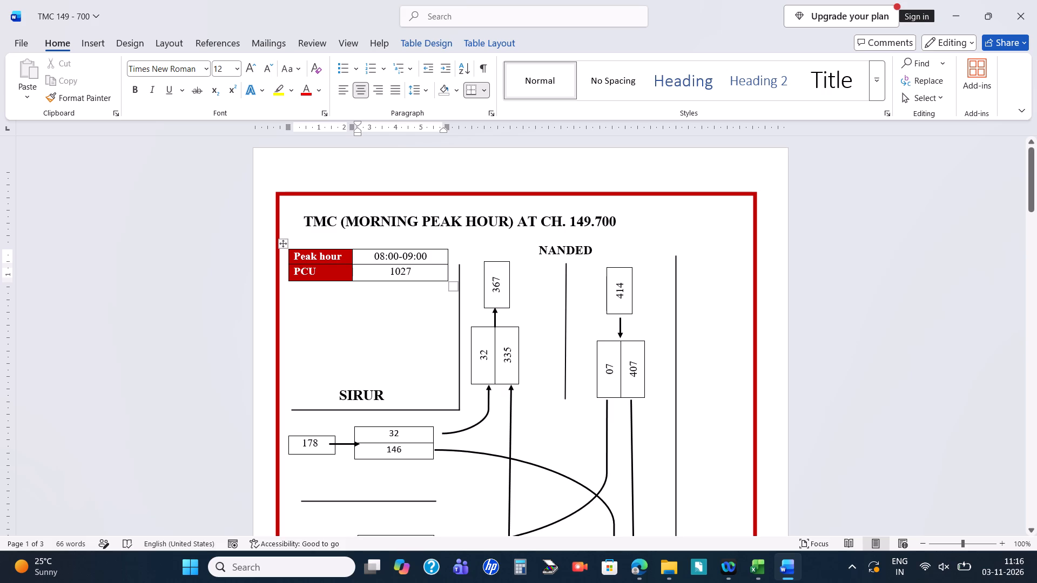
pyautogui.hotkey('ctrl', 's')
# Replace the SIRUR side-road label in the morning peak hour diagram with GANGAKHEDA.
pyautogui.scroll(-2, 591, 294)
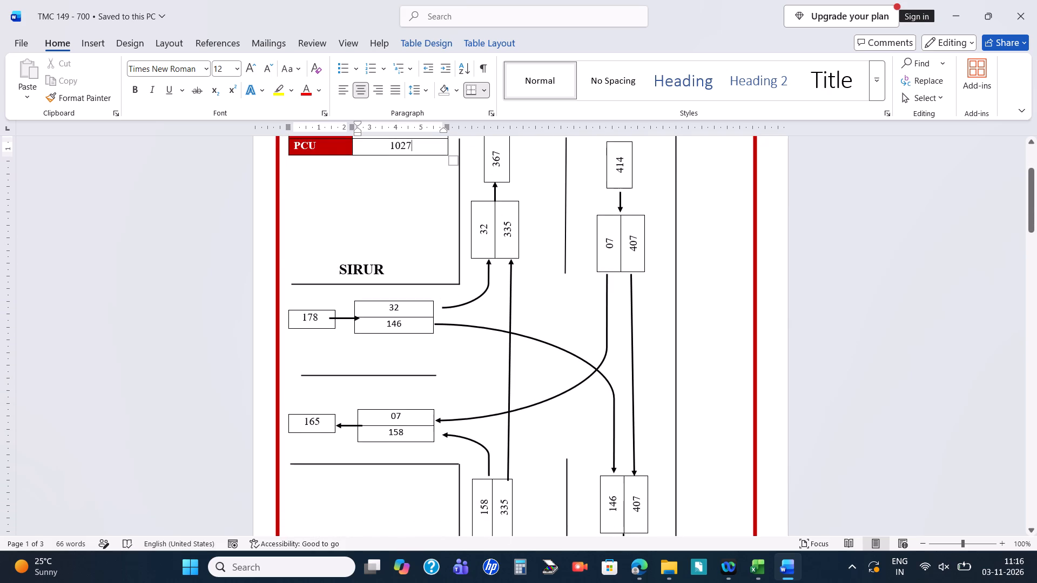
pyautogui.click(375, 273)
pyautogui.click(400, 269)
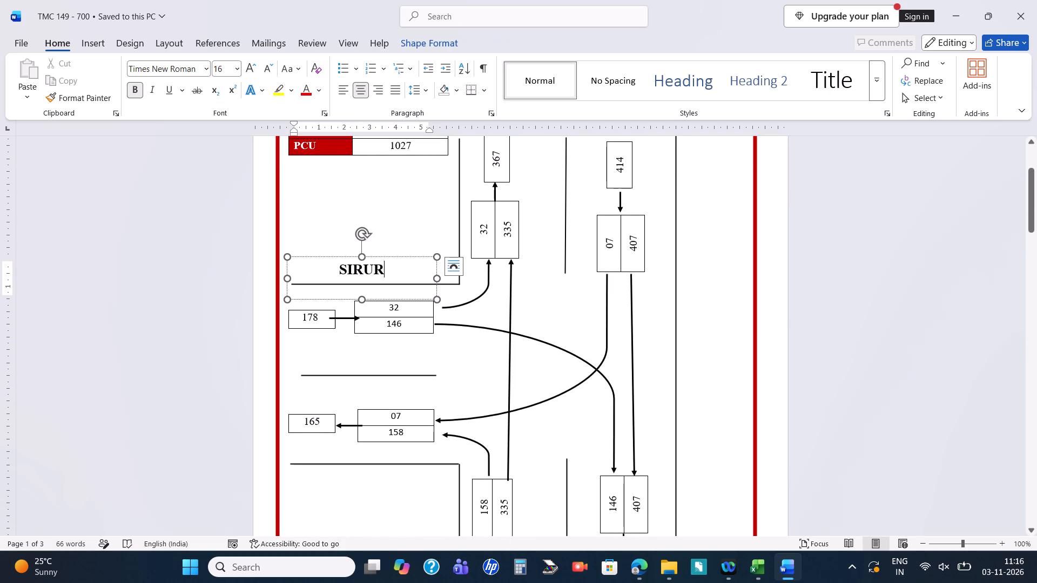
pyautogui.press('BackSpace')
pyautogui.press('BackSpace')
pyautogui.press('BackSpace')
pyautogui.press('BackSpace')
pyautogui.press('BackSpace')
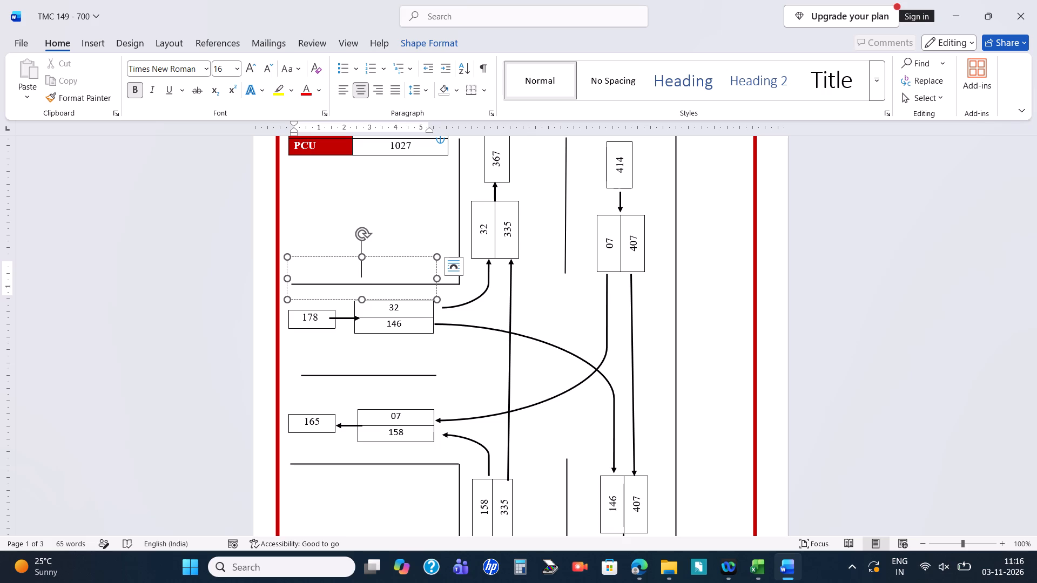
pyautogui.write('GANGA')
pyautogui.write('KHED')
pyautogui.press('a')
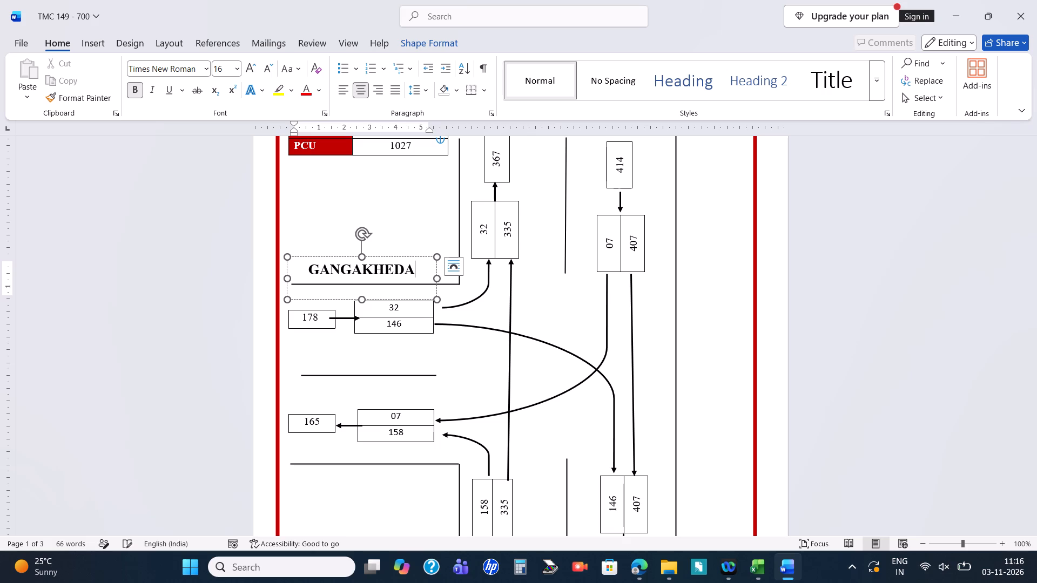
# Copy the GANGAKHEDA label from the morning diagram over the SIRUR label in the evening peak hour diagram.
pyautogui.scroll(-2, 528, 303)
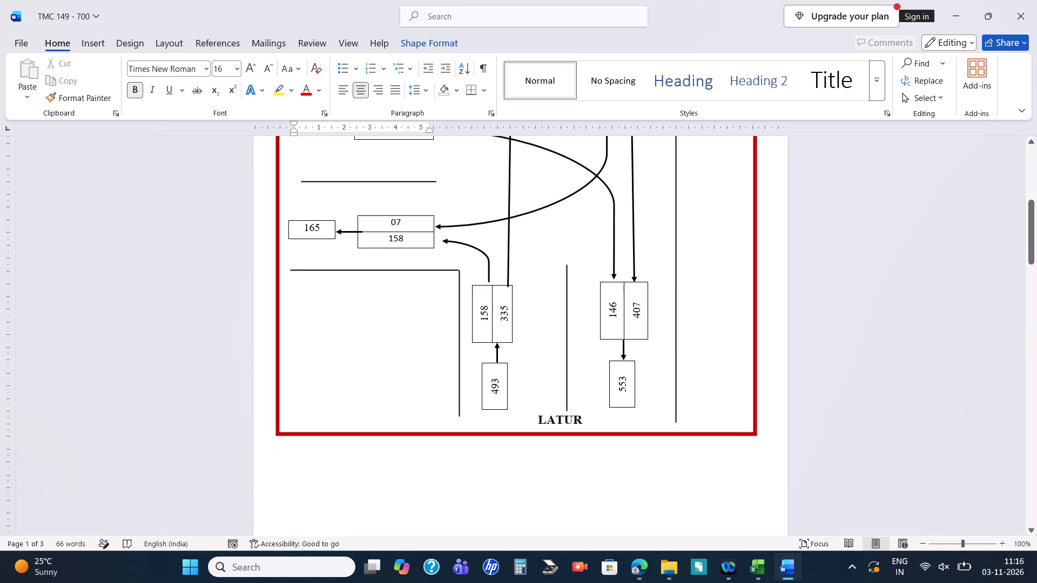
pyautogui.click(689, 355)
pyautogui.scroll(1, 689, 355)
pyautogui.tripleClick(396, 375)
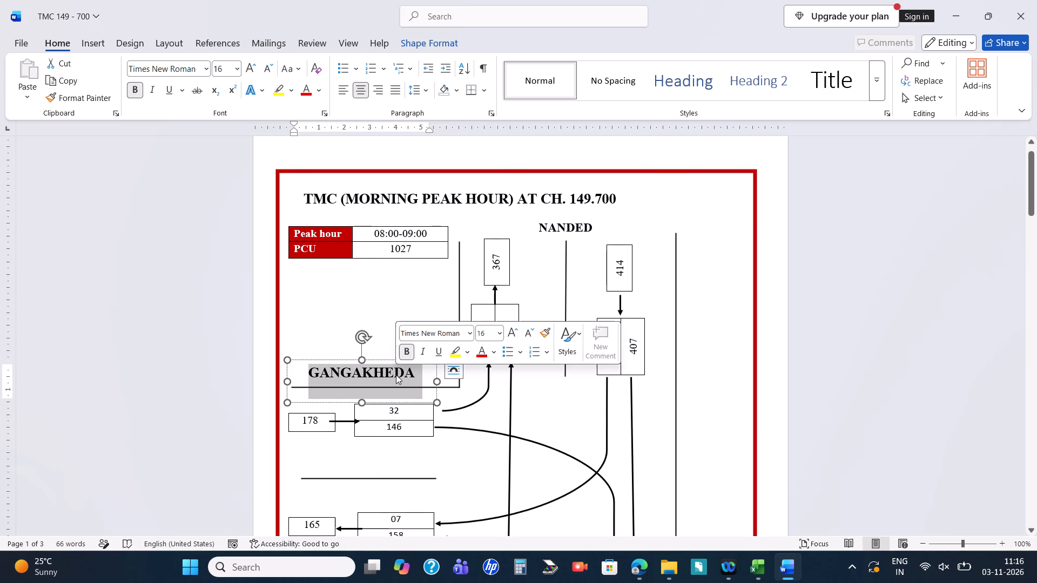
pyautogui.hotkey('ctrl', 'c')
pyautogui.scroll(-6, 396, 375)
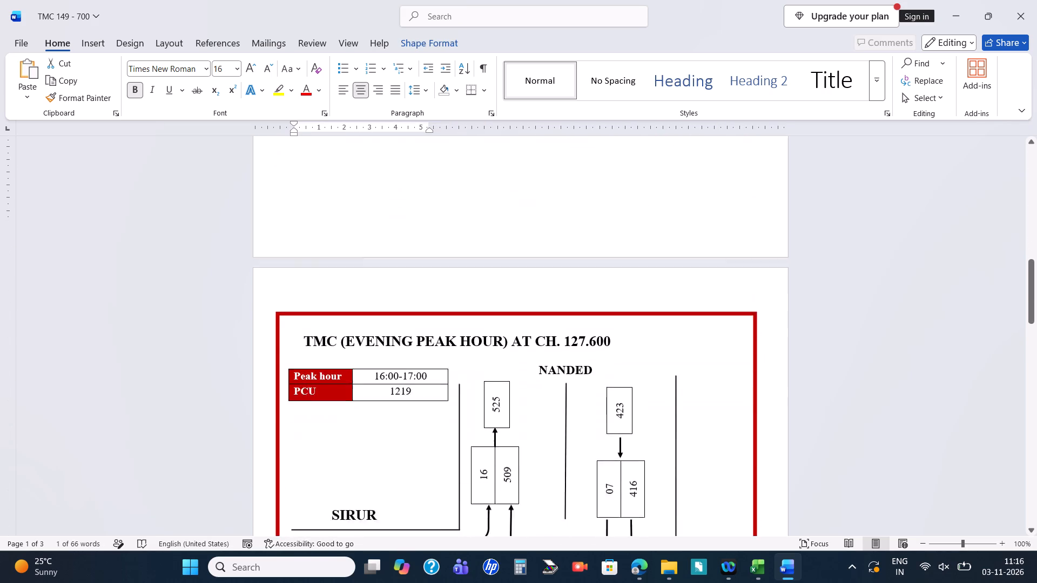
pyautogui.scroll(-1, 396, 375)
pyautogui.tripleClick(361, 391)
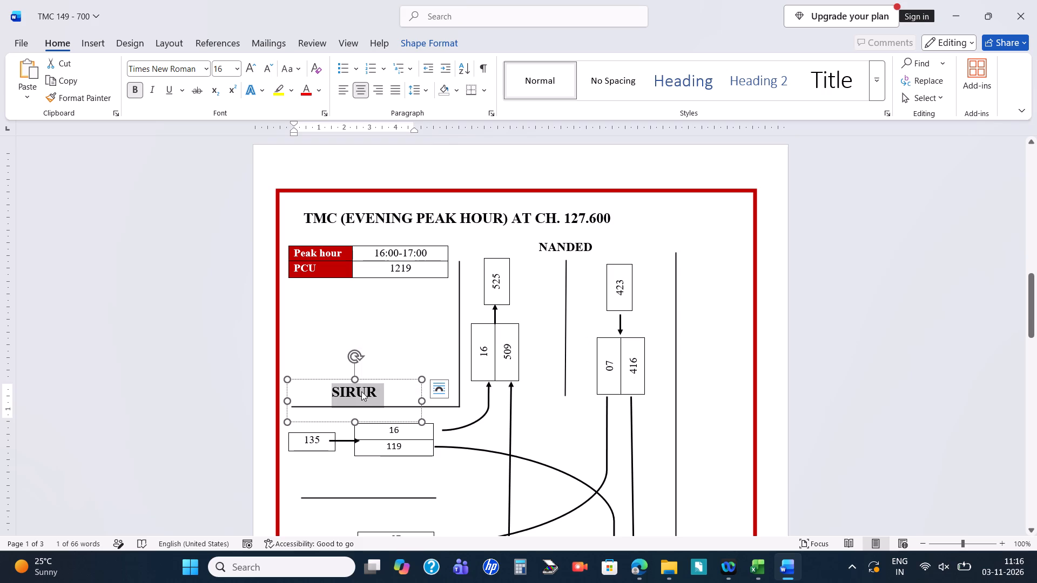
pyautogui.hotkey('ctrl', 'v')
pyautogui.click(411, 343)
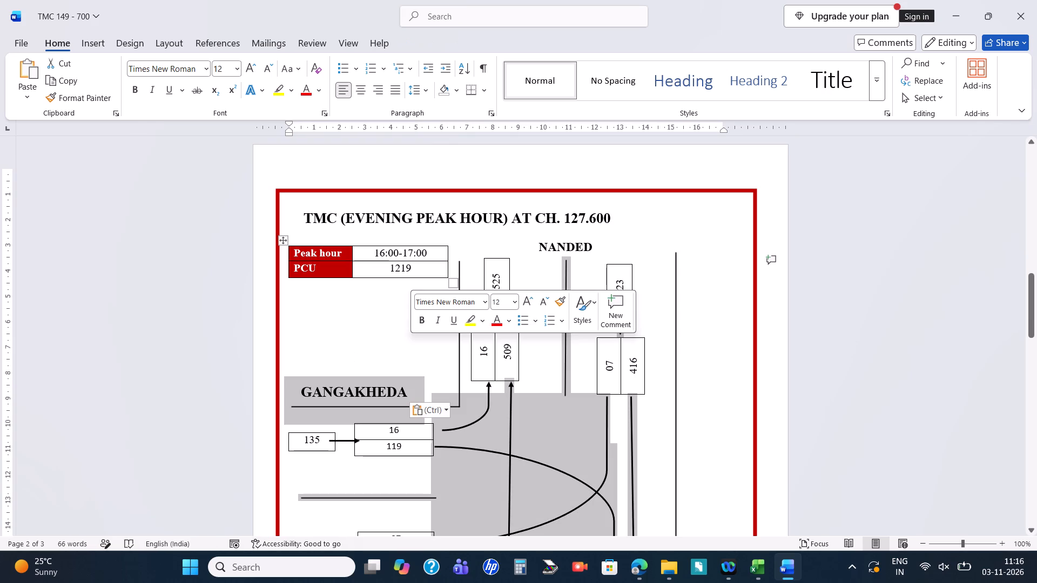
# Set the peak hour in the evening diagram's table to 18:00-19:00.
pyautogui.click(383, 254)
pyautogui.press('BackSpace')
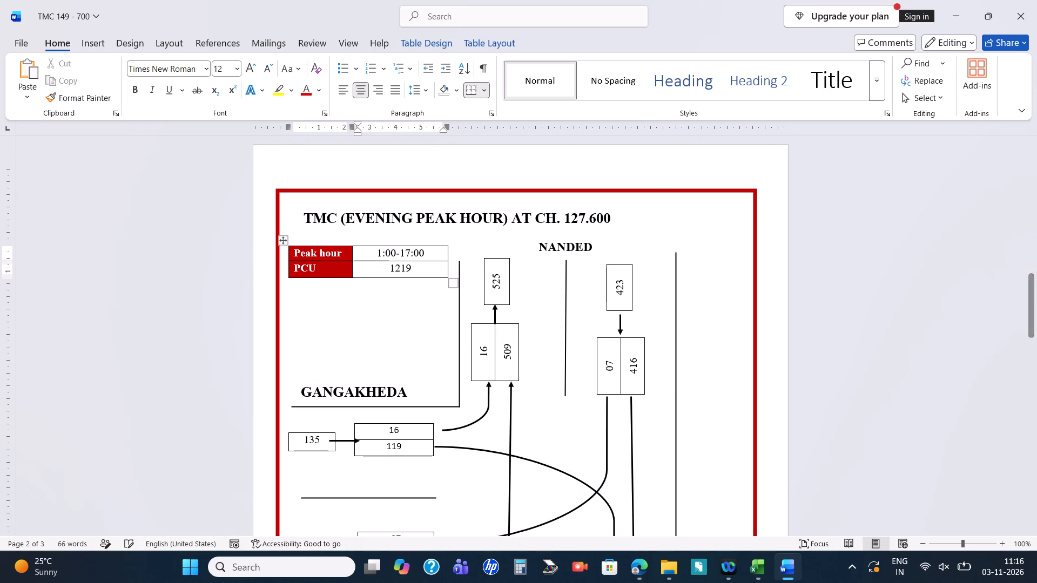
pyautogui.press('8')
pyautogui.press('Right')
pyautogui.press('Right')
pyautogui.press('Right')
pyautogui.press('Right')
pyautogui.press('Right')
pyautogui.press('Right')
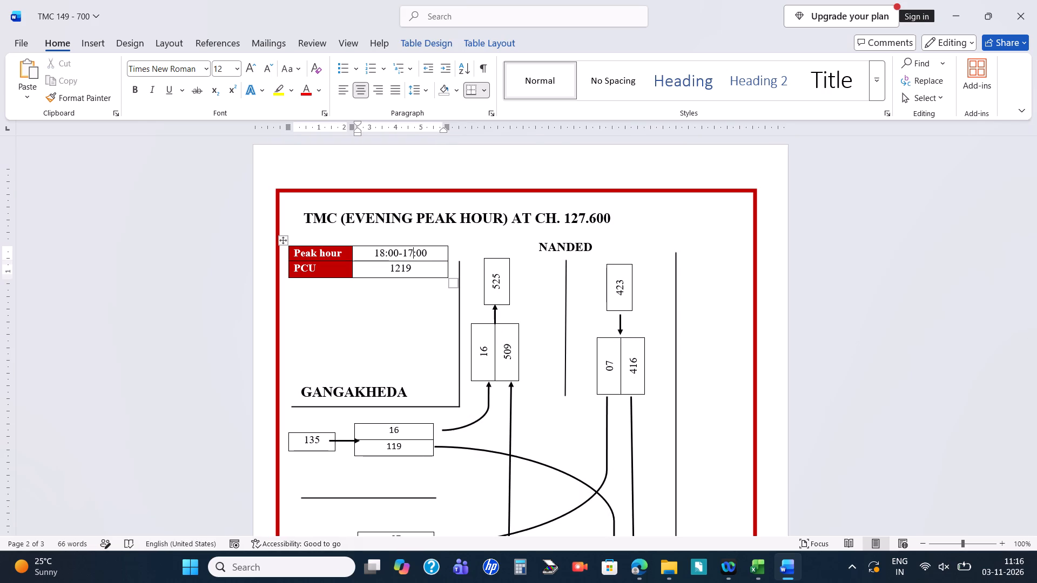
pyautogui.press('BackSpace')
pyautogui.press('9')
# Set the PCU in the evening diagram's table to 1133 and save the document.
pyautogui.click(418, 270)
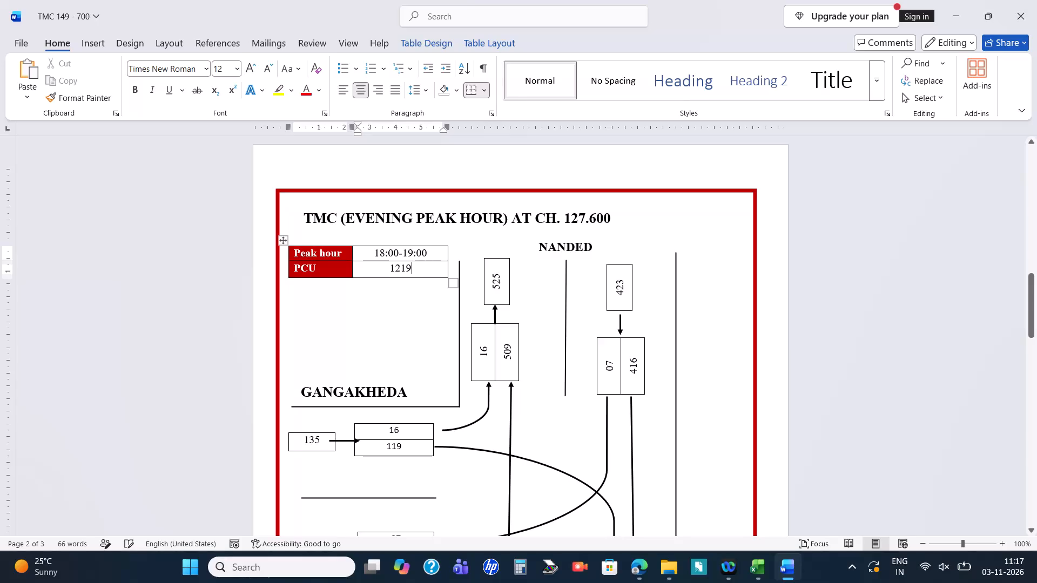
pyautogui.press('BackSpace')
pyautogui.press('BackSpace')
pyautogui.press('BackSpace')
pyautogui.press('1')
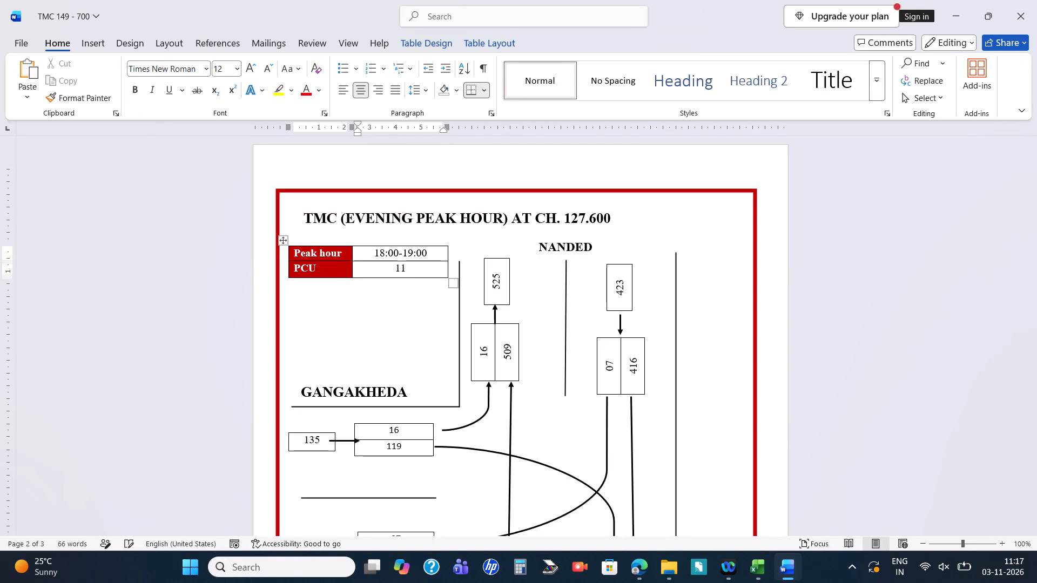
pyautogui.write('33')
pyautogui.click(410, 333)
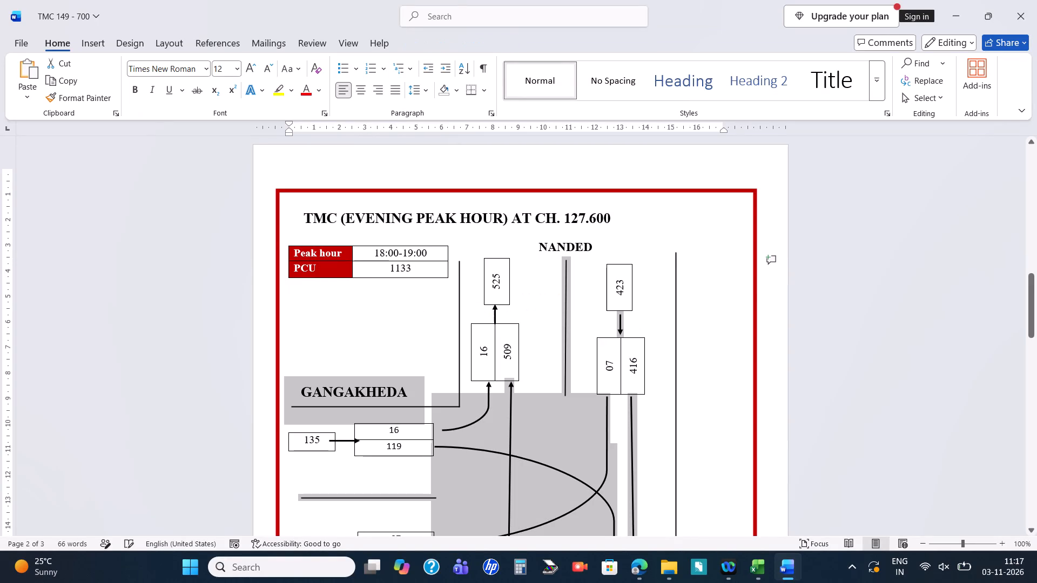
pyautogui.hotkey('ctrl', 's')
pyautogui.click(732, 286)
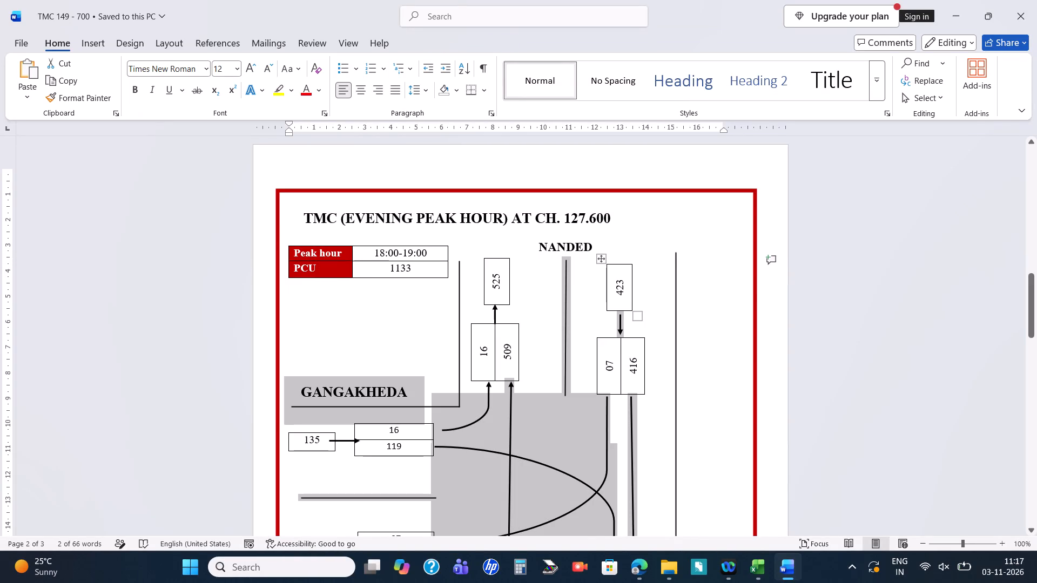
# Change the chainage in the evening peak hour diagram's title to CH. 149.700 and save the document.
pyautogui.click(588, 221)
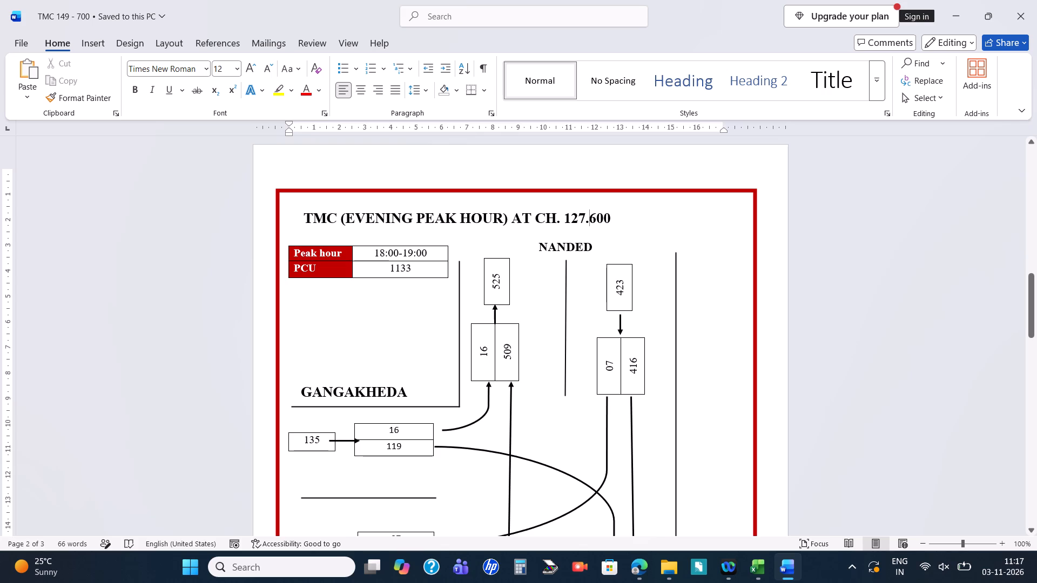
pyautogui.press('Left')
pyautogui.press('BackSpace')
pyautogui.press('BackSpace')
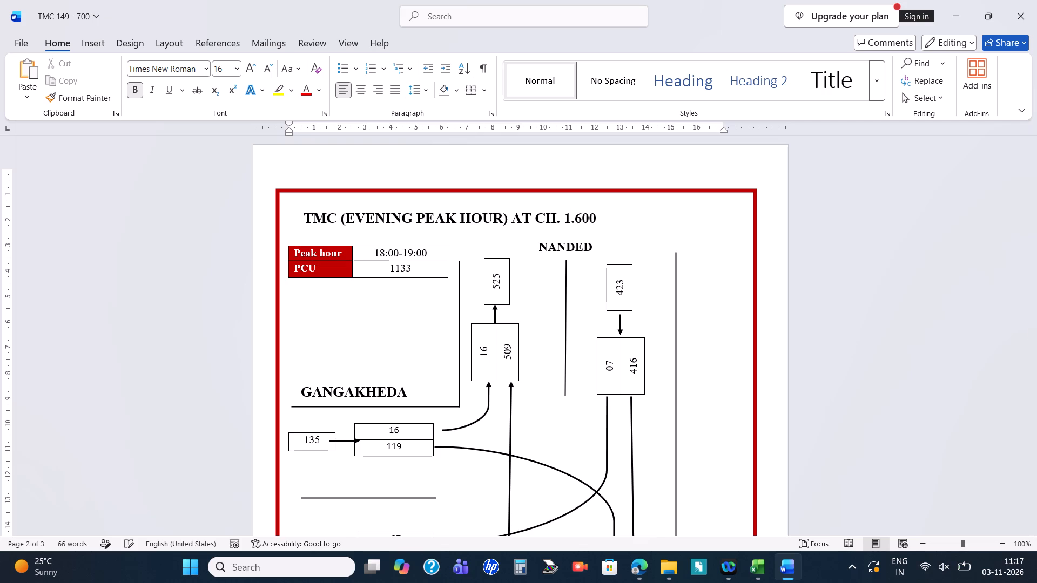
pyautogui.write('49')
pyautogui.press('Right')
pyautogui.press('Right')
pyautogui.press('BackSpace')
pyautogui.press('7')
pyautogui.click(636, 225)
pyautogui.hotkey('ctrl', 's')
# Delete the short arrow between the 367 box and the 32/335 box on the morning diagram's NANDED leg.
pyautogui.scroll(3, 636, 225)
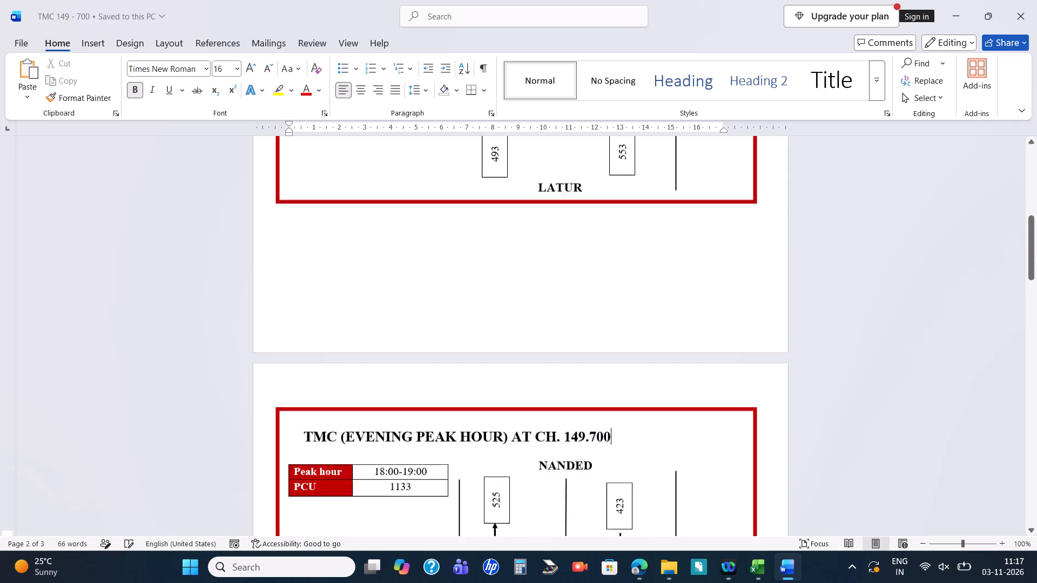
pyautogui.scroll(4, 636, 225)
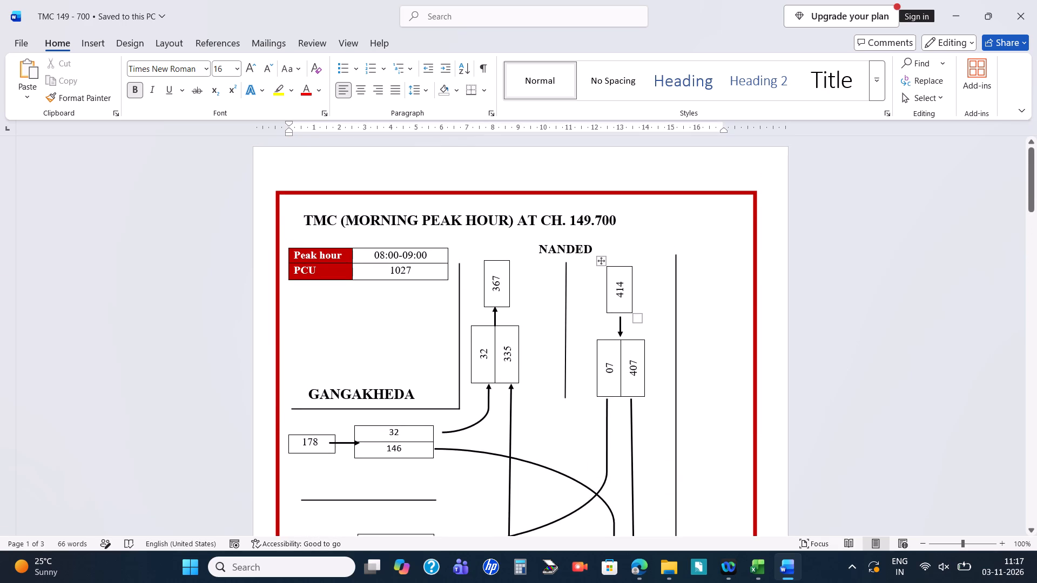
pyautogui.moveTo(493, 268); pyautogui.dragTo(490, 314)
pyautogui.click(490, 314)
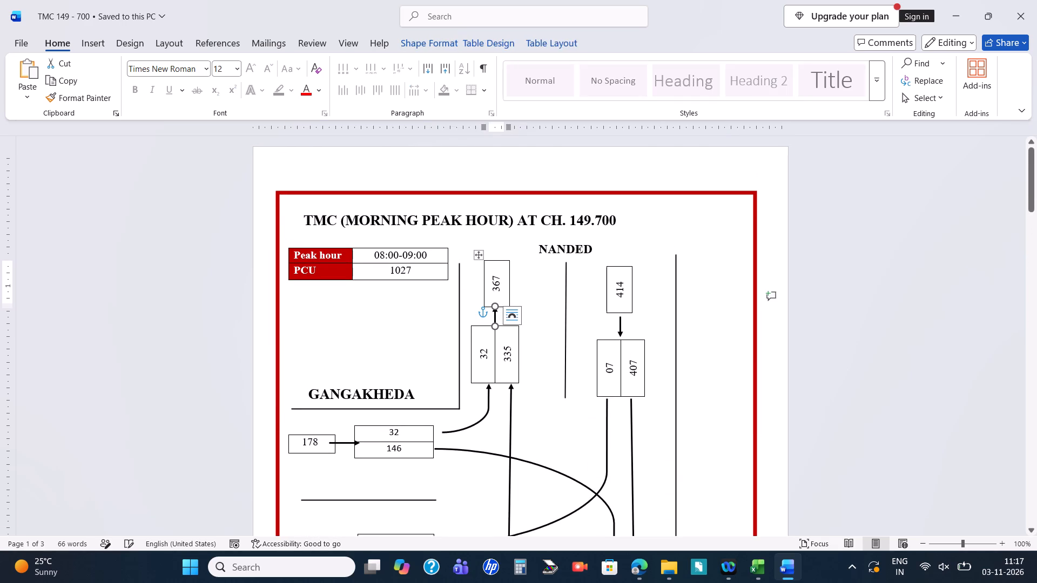
pyautogui.press('BackSpace')
# Clear the 367 and 414 volumes from the single boxes on the morning diagram's NANDED leg.
pyautogui.click(501, 272)
pyautogui.moveTo(501, 273); pyautogui.dragTo(501, 285)
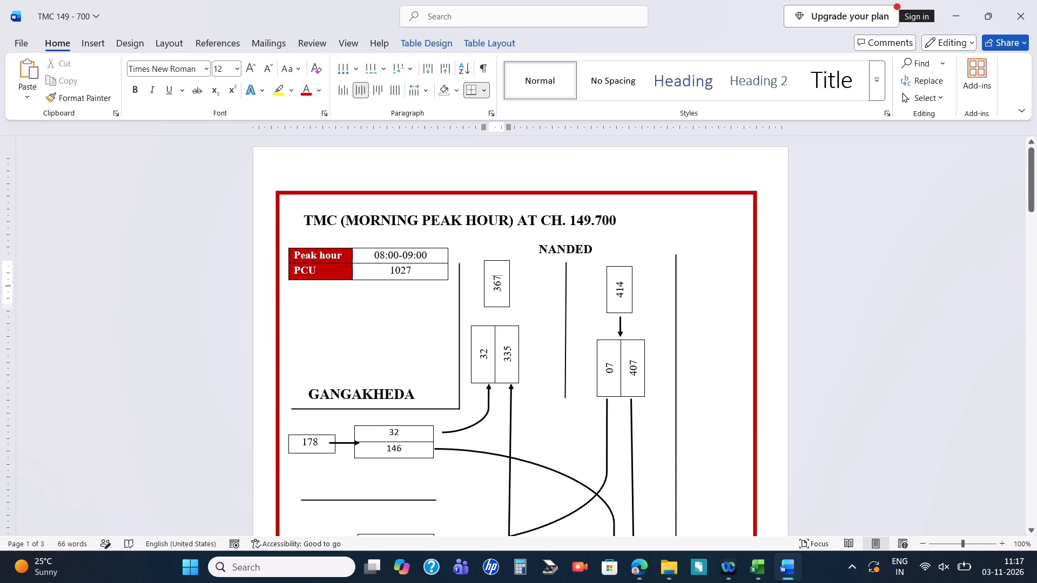
pyautogui.moveTo(501, 285); pyautogui.dragTo(501, 288)
pyautogui.click(501, 288)
pyautogui.moveTo(499, 273); pyautogui.dragTo(496, 283)
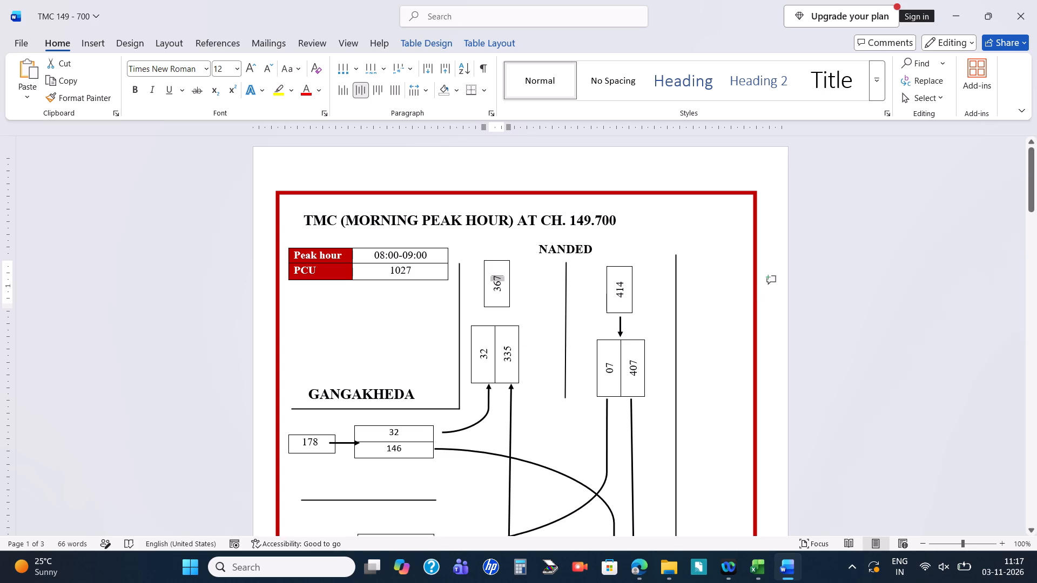
pyautogui.moveTo(496, 283); pyautogui.dragTo(491, 289)
pyautogui.press('BackSpace')
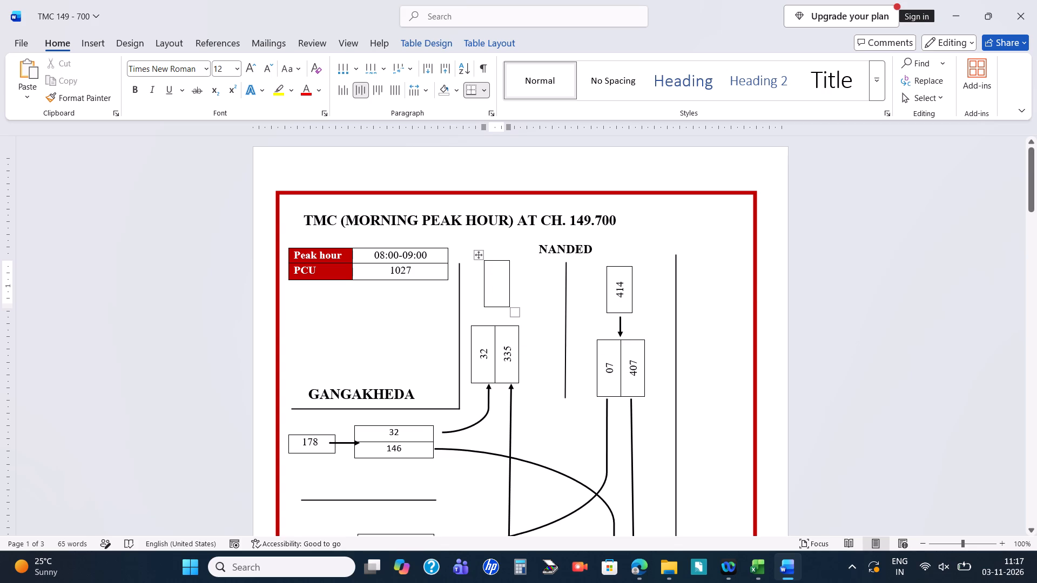
pyautogui.moveTo(616, 279); pyautogui.dragTo(622, 301)
pyautogui.press('BackSpace')
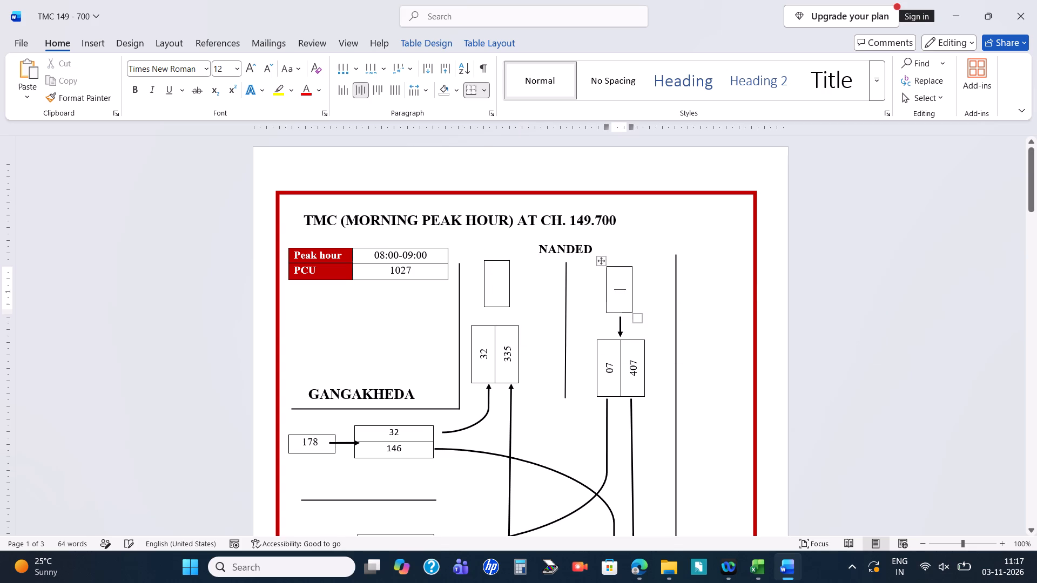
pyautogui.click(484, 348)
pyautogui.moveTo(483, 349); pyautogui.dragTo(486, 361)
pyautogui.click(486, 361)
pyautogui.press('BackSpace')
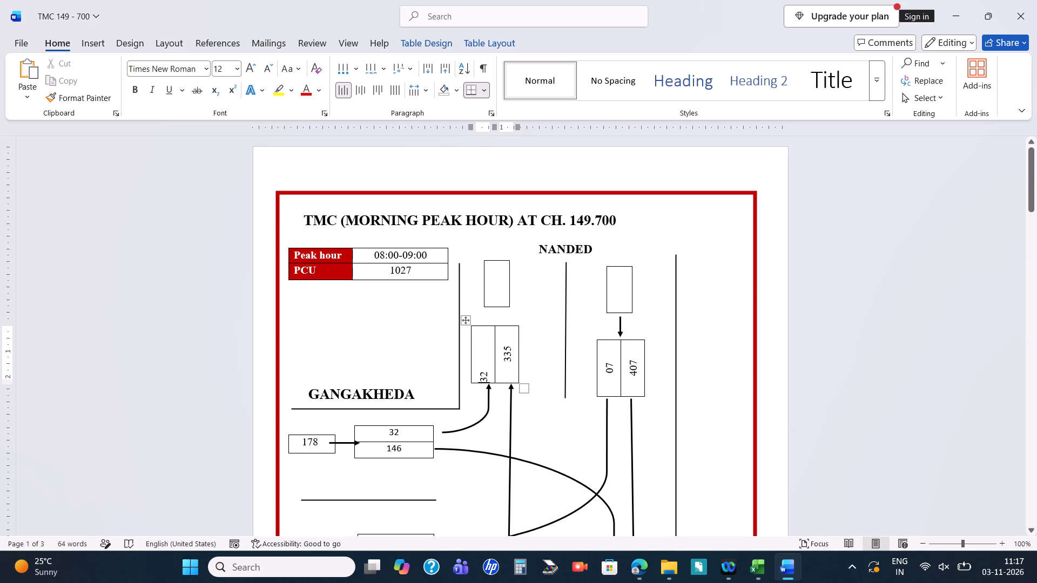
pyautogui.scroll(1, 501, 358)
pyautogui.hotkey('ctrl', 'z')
# Clear the 32, 335, 07 and 407 volumes from the two split boxes on the morning diagram's NANDED leg.
pyautogui.doubleClick(483, 349)
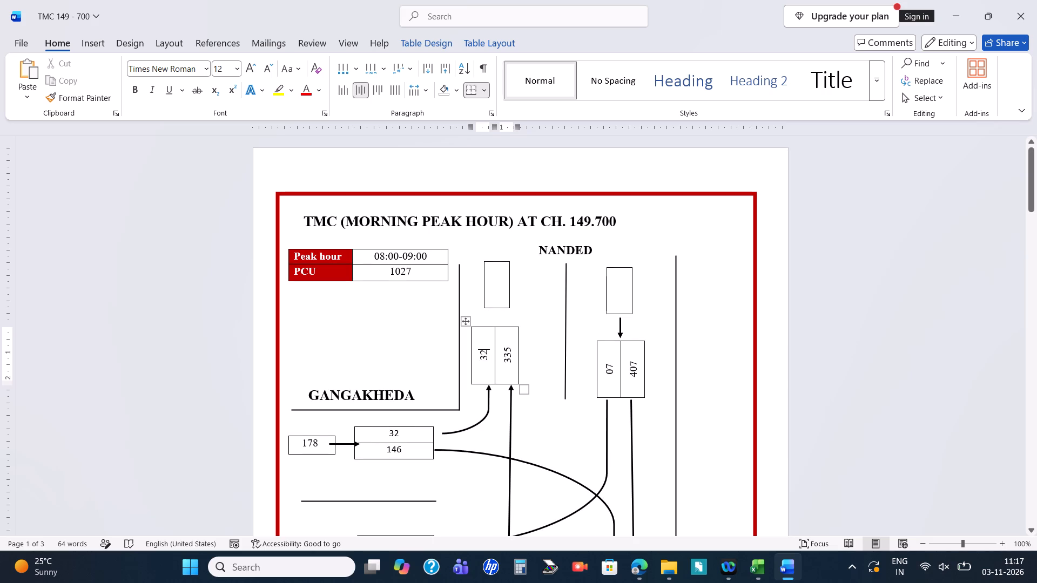
pyautogui.click(483, 349)
pyautogui.doubleClick(485, 357)
pyautogui.press('BackSpace')
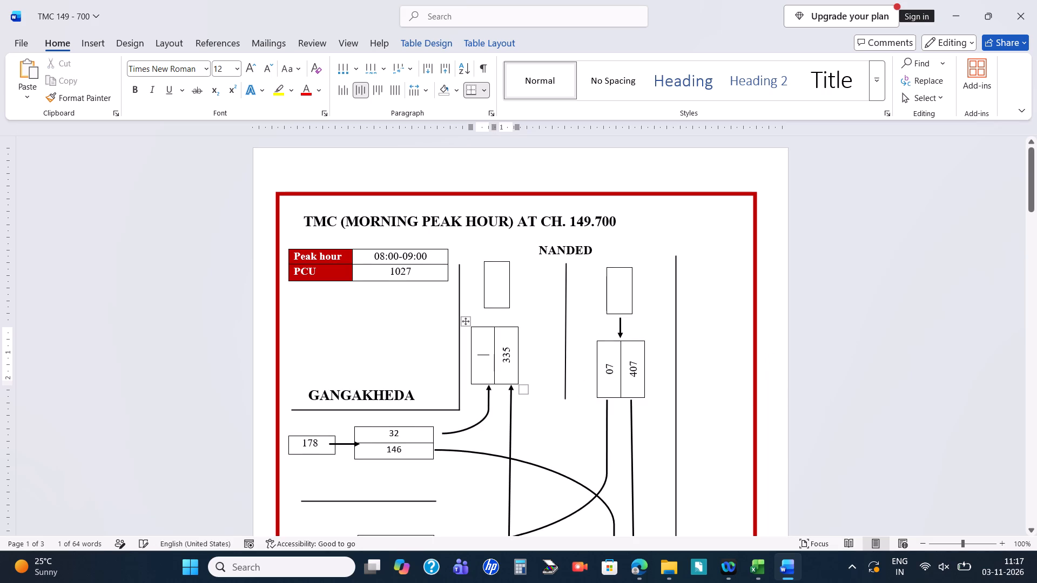
pyautogui.doubleClick(505, 351)
pyautogui.press('BackSpace')
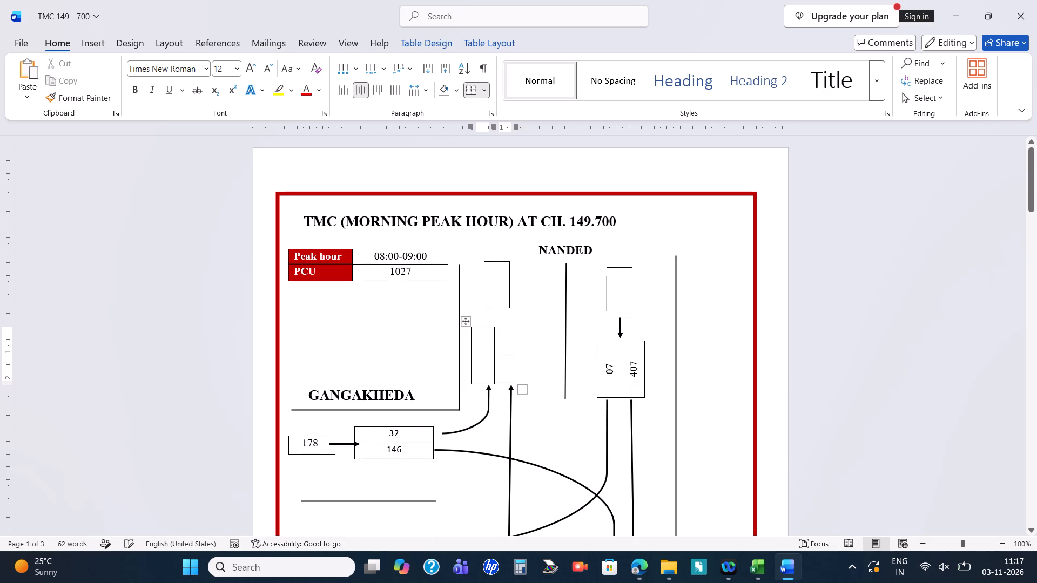
pyautogui.doubleClick(610, 368)
pyautogui.press('BackSpace')
pyautogui.doubleClick(631, 370)
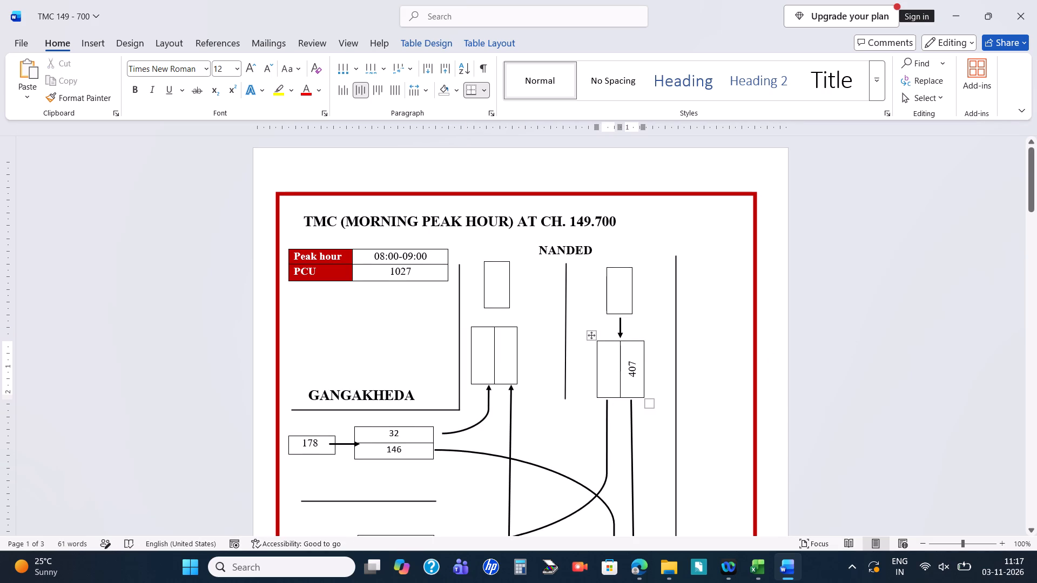
pyautogui.press('BackSpace')
# Clear the 32, 146 and 178 volumes from the incoming boxes on the morning diagram's GANGAKHEDA leg.
pyautogui.doubleClick(394, 435)
pyautogui.press('BackSpace')
pyautogui.doubleClick(400, 452)
pyautogui.click(400, 452)
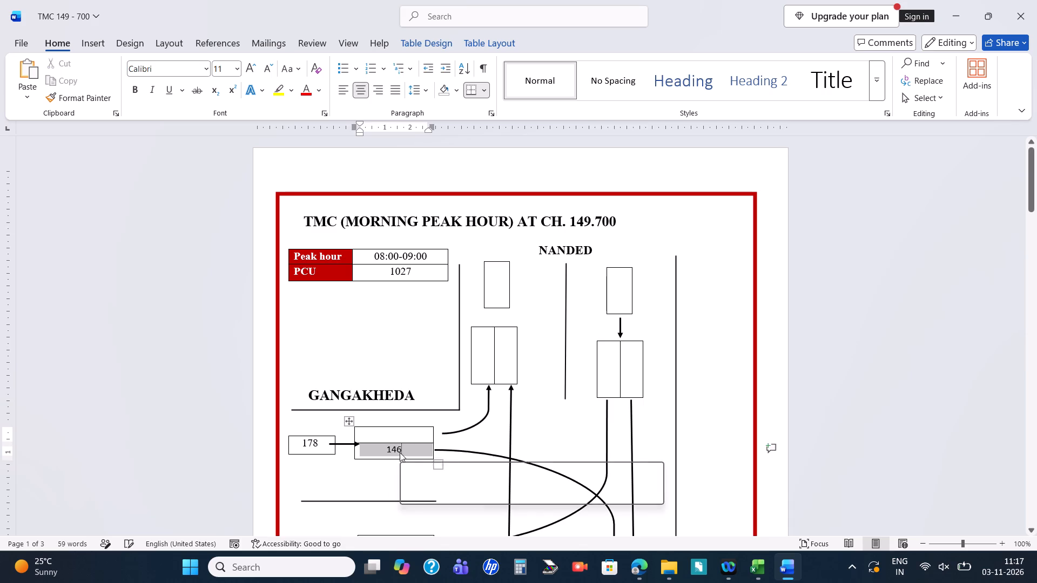
pyautogui.click(400, 452)
pyautogui.click(399, 448)
pyautogui.tripleClick(395, 448)
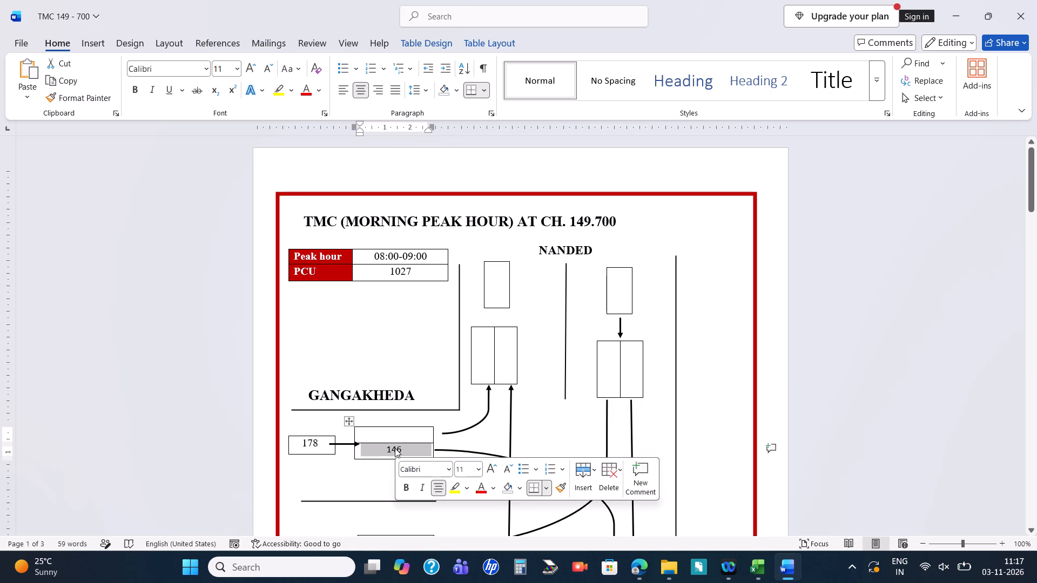
pyautogui.click(395, 448)
pyautogui.press('BackSpace')
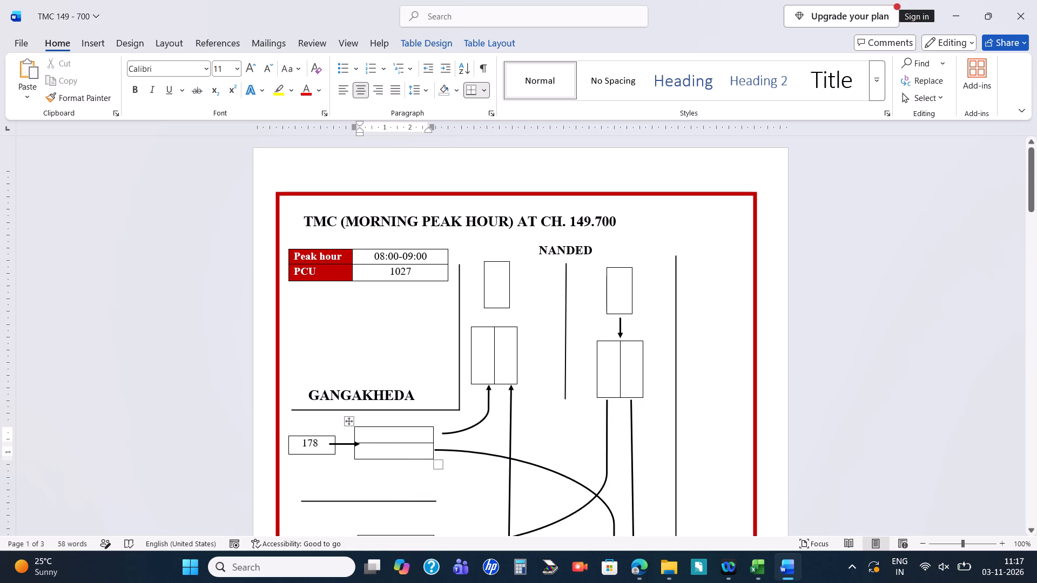
pyautogui.doubleClick(312, 445)
pyautogui.press('BackSpace')
# Clear the 165, 07 and 158 volumes from the outgoing boxes on the morning diagram's GANGAKHEDA leg.
pyautogui.scroll(-3, 409, 425)
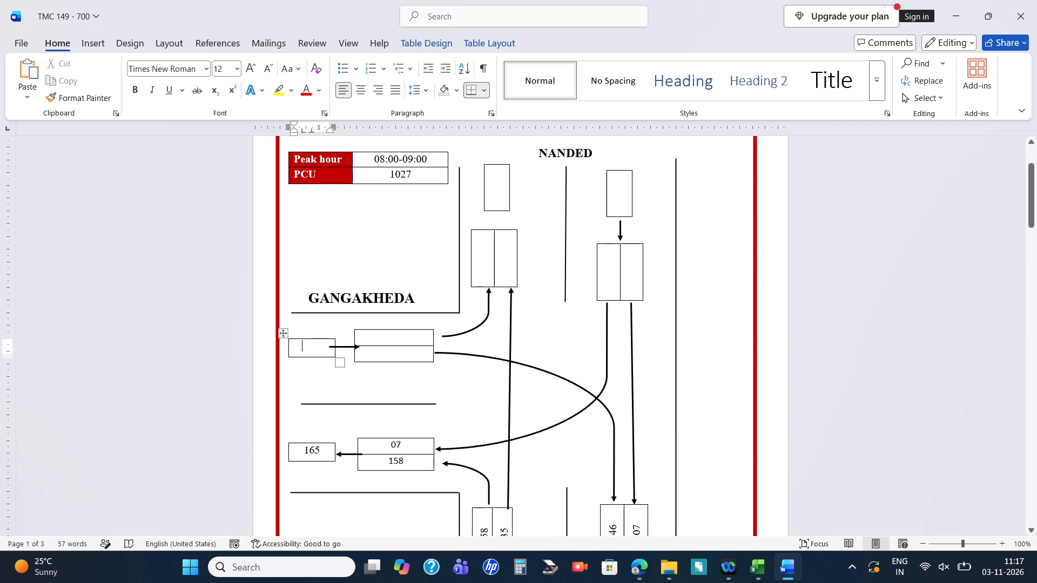
pyautogui.doubleClick(311, 449)
pyautogui.press('BackSpace')
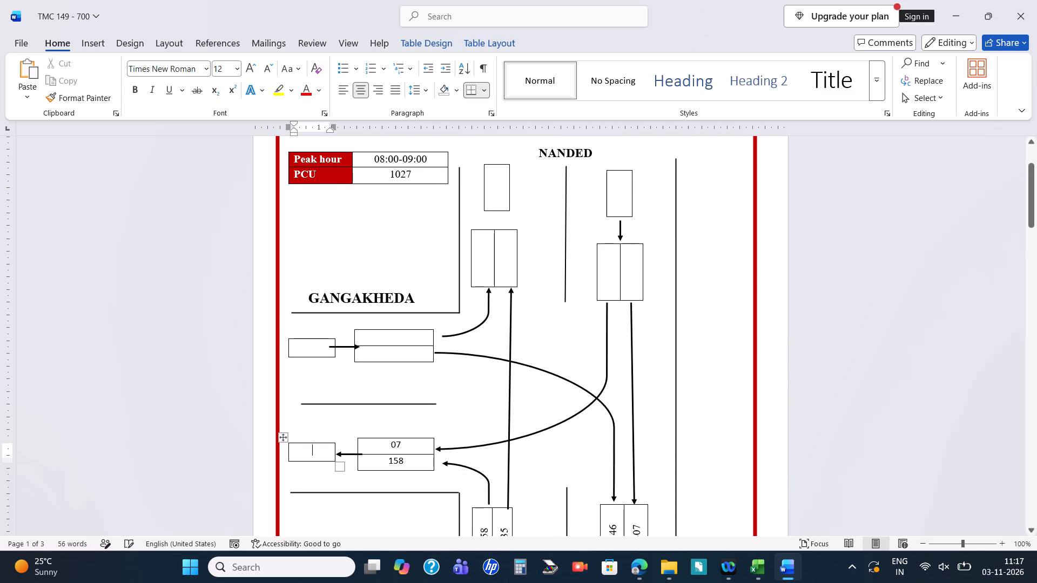
pyautogui.doubleClick(394, 442)
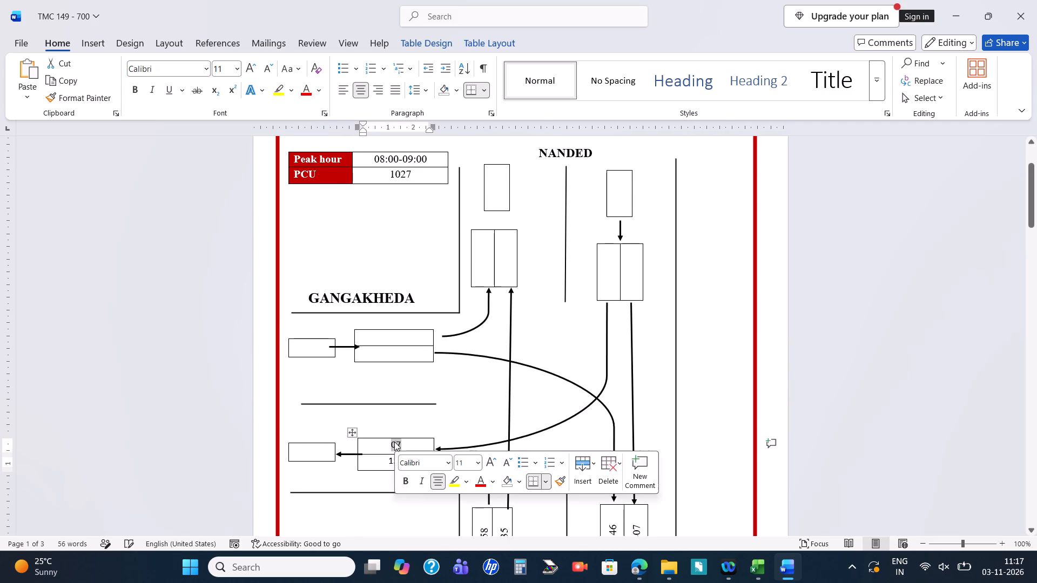
pyautogui.press('BackSpace')
pyautogui.doubleClick(397, 460)
pyautogui.press('BackSpace')
# Clear the 158 and 335 volumes from the split box on the morning diagram's LATUR leg.
pyautogui.scroll(-3, 484, 429)
pyautogui.doubleClick(483, 437)
pyautogui.press('BackSpace')
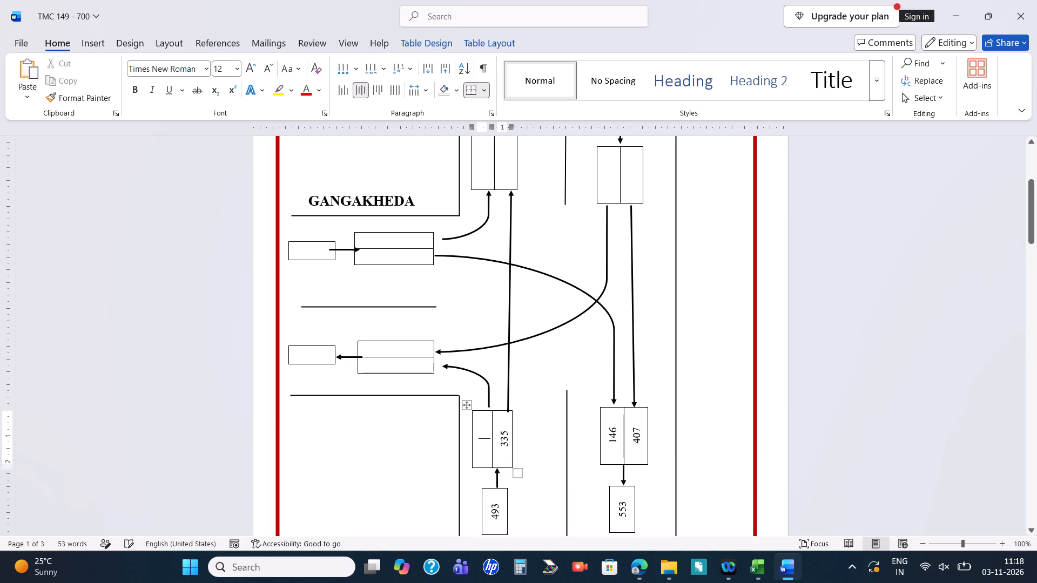
pyautogui.doubleClick(504, 438)
pyautogui.press('BackSpace')
# Clear the 146 and 407 volumes from the other split box on the morning diagram's LATUR leg.
pyautogui.doubleClick(612, 430)
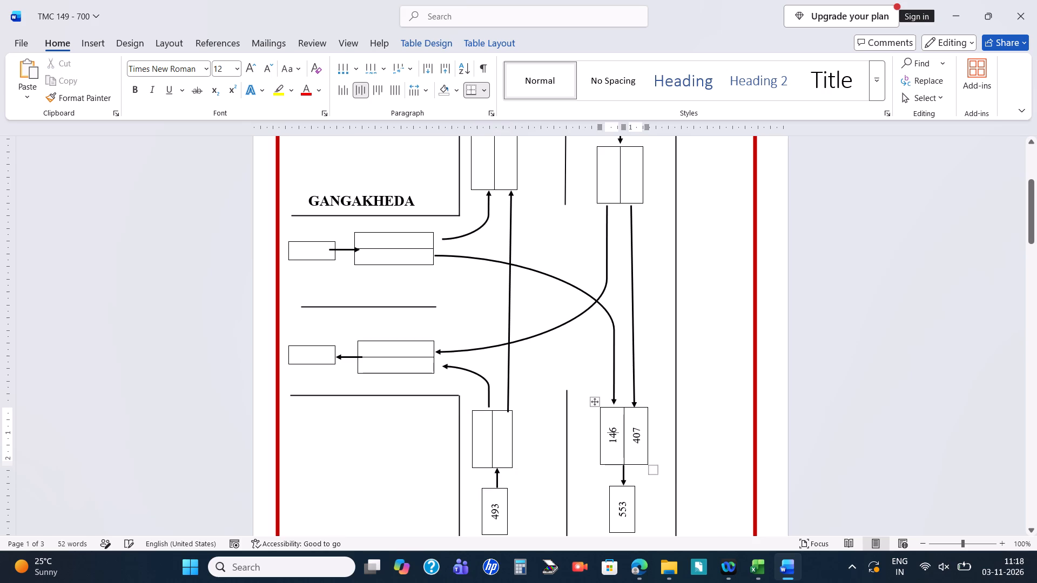
pyautogui.press('BackSpace')
pyautogui.doubleClick(632, 429)
pyautogui.press('BackSpace')
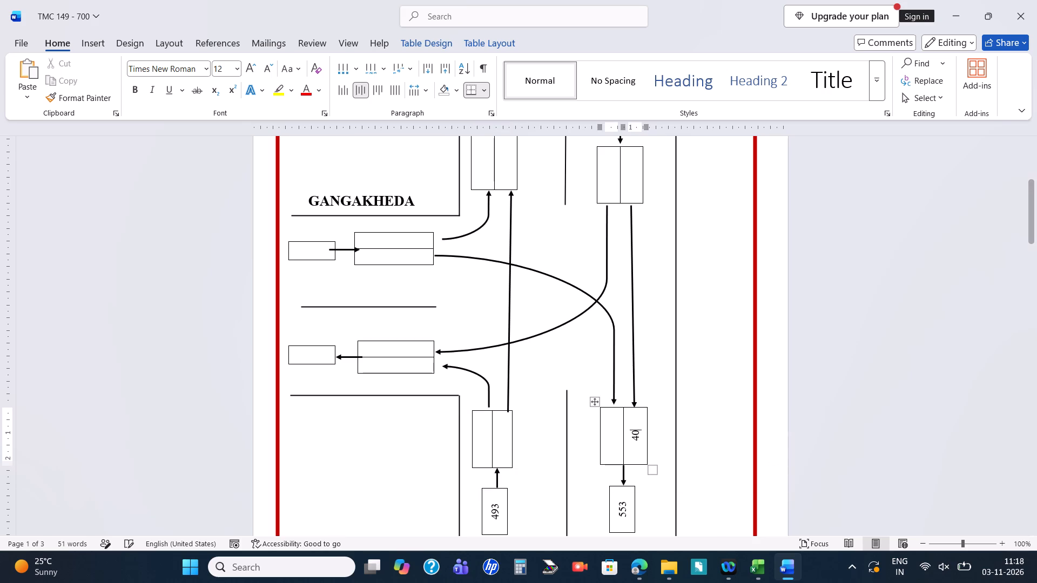
pyautogui.click(633, 436)
pyautogui.press('BackSpace')
pyautogui.press('BackSpace')
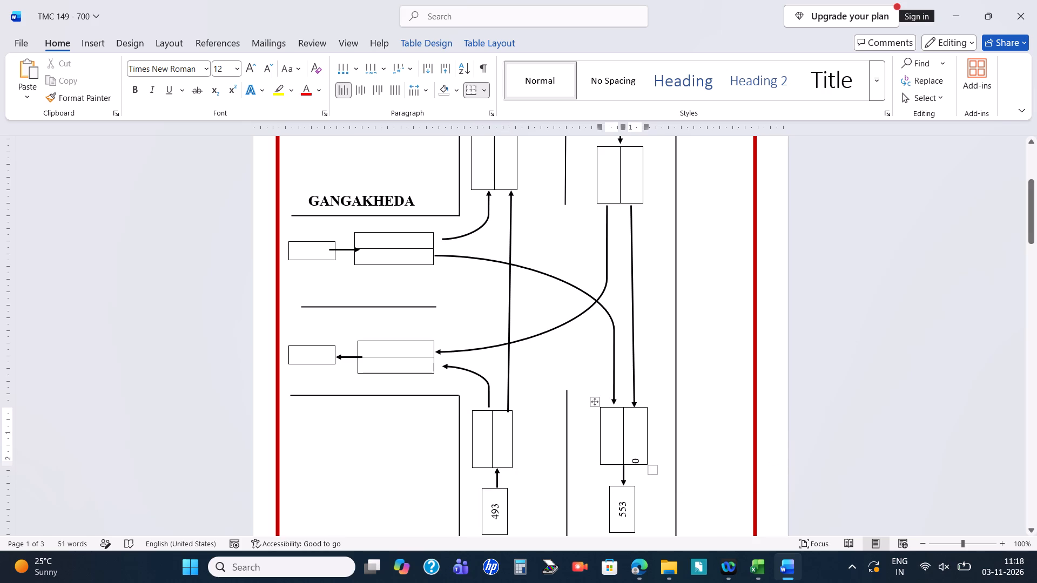
pyautogui.click(637, 450)
pyautogui.press('BackSpace')
# Pad the emptied second cell of that LATUR split box with spaces to bring the text position to mid-cell.
pyautogui.press('space')
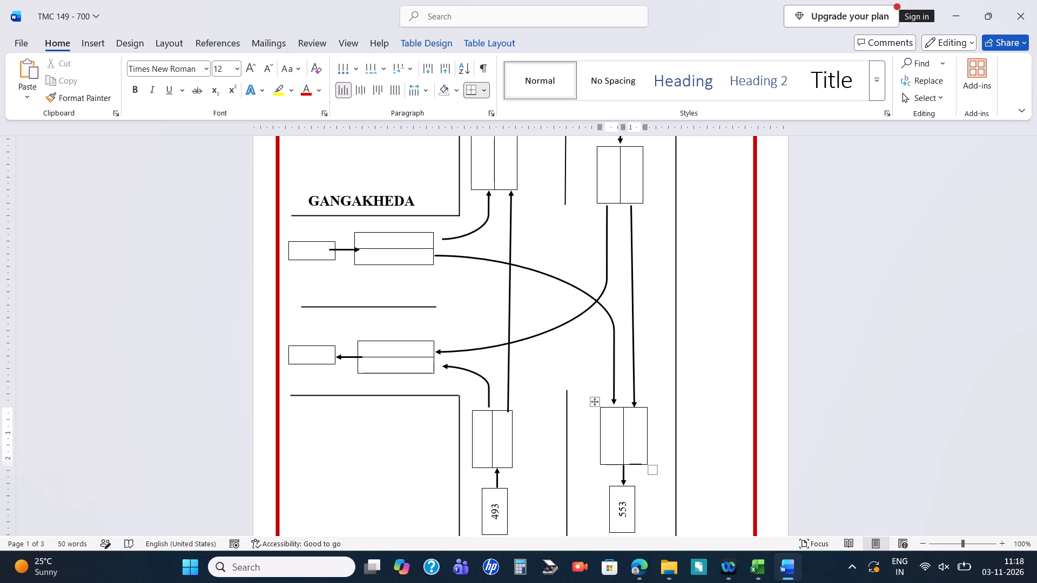
pyautogui.press('space')
pyautogui.press('space')
pyautogui.press('space')
pyautogui.press('space')
pyautogui.press('space')
pyautogui.press('space')
pyautogui.press('space')
pyautogui.press('space')
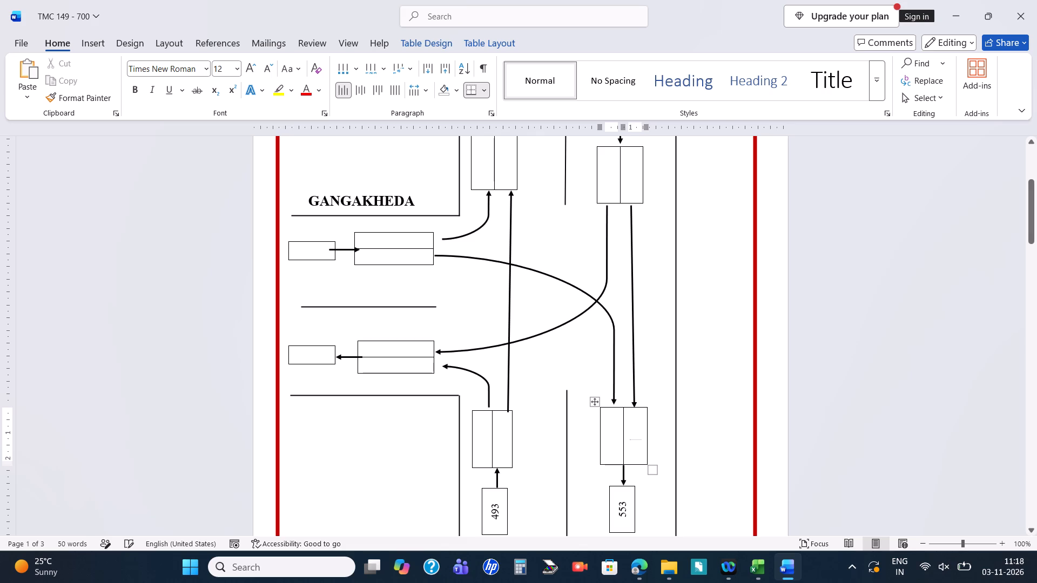
# Clear the 493 and 553 volumes from the single boxes on the morning diagram's LATUR leg.
pyautogui.doubleClick(496, 514)
pyautogui.press('BackSpace')
pyautogui.scroll(-2, 632, 527)
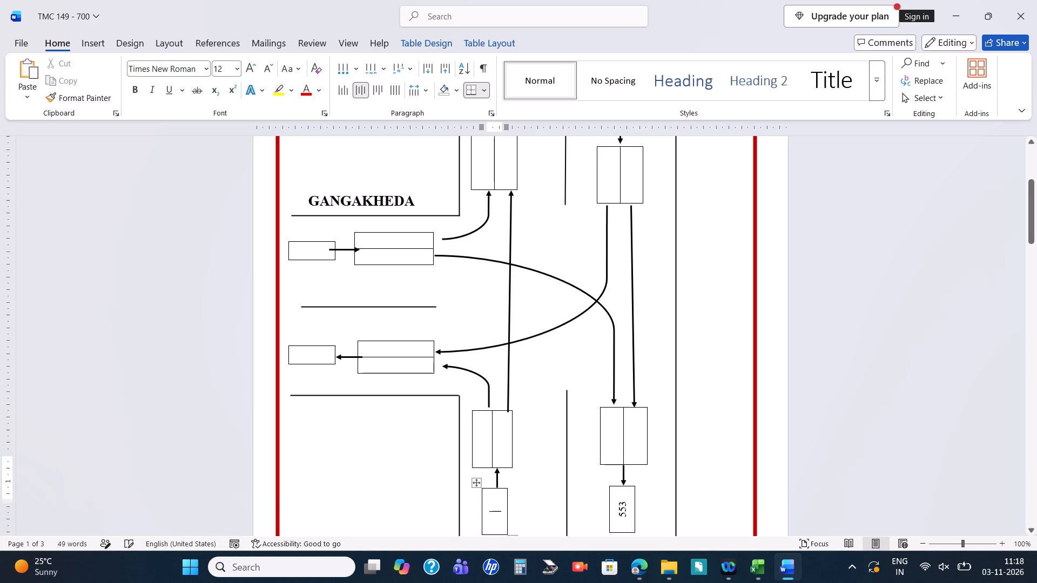
pyautogui.doubleClick(620, 440)
pyautogui.press('BackSpace')
# Clear the 525 and 423 volumes from the single boxes on the evening diagram's NANDED leg.
pyautogui.scroll(-8, 612, 443)
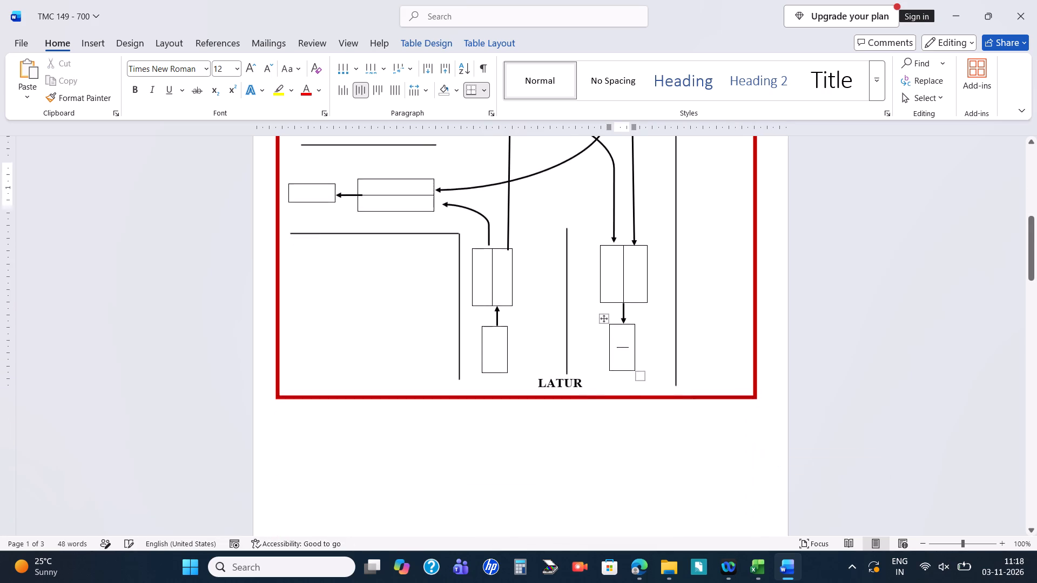
pyautogui.scroll(-6, 607, 443)
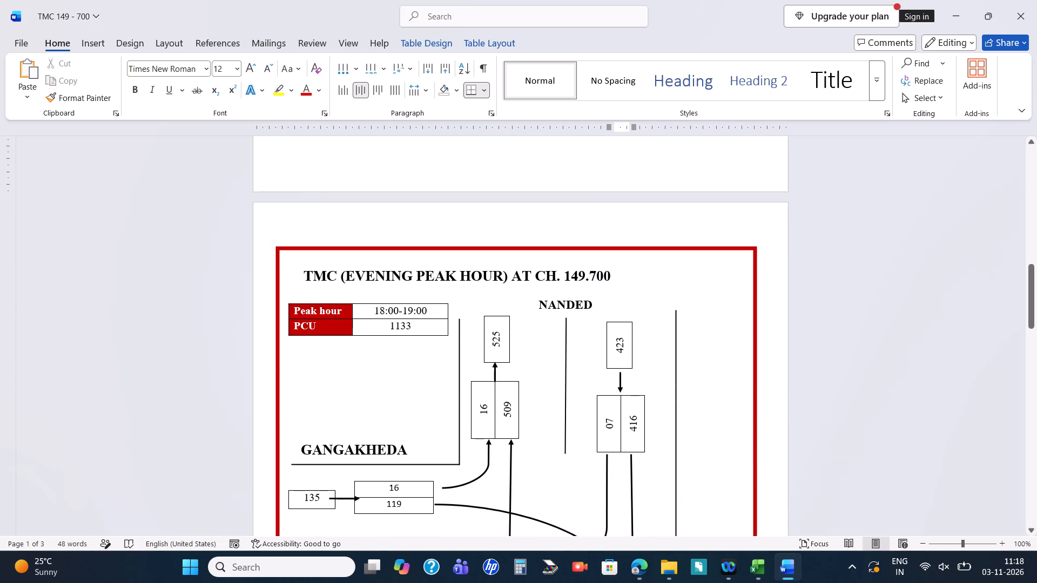
pyautogui.doubleClick(498, 338)
pyautogui.press('BackSpace')
pyautogui.doubleClick(623, 344)
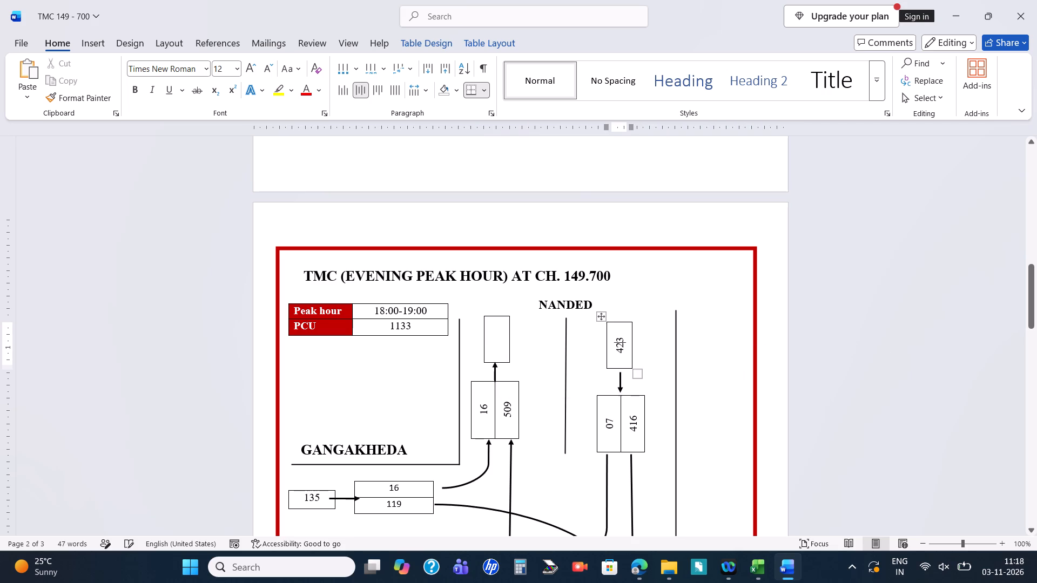
pyautogui.press('BackSpace')
# Clear the 16, 509, 07 and 416 volumes from the two split boxes on the evening diagram's NANDED leg.
pyautogui.doubleClick(481, 408)
pyautogui.press('BackSpace')
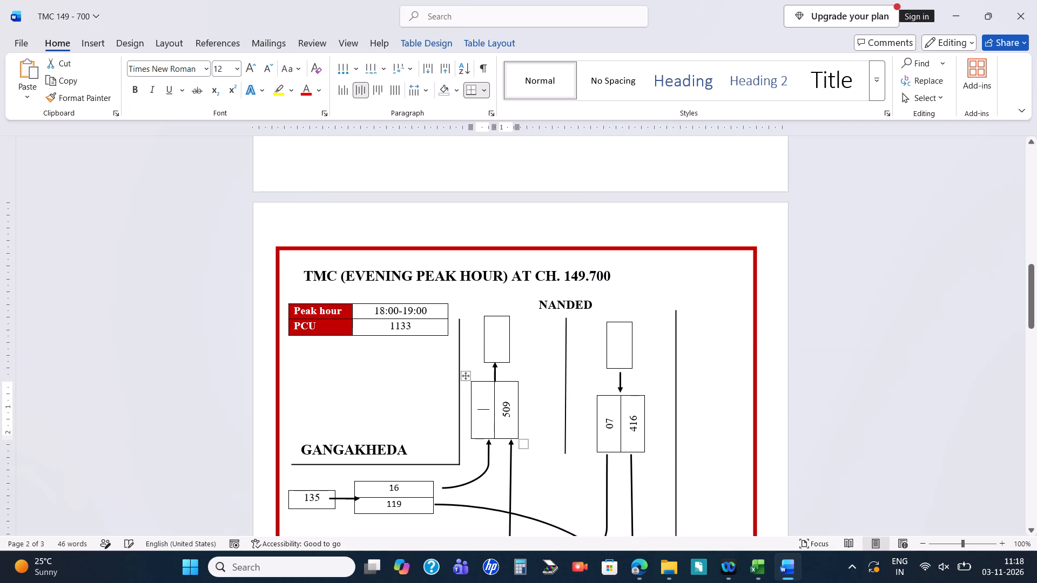
pyautogui.doubleClick(506, 408)
pyautogui.press('BackSpace')
pyautogui.doubleClick(607, 425)
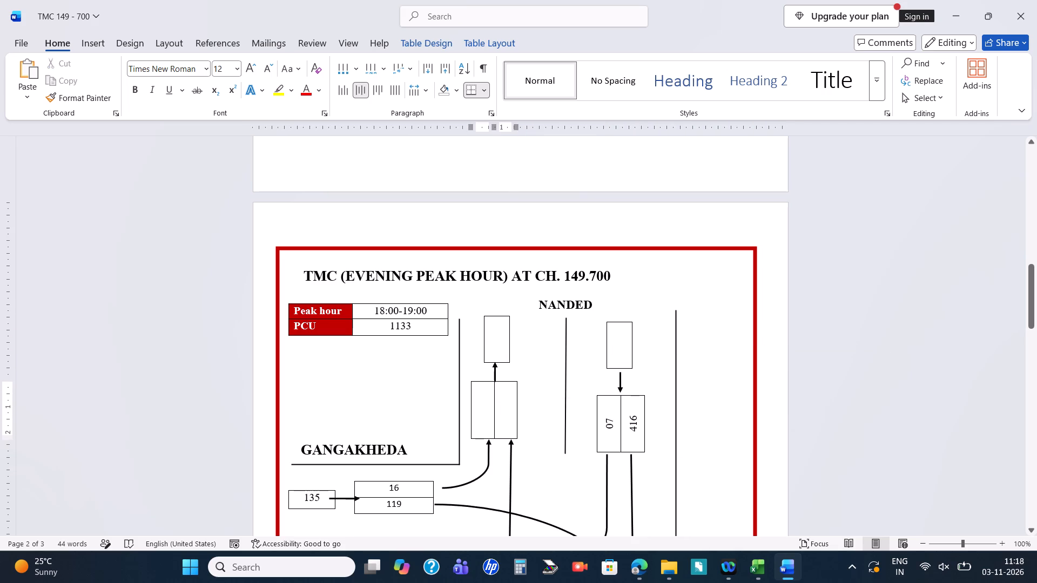
pyautogui.press('BackSpace')
pyautogui.doubleClick(636, 421)
pyautogui.press('BackSpace')
# Clear the 135, 16 and 119 volumes from the incoming boxes on the evening diagram's GANGAKHEDA leg.
pyautogui.scroll(-2, 485, 433)
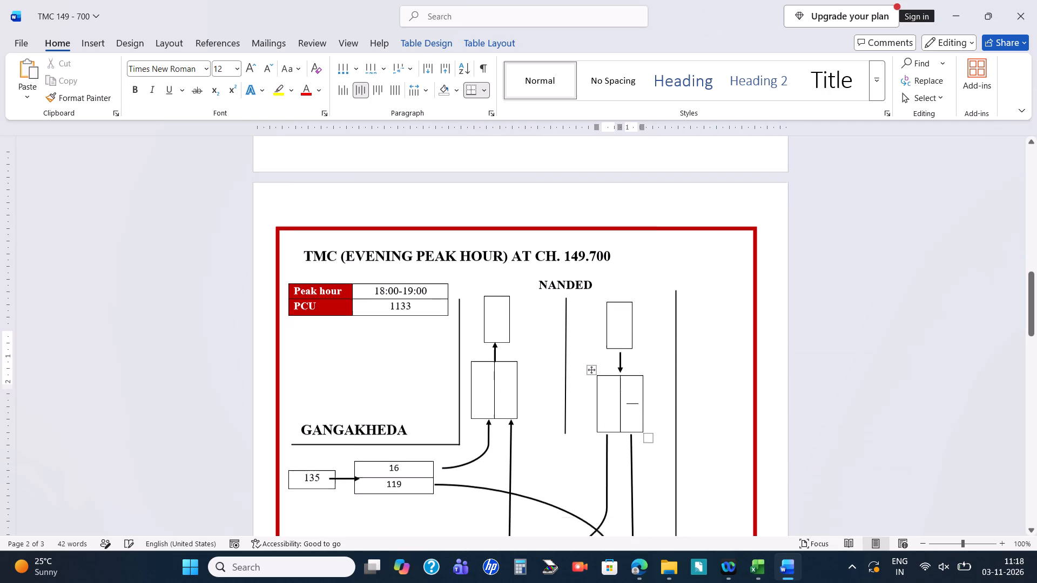
pyautogui.scroll(-2, 385, 424)
pyautogui.doubleClick(315, 368)
pyautogui.press('BackSpace')
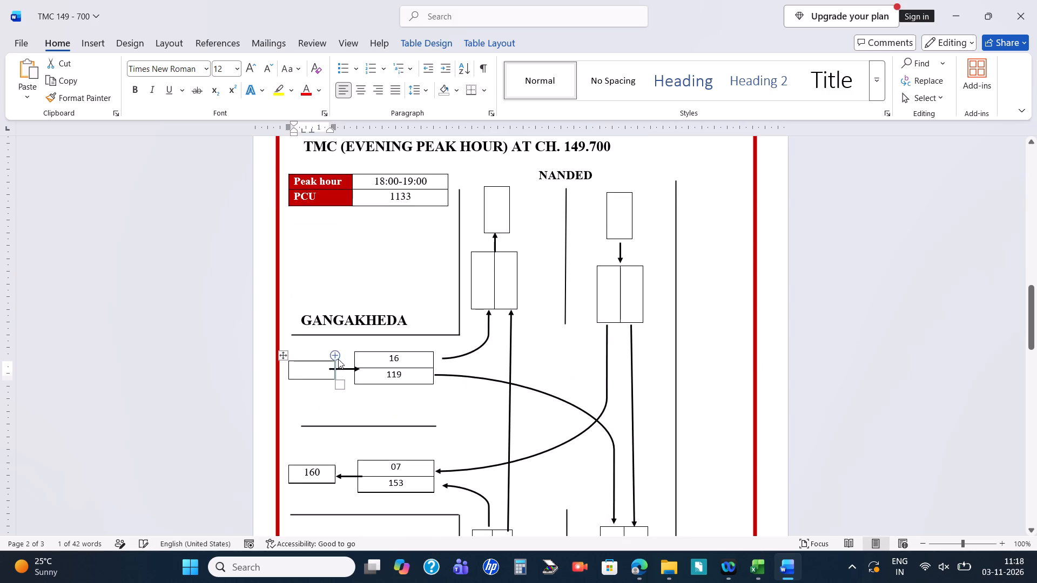
pyautogui.doubleClick(391, 358)
pyautogui.press('BackSpace')
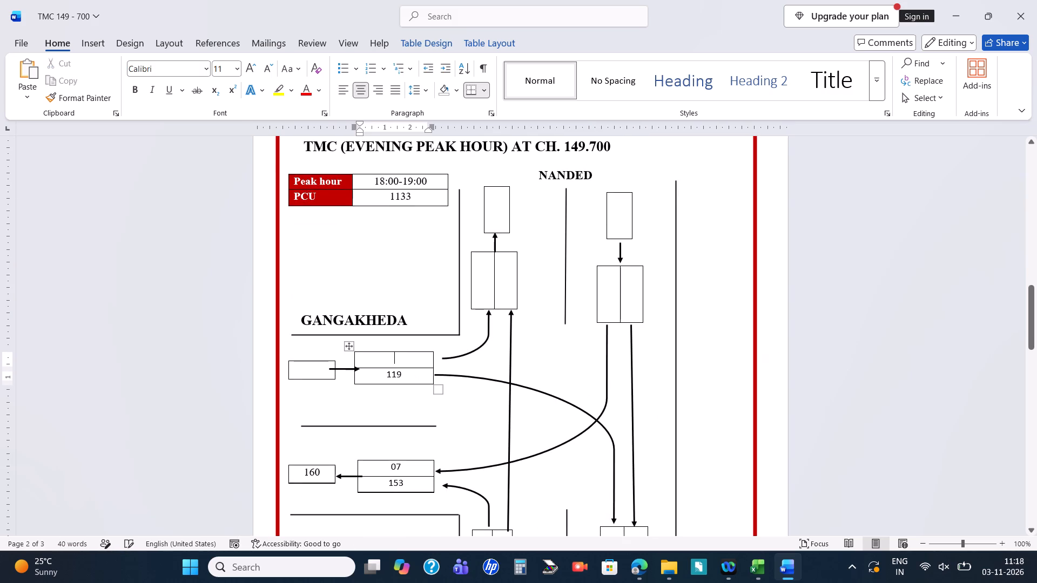
pyautogui.doubleClick(395, 376)
pyautogui.press('BackSpace')
# Clear the 160, 07 and 153 volumes from the outgoing boxes on the evening diagram's GANGAKHEDA leg.
pyautogui.doubleClick(310, 468)
pyautogui.press('BackSpace')
pyautogui.doubleClick(393, 467)
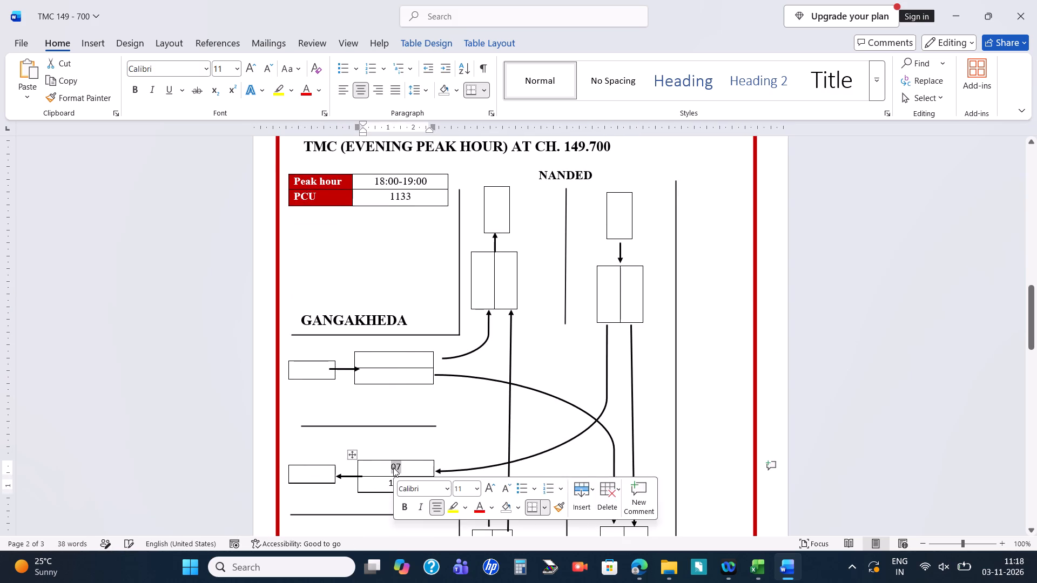
pyautogui.press('BackSpace')
pyautogui.doubleClick(397, 482)
pyautogui.press('BackSpace')
# Clear the 153, 509, 119 and 416 volumes from the two split boxes on the evening diagram's LATUR leg.
pyautogui.scroll(-3, 445, 449)
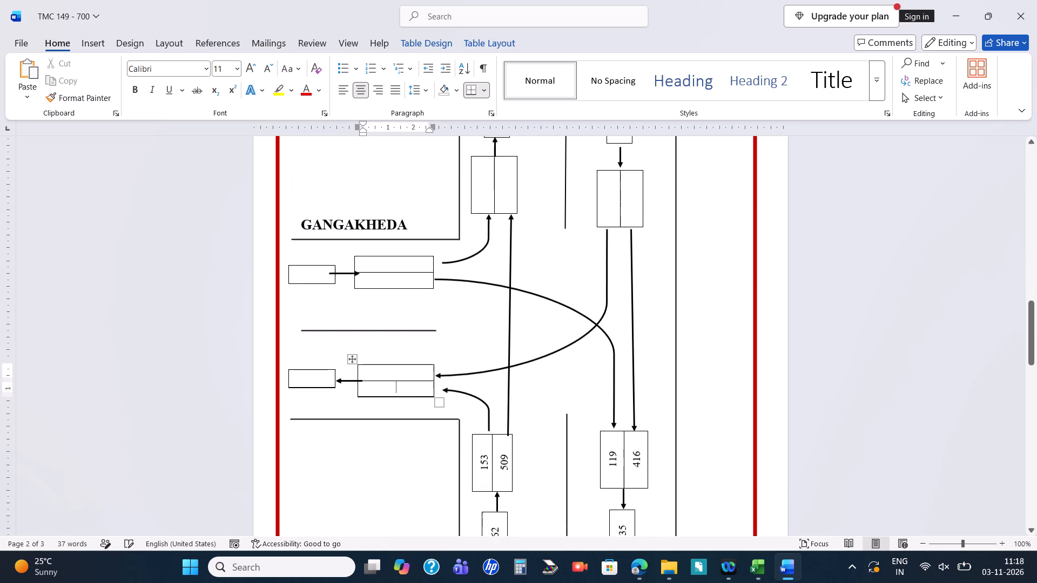
pyautogui.scroll(-1, 480, 428)
pyautogui.doubleClick(482, 428)
pyautogui.press('BackSpace')
pyautogui.doubleClick(510, 425)
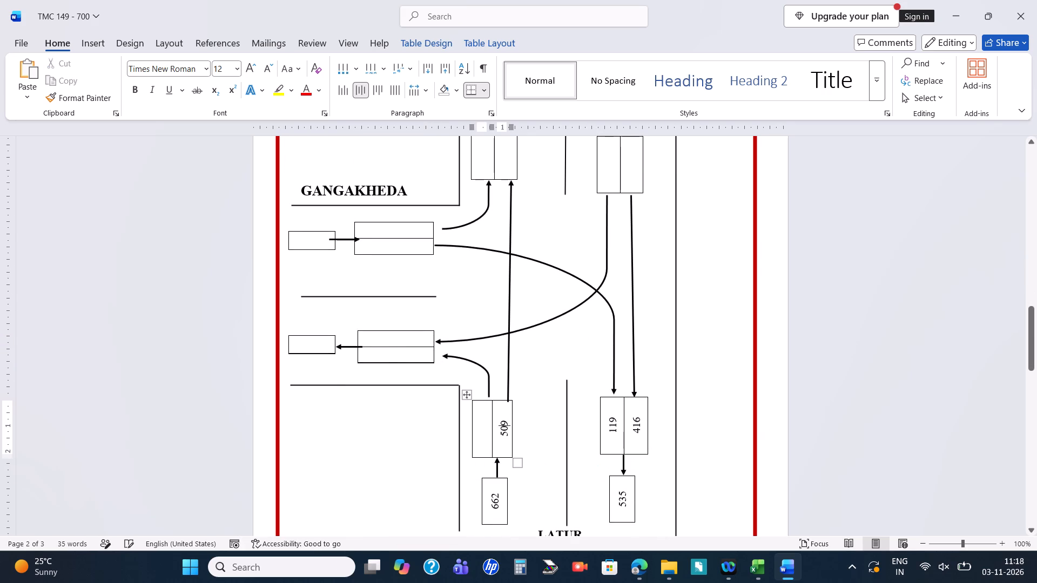
pyautogui.press('BackSpace')
pyautogui.doubleClick(610, 429)
pyautogui.press('BackSpace')
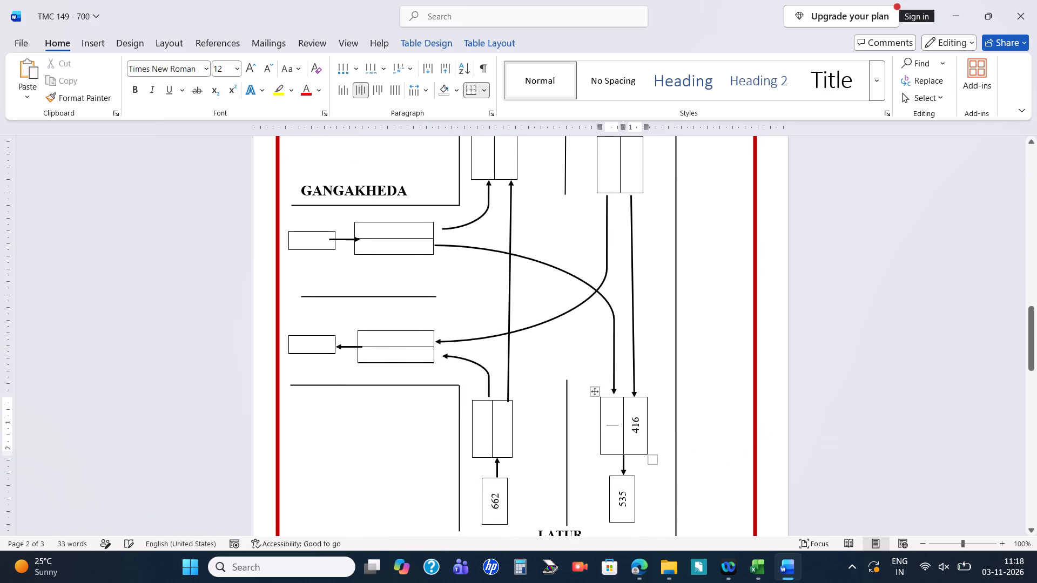
pyautogui.doubleClick(635, 425)
pyautogui.press('BackSpace')
# Clear the 662 and 535 volumes from the single boxes on the evening diagram's LATUR leg and save the document.
pyautogui.scroll(-3, 529, 452)
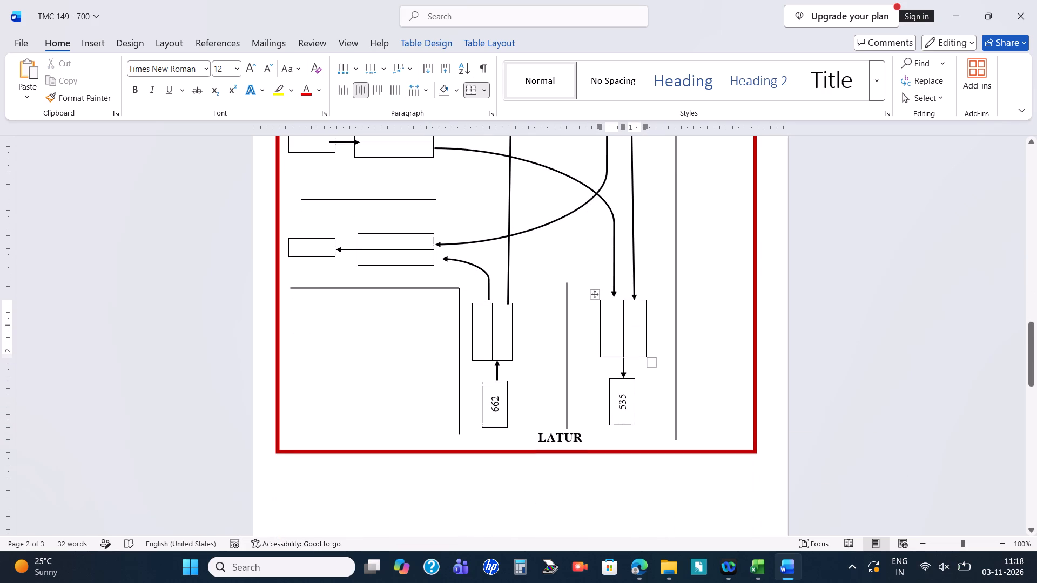
pyautogui.doubleClick(498, 399)
pyautogui.press('BackSpace')
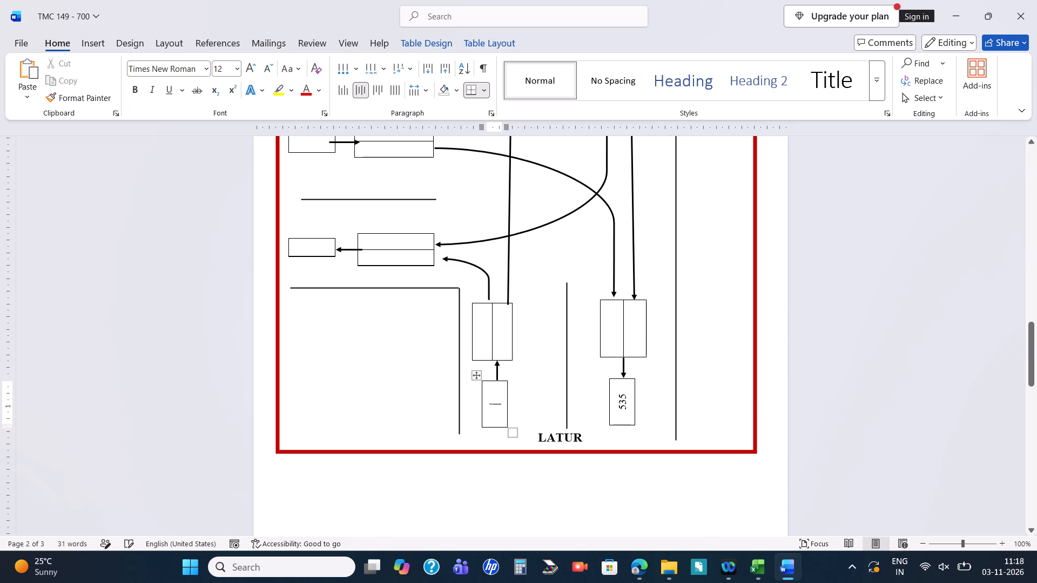
pyautogui.doubleClick(622, 404)
pyautogui.press('BackSpace')
pyautogui.scroll(3, 517, 354)
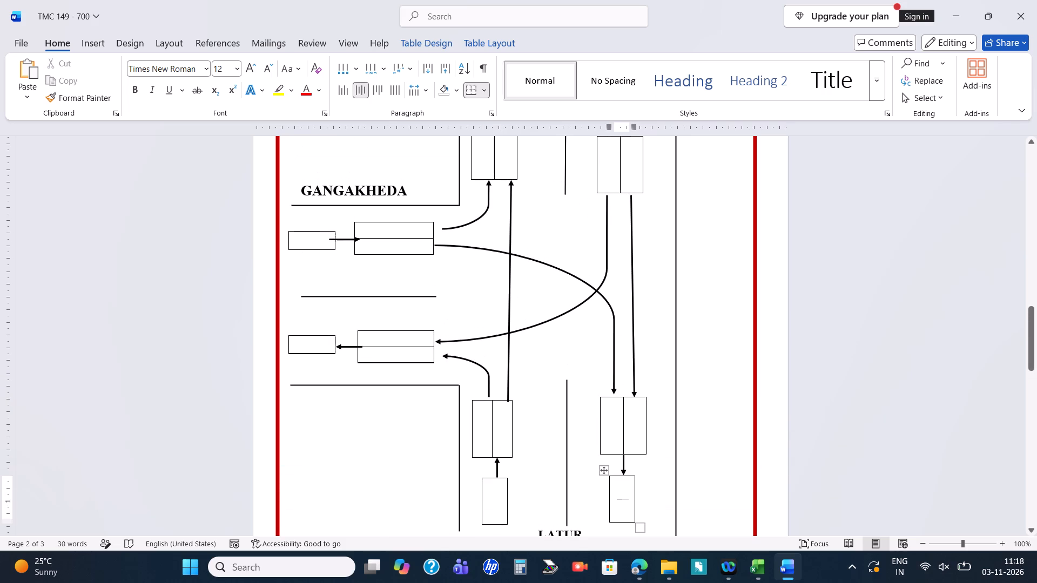
pyautogui.hotkey('ctrl', 's')
# Enter 58 for the morning diagram's NANDED-to-GANGAKHEDA movement in the split boxes at both ends of its arrow.
pyautogui.scroll(5, 517, 355)
pyautogui.scroll(5, 563, 75)
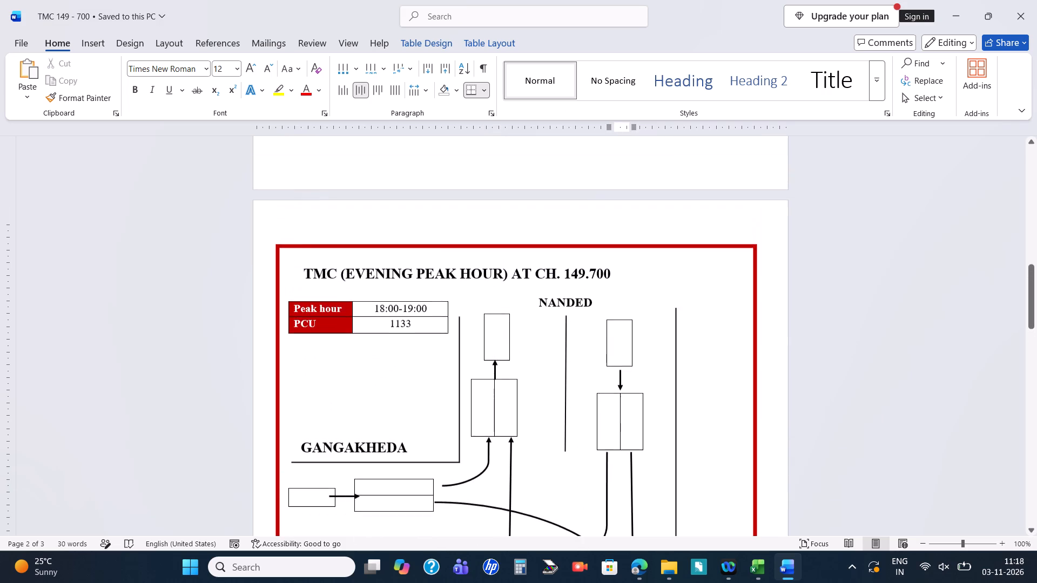
pyautogui.scroll(19, 514, 343)
pyautogui.scroll(4, 511, 350)
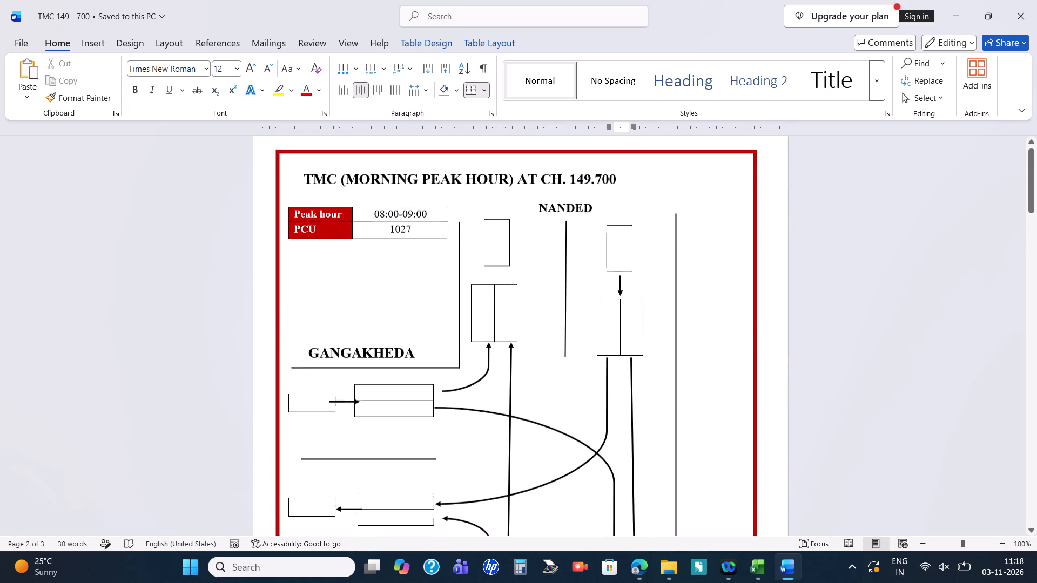
pyautogui.scroll(3, 511, 350)
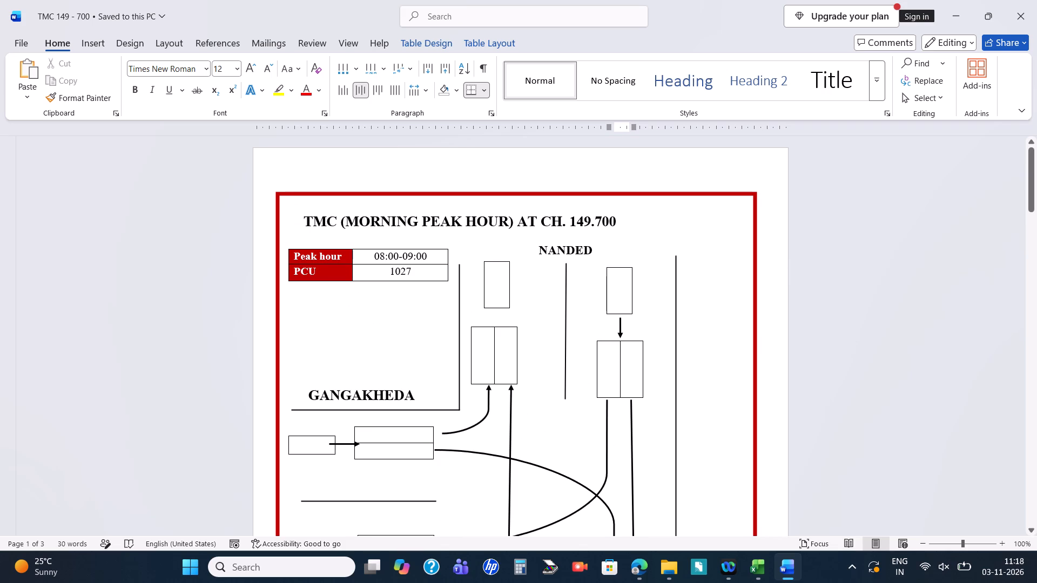
pyautogui.click(610, 362)
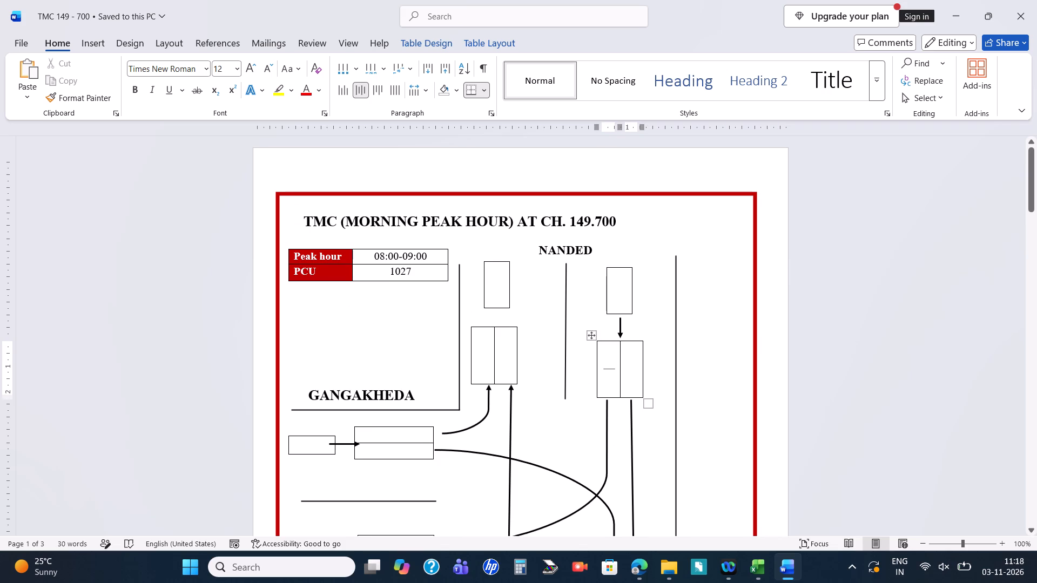
pyautogui.write('58')
pyautogui.scroll(-1, 610, 362)
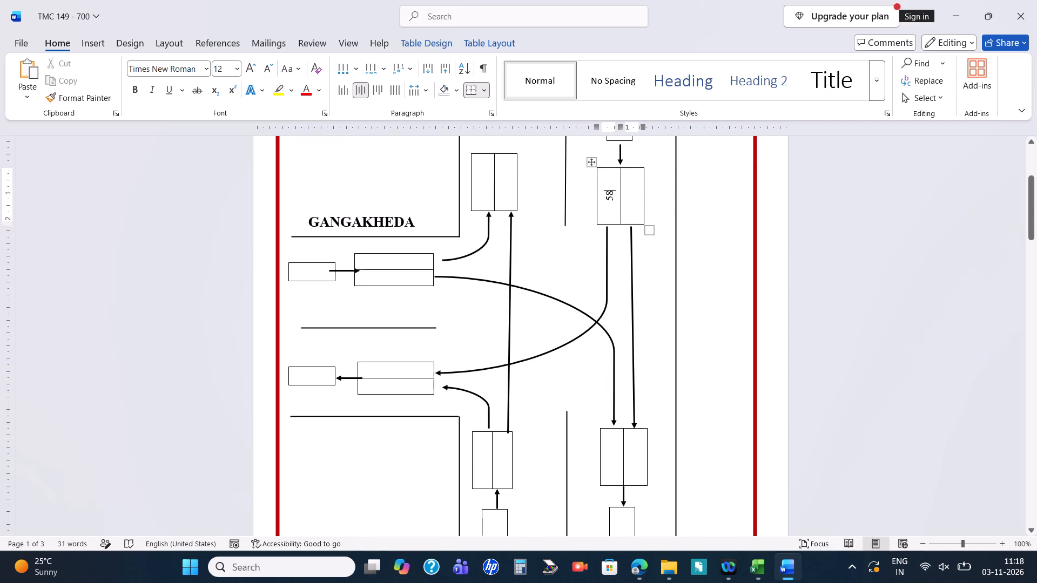
pyautogui.keyDown('ctrl'); pyautogui.scroll(-3, 425, 408); pyautogui.keyUp('ctrl')
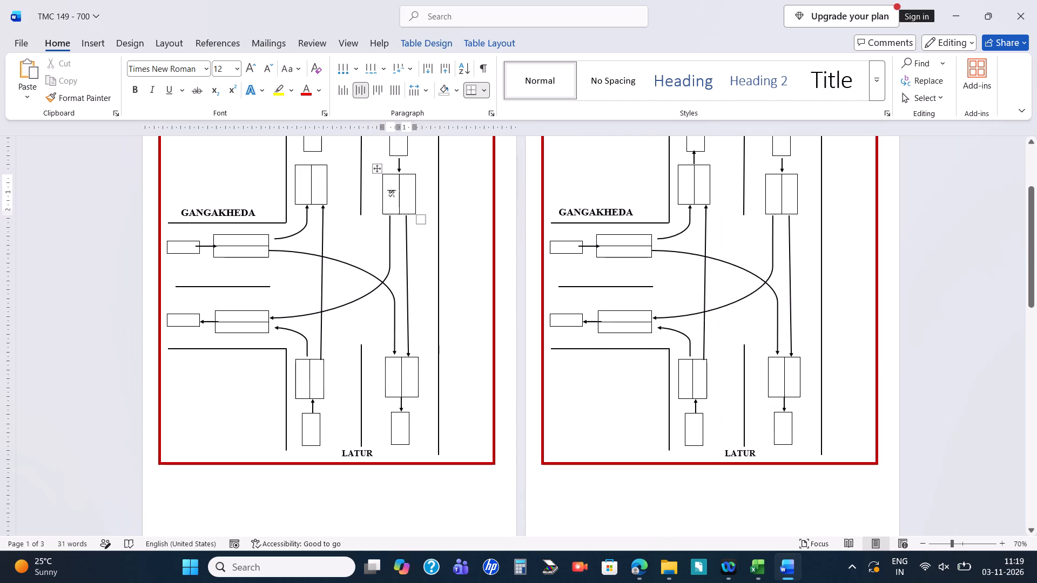
pyautogui.scroll(1, 406, 389)
pyautogui.keyDown('ctrl'); pyautogui.scroll(2, 406, 389); pyautogui.keyUp('ctrl')
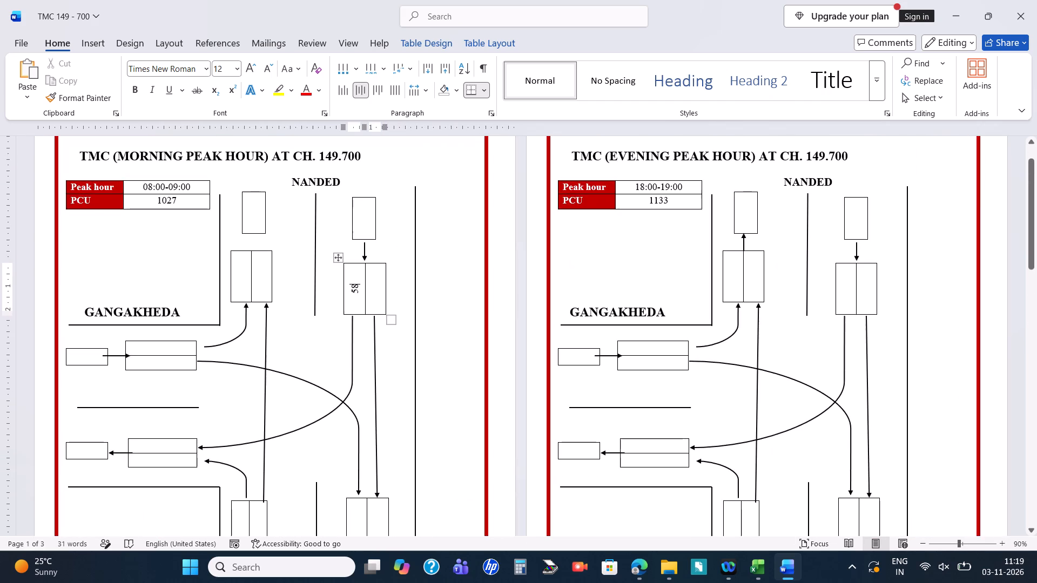
pyautogui.keyDown('ctrl'); pyautogui.scroll(2, 406, 389); pyautogui.keyUp('ctrl')
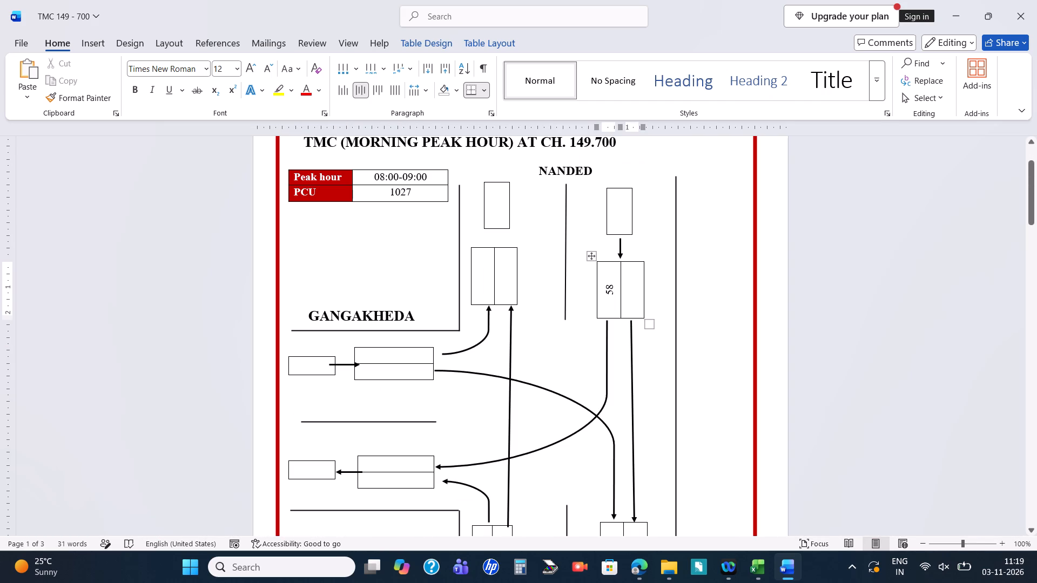
pyautogui.click(405, 467)
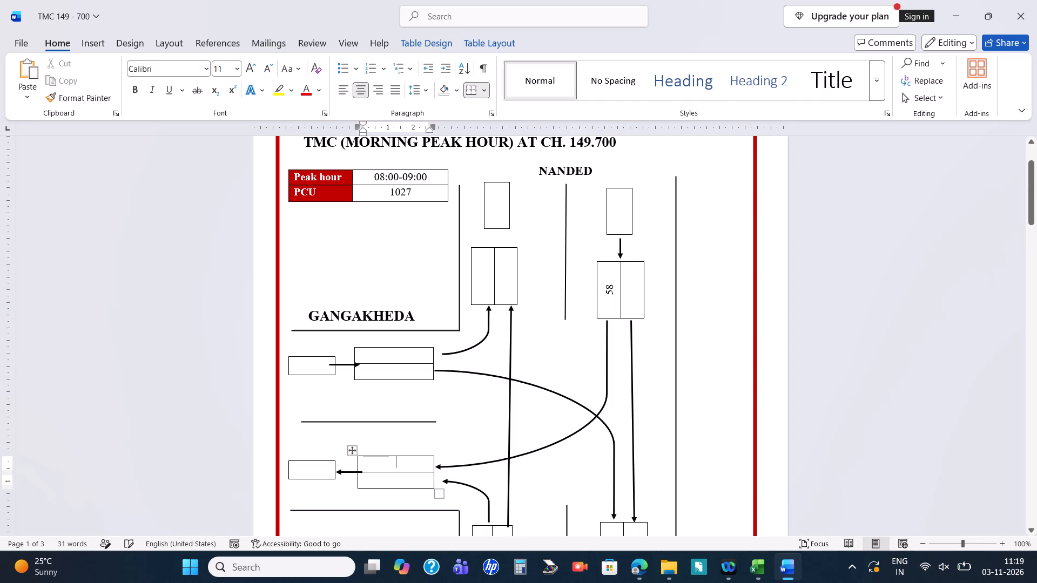
pyautogui.write('58')
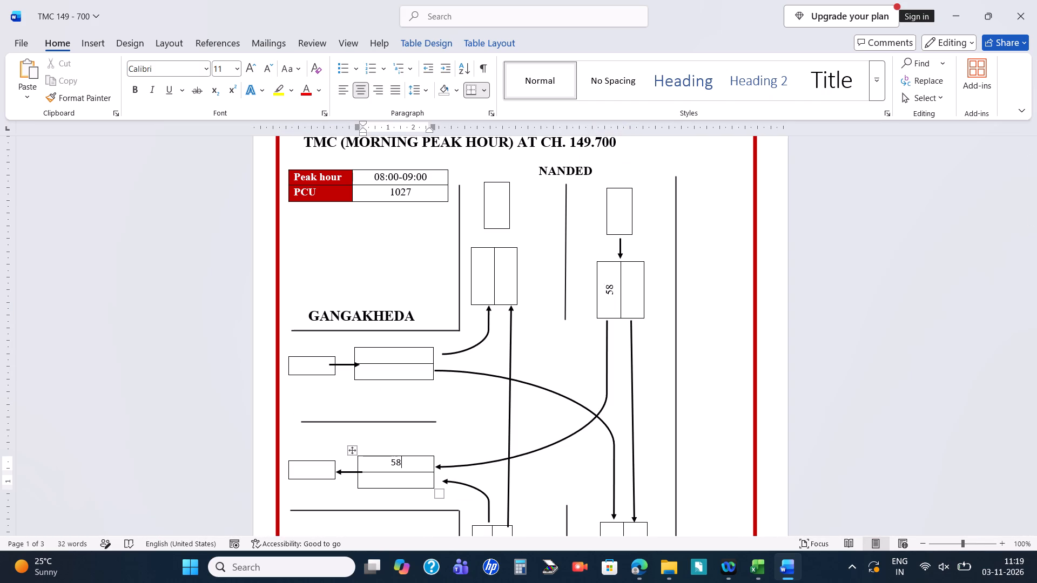
# Enter 436 for the morning diagram's NANDED-to-LATUR movement in the split boxes at both ends of its arrow.
pyautogui.scroll(-1, 405, 467)
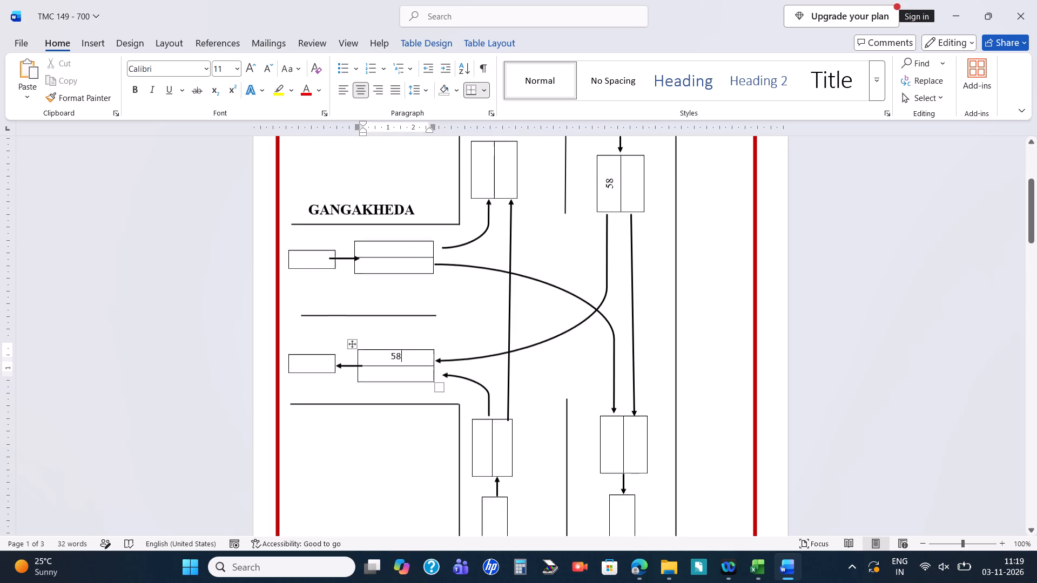
pyautogui.scroll(-1, 405, 467)
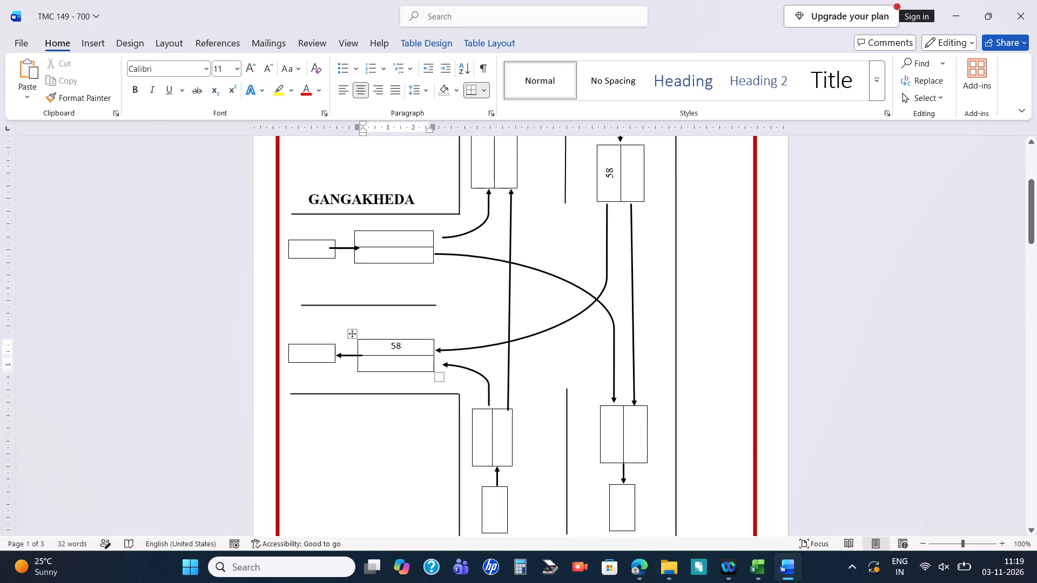
pyautogui.click(627, 180)
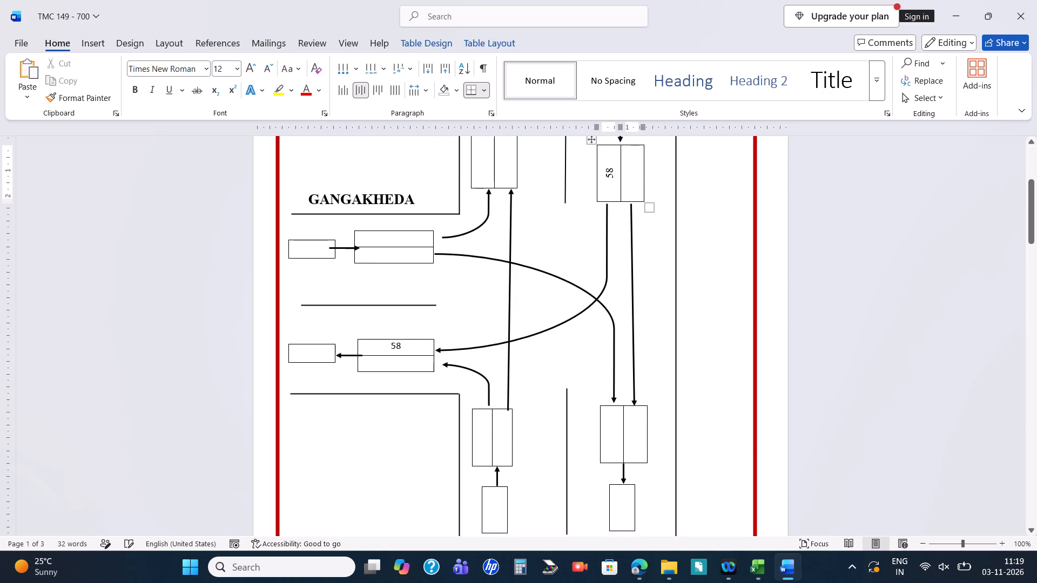
pyautogui.write('436')
pyautogui.click(635, 427)
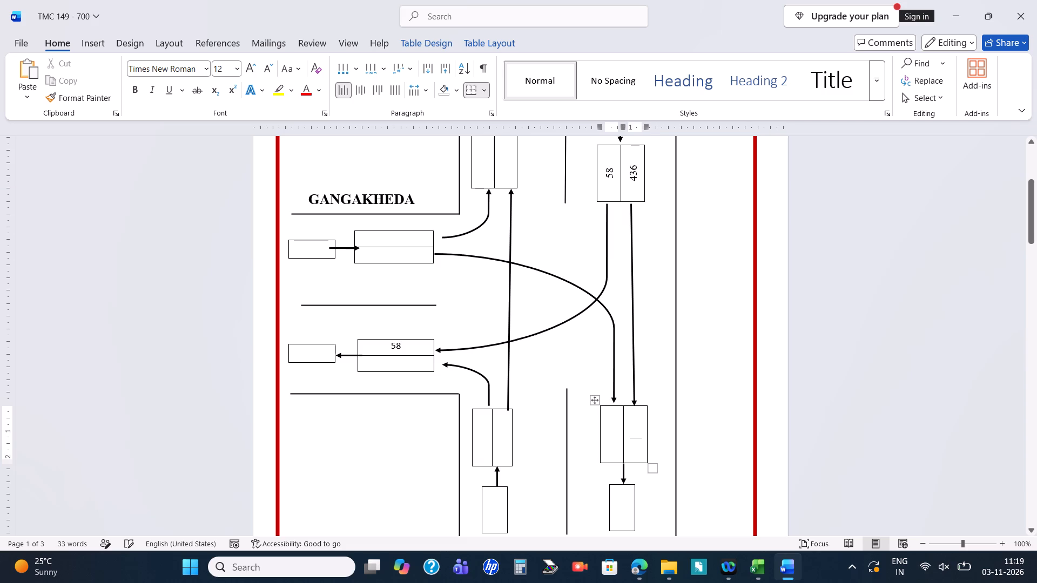
pyautogui.write('436')
# Enter 342 for the morning diagram's LATUR-to-NANDED movement in the split boxes at both ends of its arrow.
pyautogui.click(506, 444)
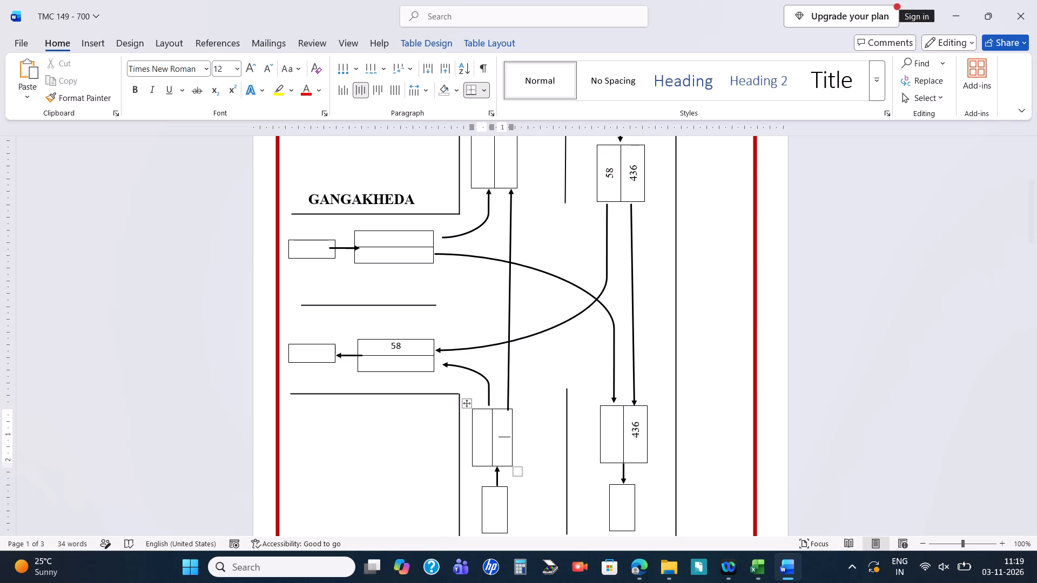
pyautogui.write('34')
pyautogui.press('2')
pyautogui.click(510, 165)
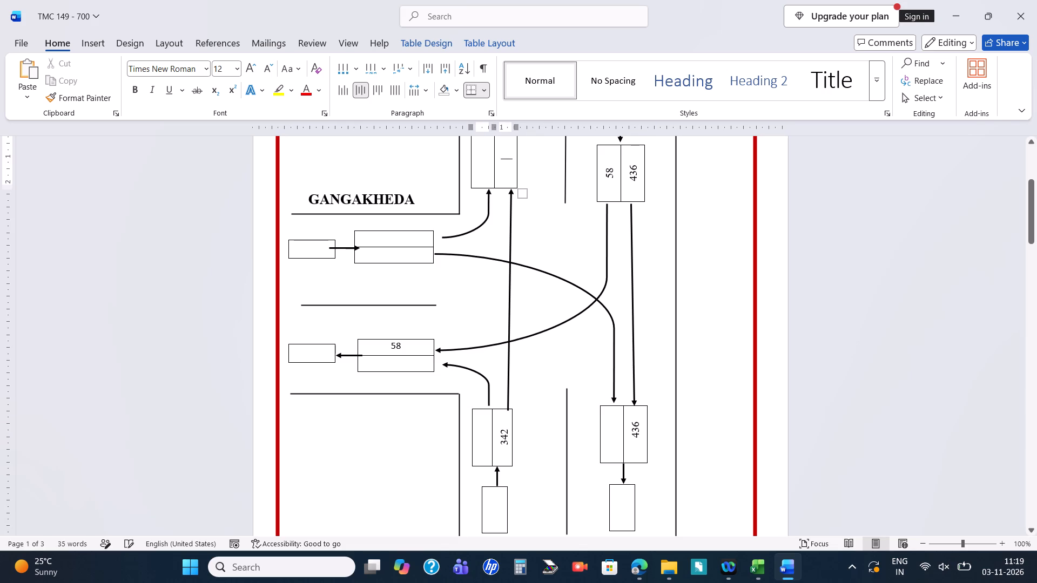
pyautogui.write('342')
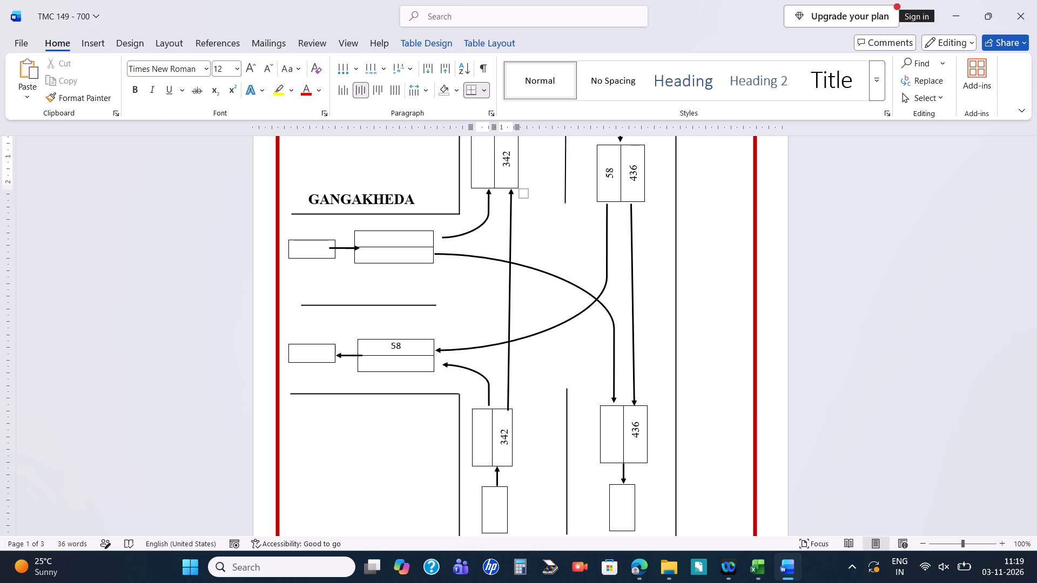
# Enter 49 for the morning diagram's LATUR-to-GANGAKHEDA movement in the split boxes at both ends of its arrow.
pyautogui.click(488, 439)
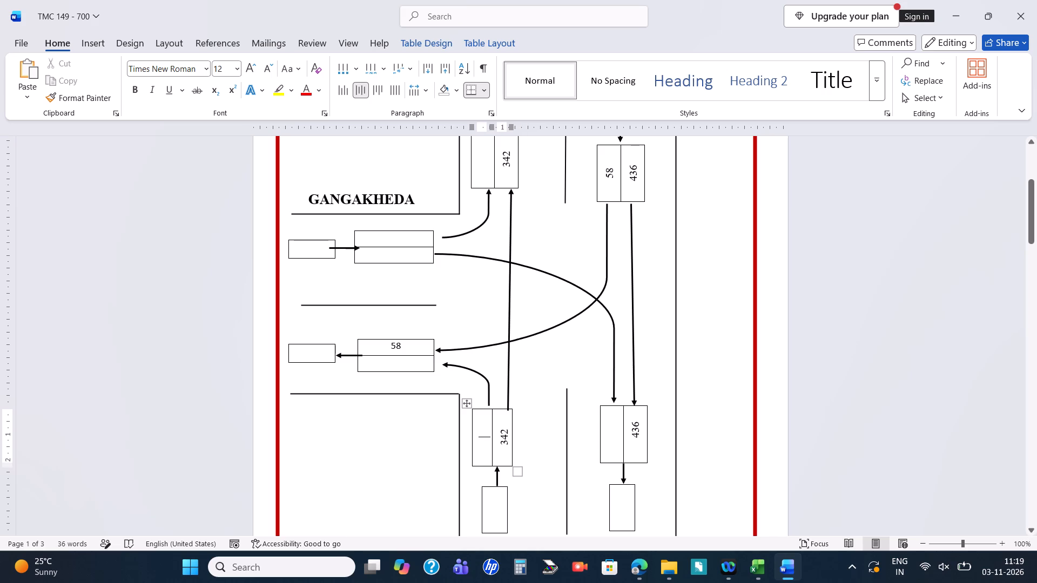
pyautogui.write('49')
pyautogui.click(396, 360)
pyautogui.write('49')
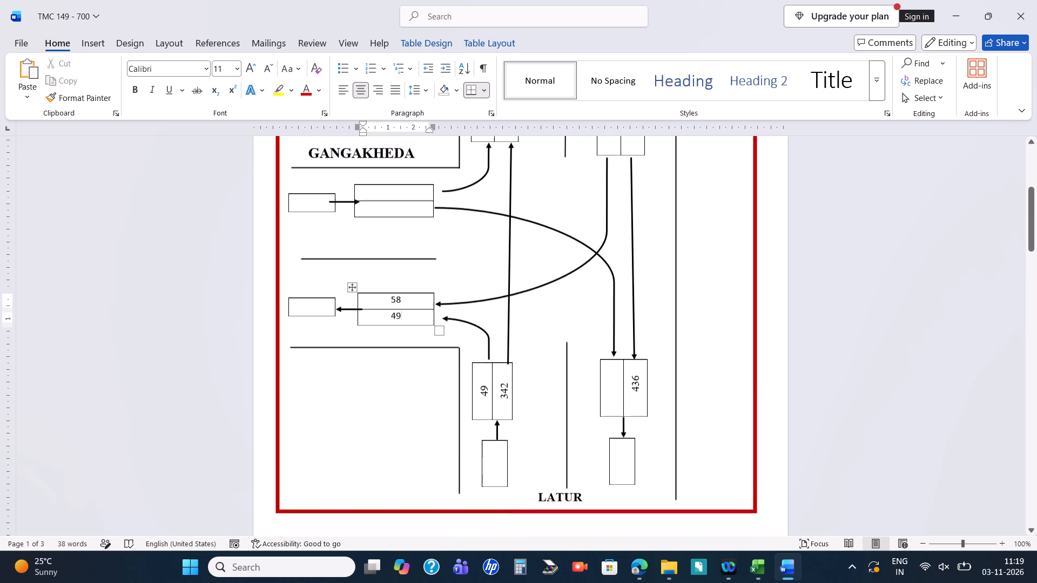
# Enter 58 for the morning diagram's GANGAKHEDA-to-LATUR movement in the split boxes at both ends of its arrow.
pyautogui.click(395, 209)
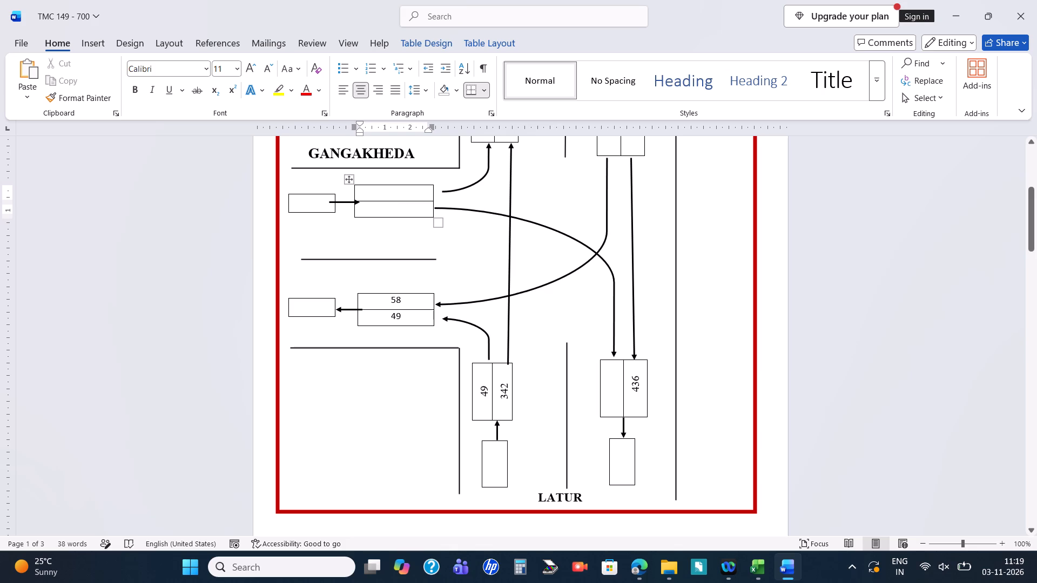
pyautogui.write('58')
pyautogui.click(614, 378)
pyautogui.write('58')
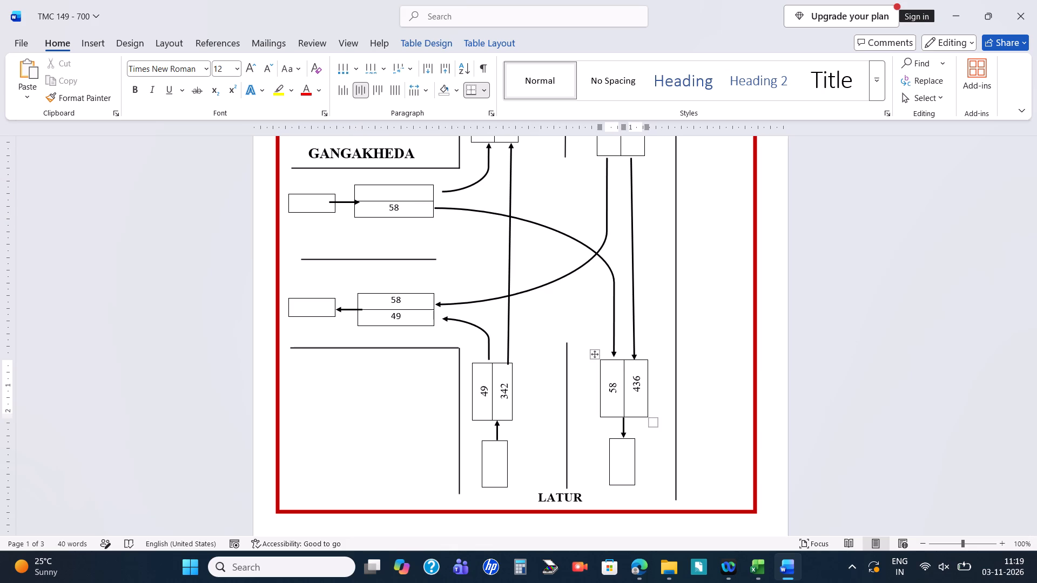
# Enter 45 for the morning diagram's GANGAKHEDA-to-NANDED movement in the split boxes at both ends of its arrow, and save the document.
pyautogui.scroll(1, 614, 378)
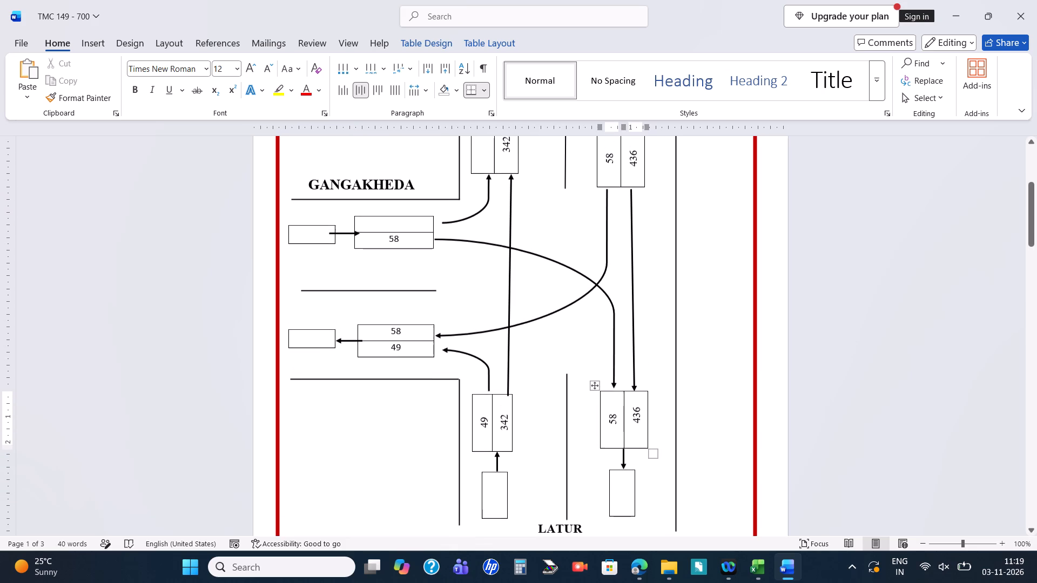
pyautogui.click(402, 222)
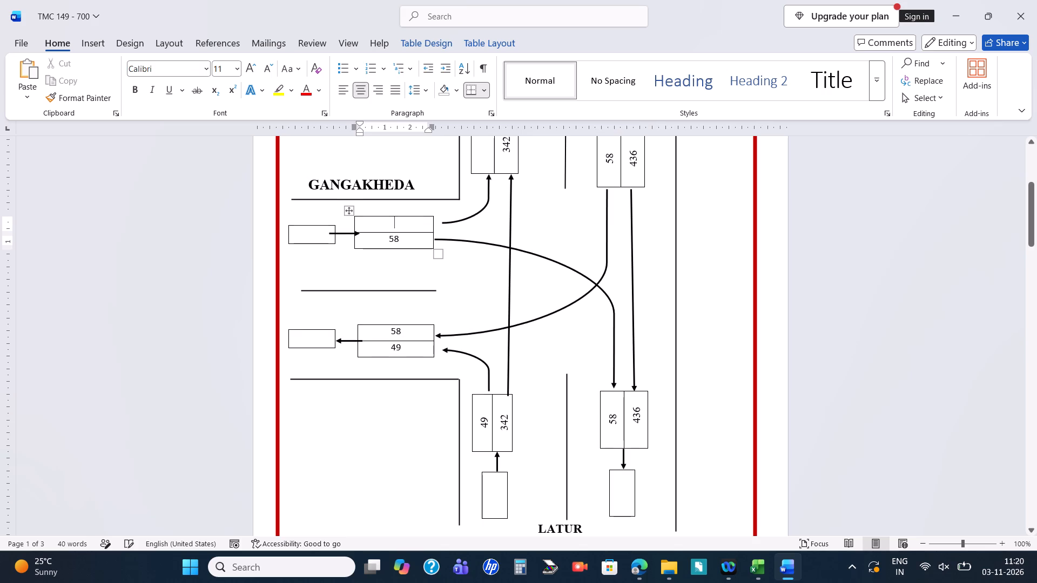
pyautogui.write('45')
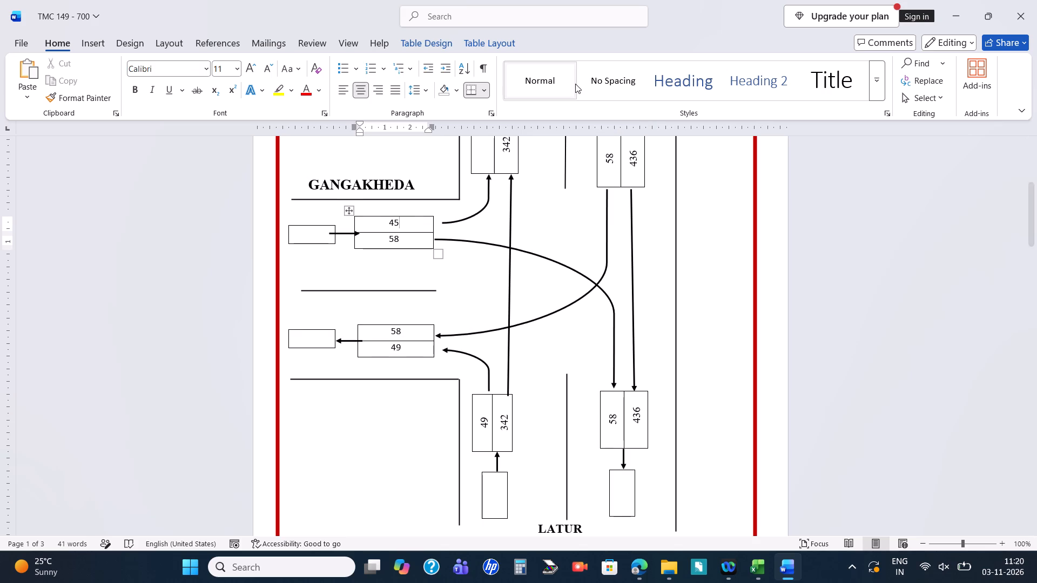
pyautogui.click(489, 144)
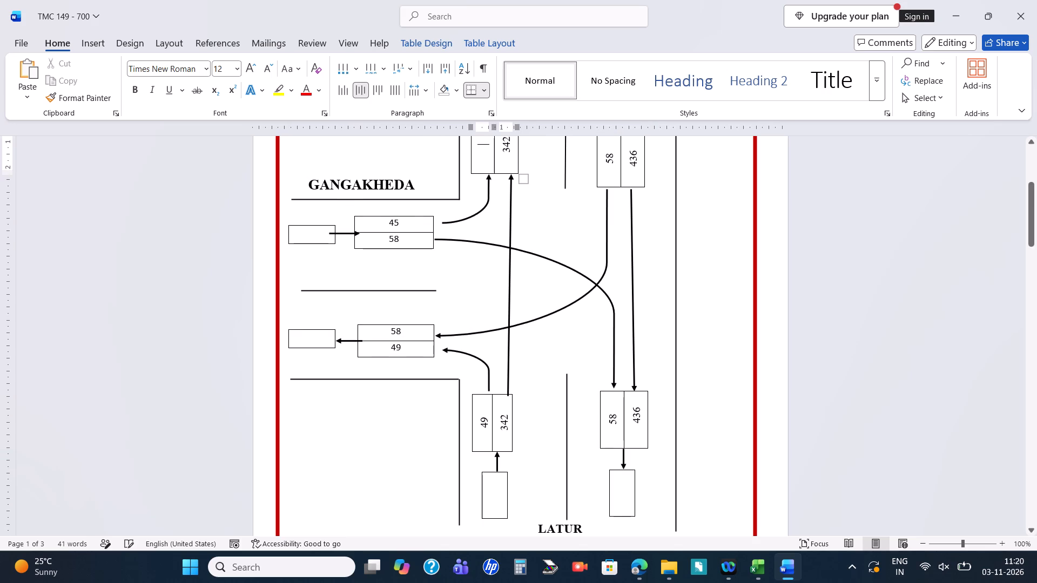
pyautogui.write('45')
pyautogui.scroll(1, 489, 144)
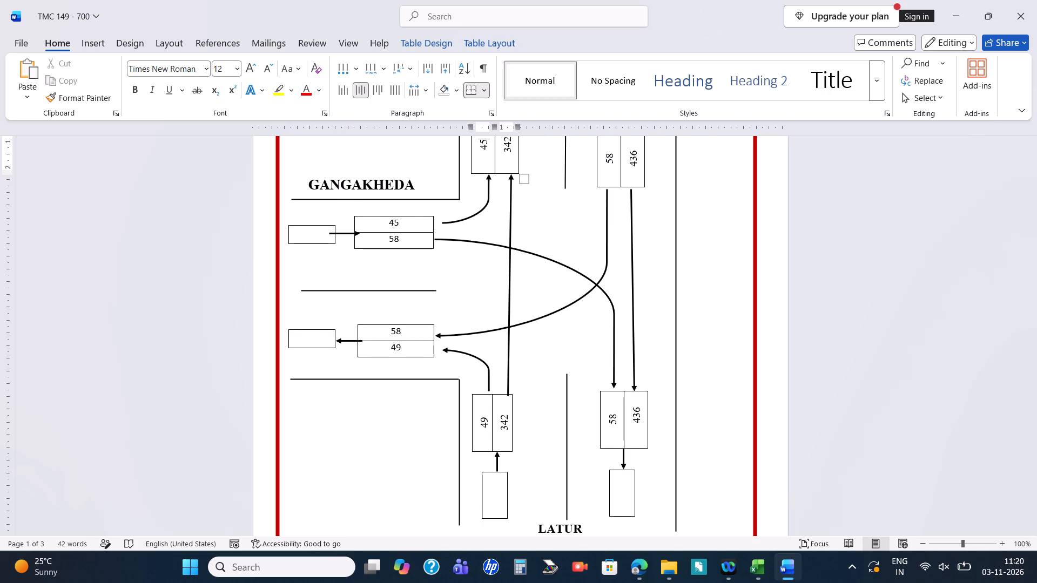
pyautogui.scroll(2, 489, 144)
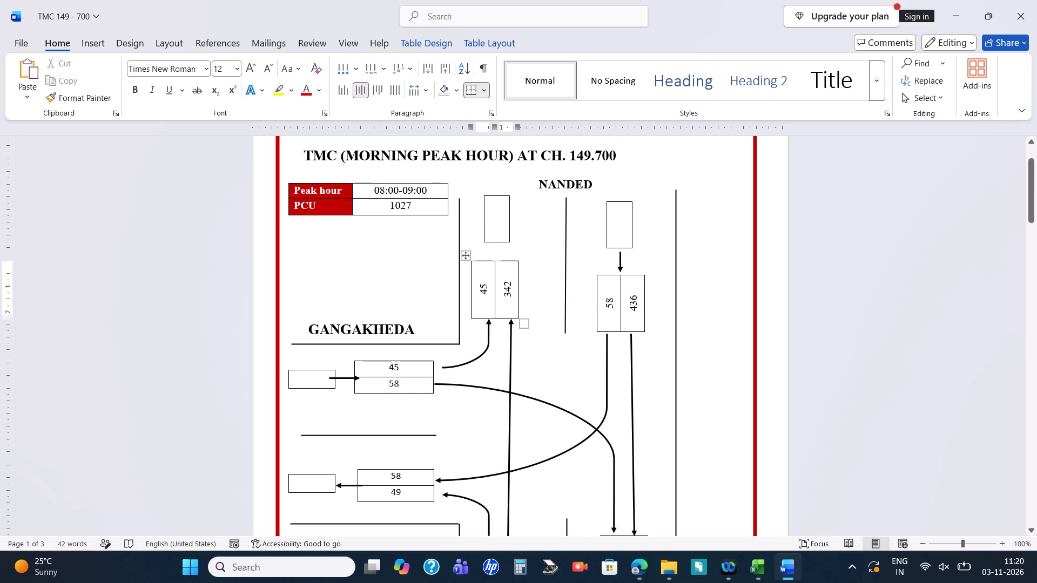
pyautogui.hotkey('ctrl', 's')
# Add 45 and 342 in Calculator and enter 387 in the morning diagram's total box for traffic towards NANDED.
pyautogui.click(514, 558)
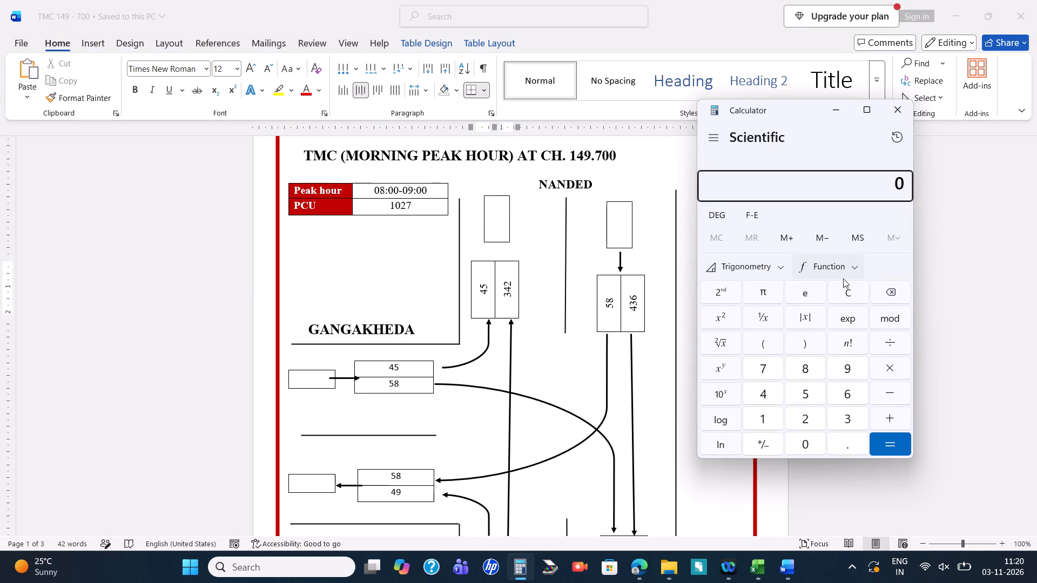
pyautogui.write('45+')
pyautogui.press('3')
pyautogui.write('42')
pyautogui.press('Return')
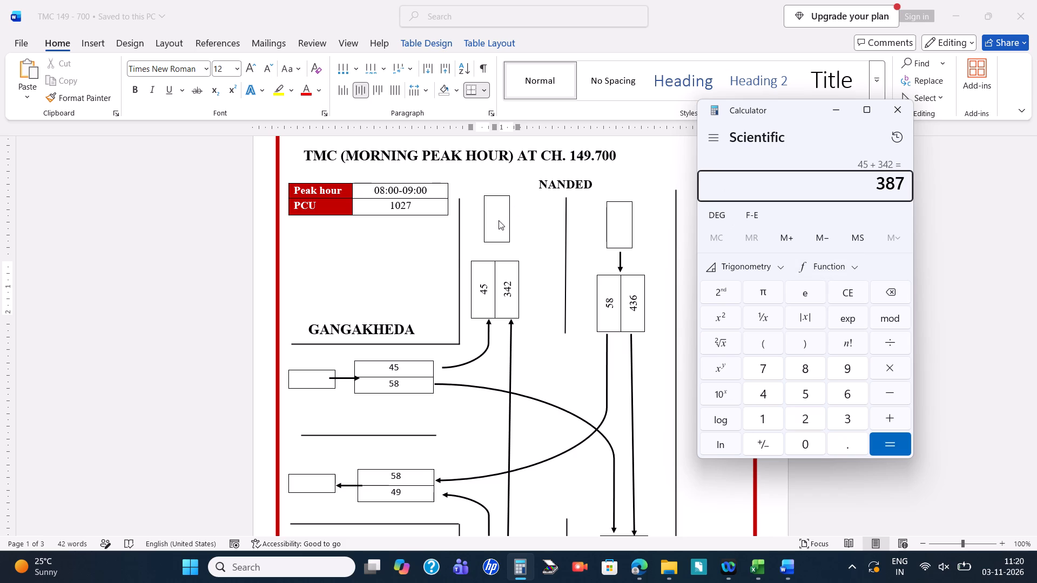
pyautogui.click(499, 220)
pyautogui.click(499, 220)
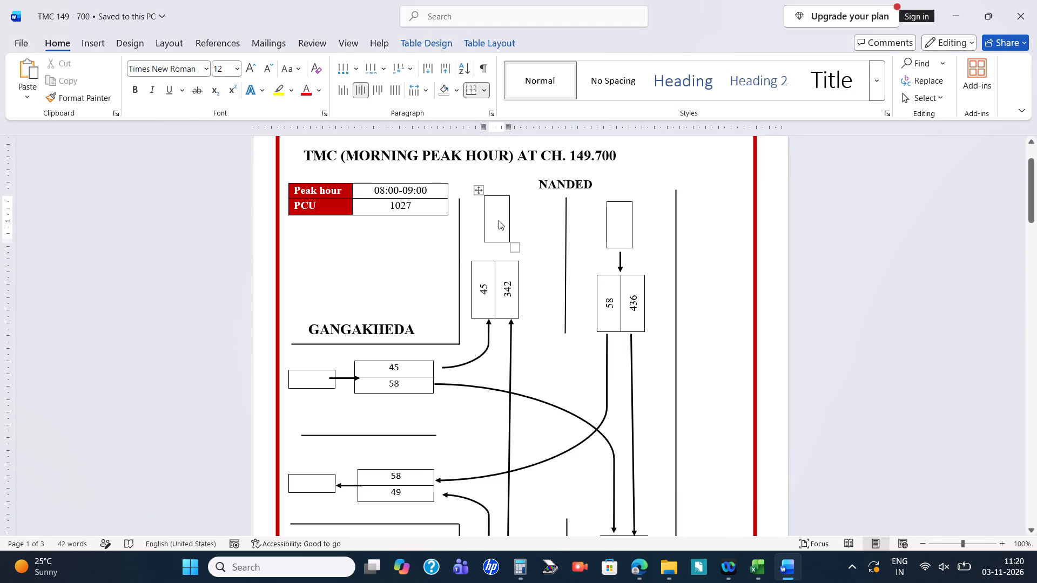
pyautogui.write('387')
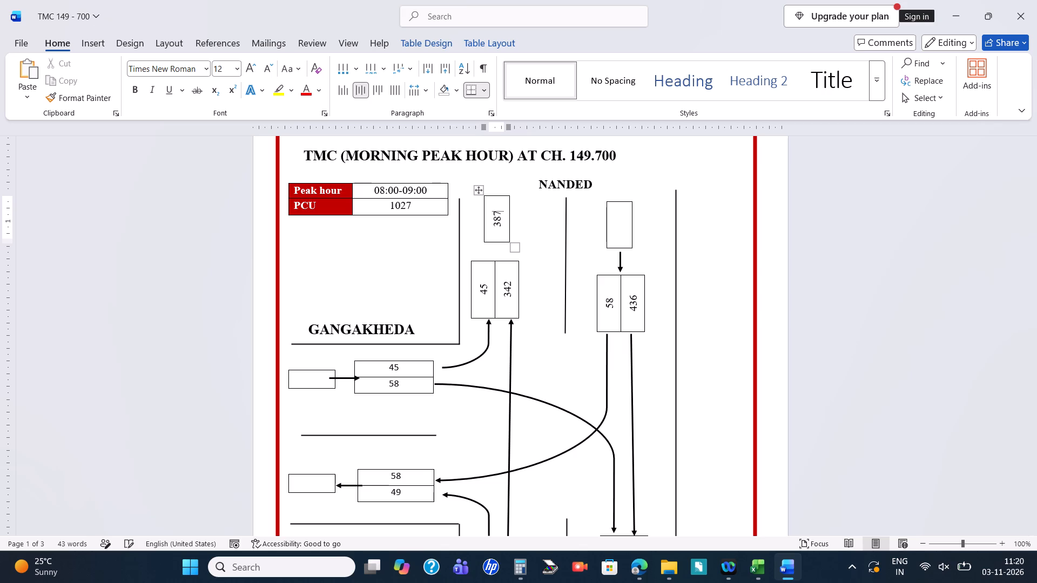
# Add 58 and 436 in Calculator and enter 494 in the morning diagram's total box for traffic coming from NANDED.
pyautogui.click(620, 218)
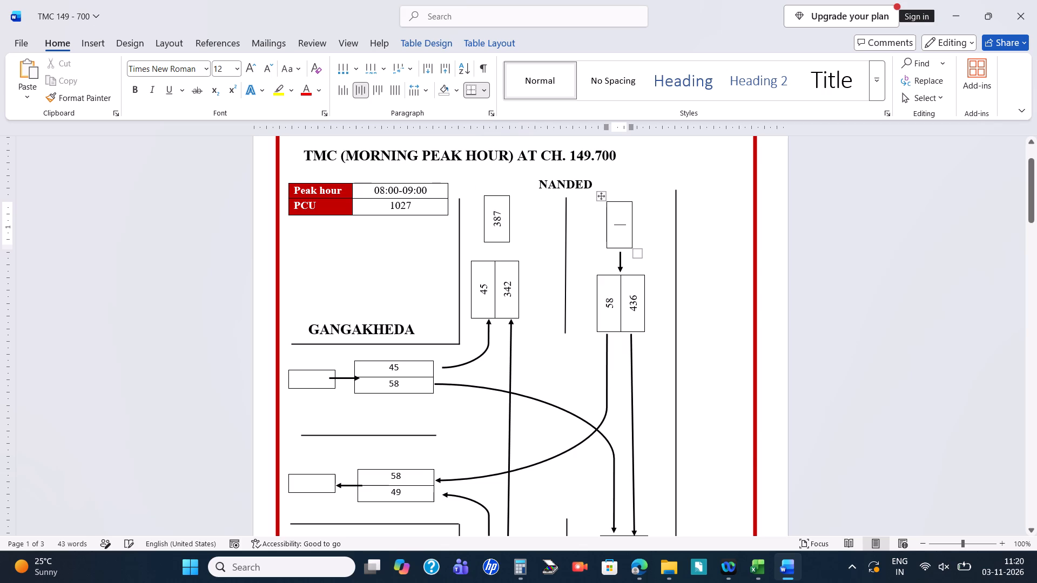
pyautogui.hotkey('alt', 'Tab')
pyautogui.press('Delete')
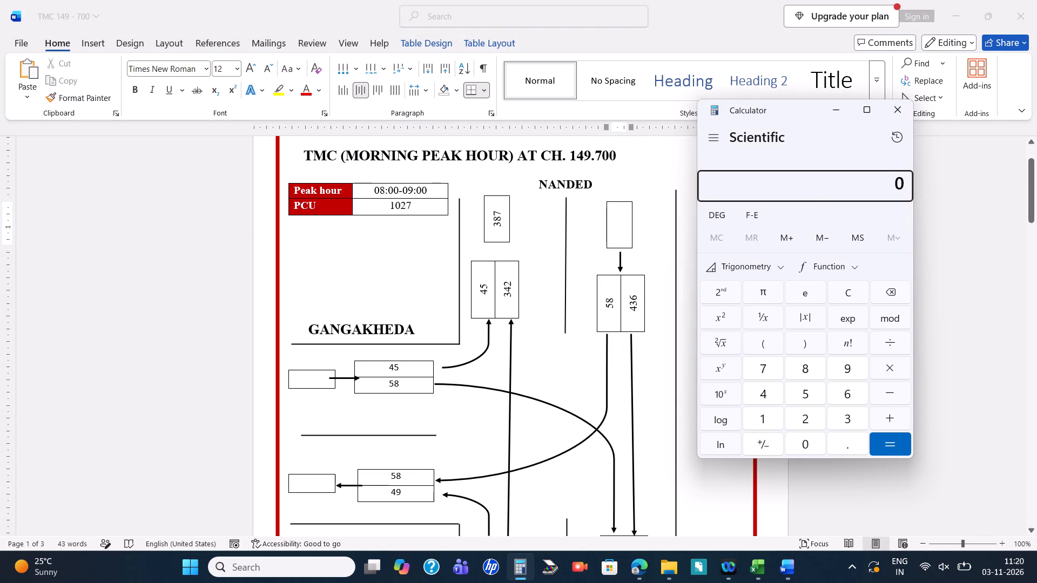
pyautogui.write('58+')
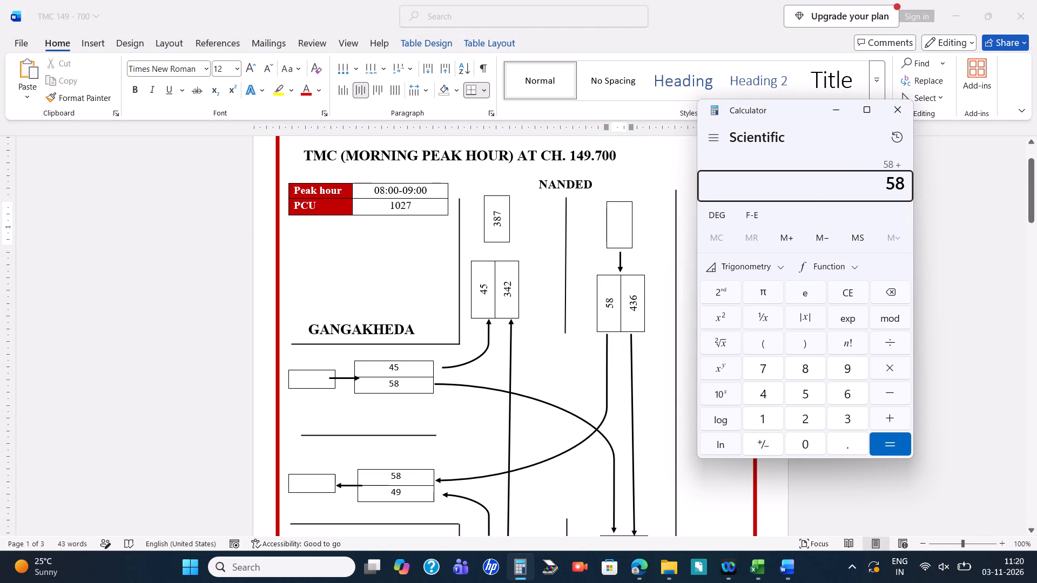
pyautogui.press('4')
pyautogui.write('36')
pyautogui.press('Return')
pyautogui.click(617, 231)
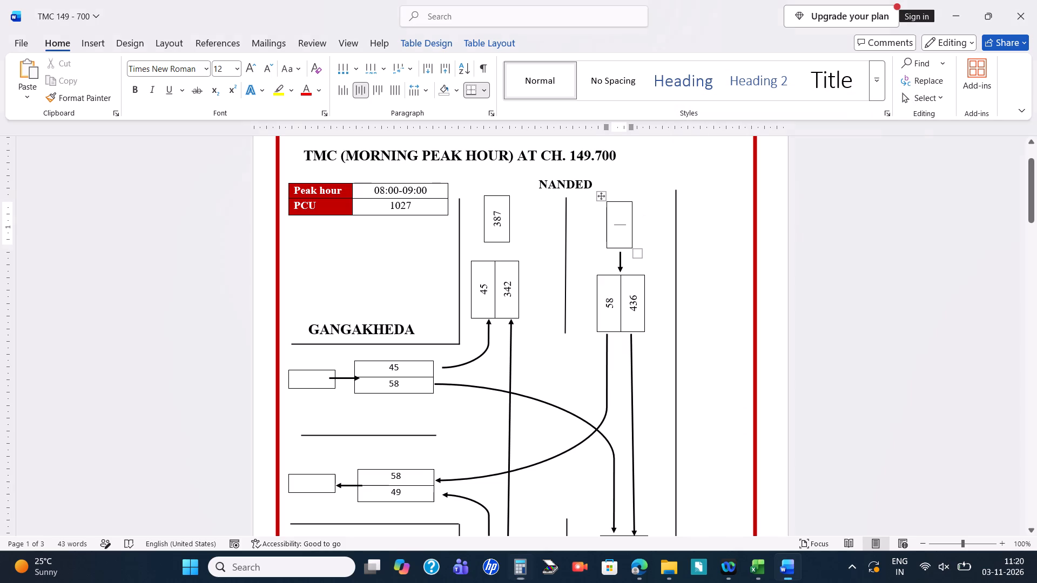
pyautogui.press('4')
pyautogui.write('92')
pyautogui.hotkey('alt', 'Tab')
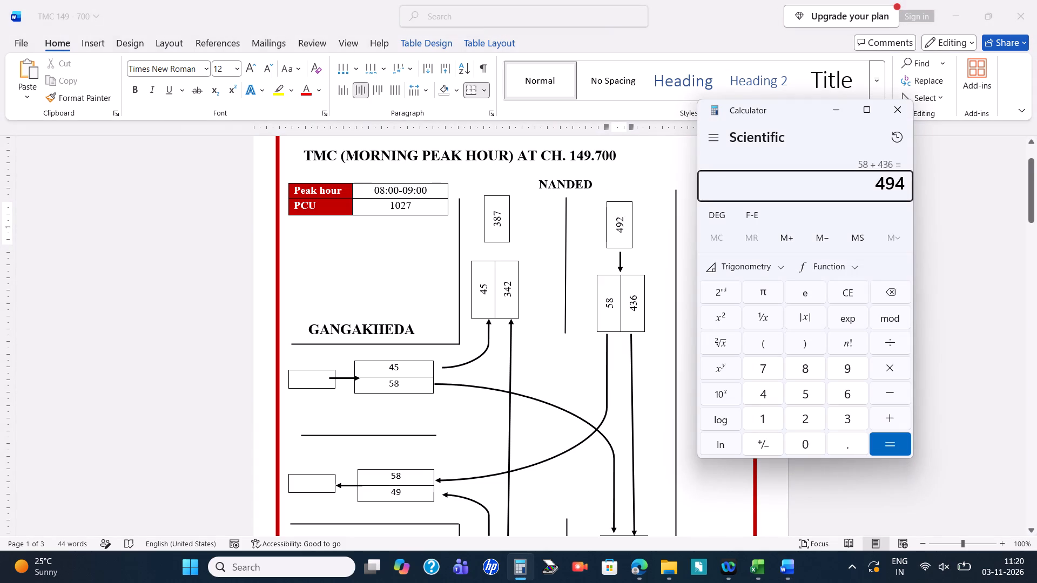
pyautogui.press('BackSpace')
pyautogui.hotkey('alt', 'Tab')
pyautogui.press('BackSpace')
pyautogui.press('4')
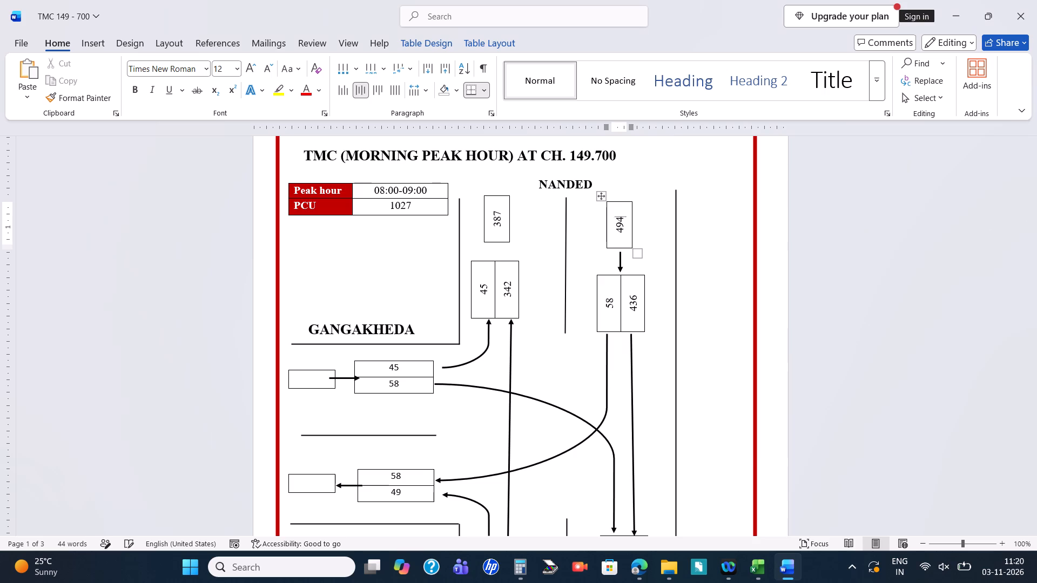
# Add 58 and 436 in Calculator and enter 494 in the morning diagram's total box for traffic towards LATUR.
pyautogui.hotkey('alt', 'Tab')
pyautogui.scroll(-1, 615, 368)
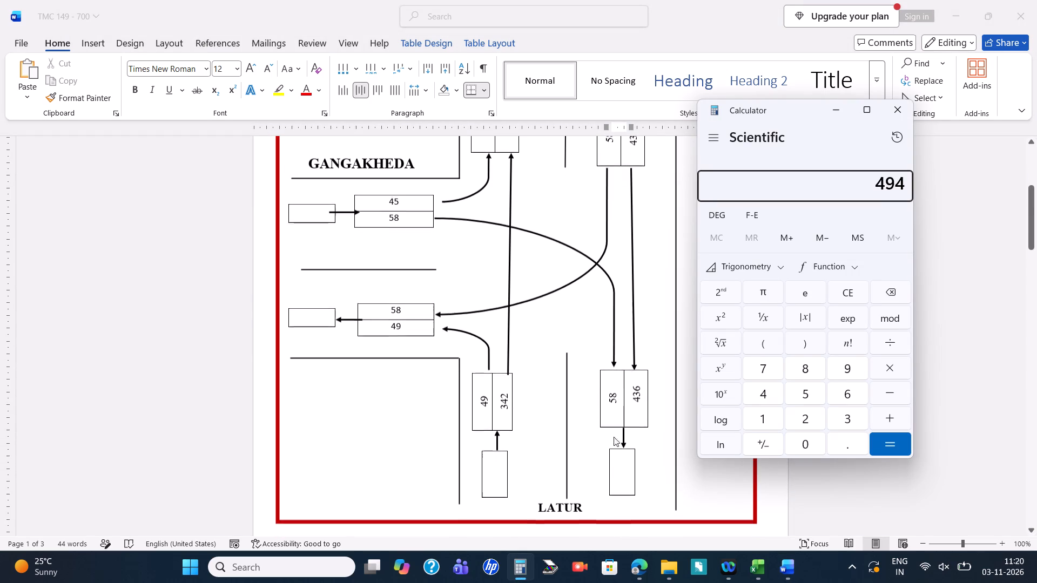
pyautogui.click(621, 466)
pyautogui.click(621, 466)
pyautogui.hotkey('alt', 'Tab')
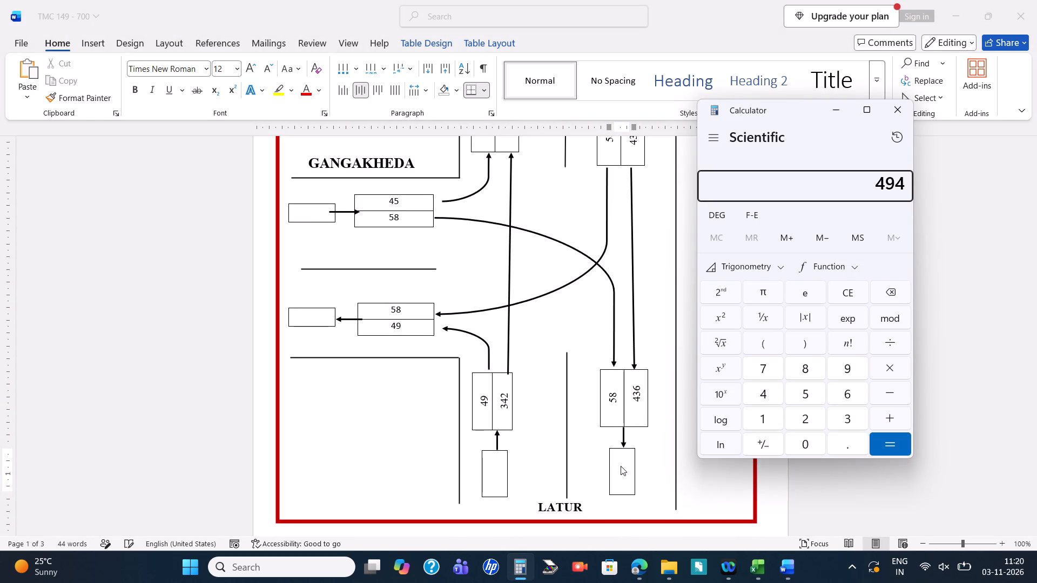
pyautogui.press('Delete')
pyautogui.write('58+')
pyautogui.press('4')
pyautogui.write('36')
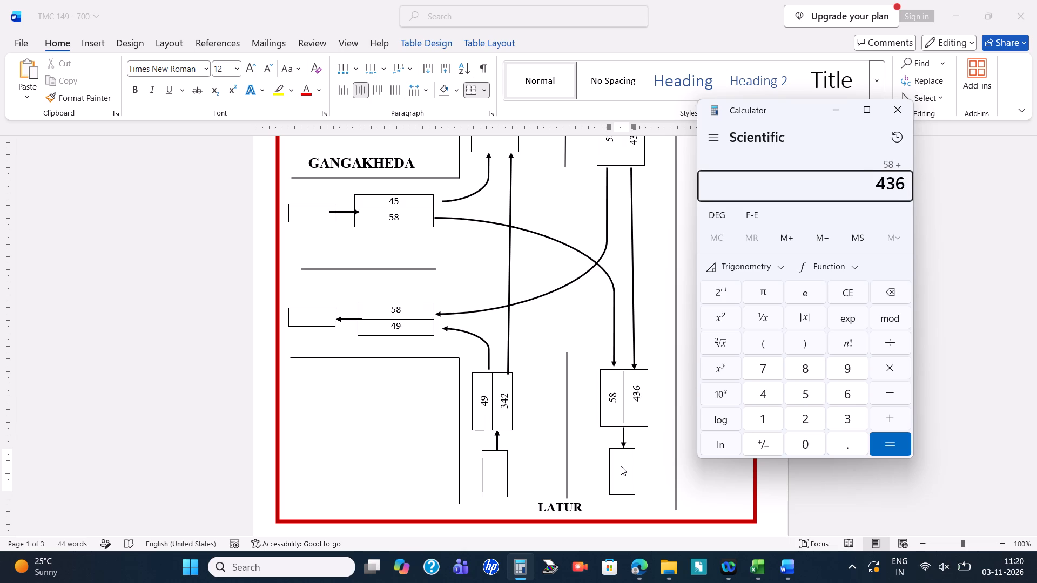
pyautogui.press('Return')
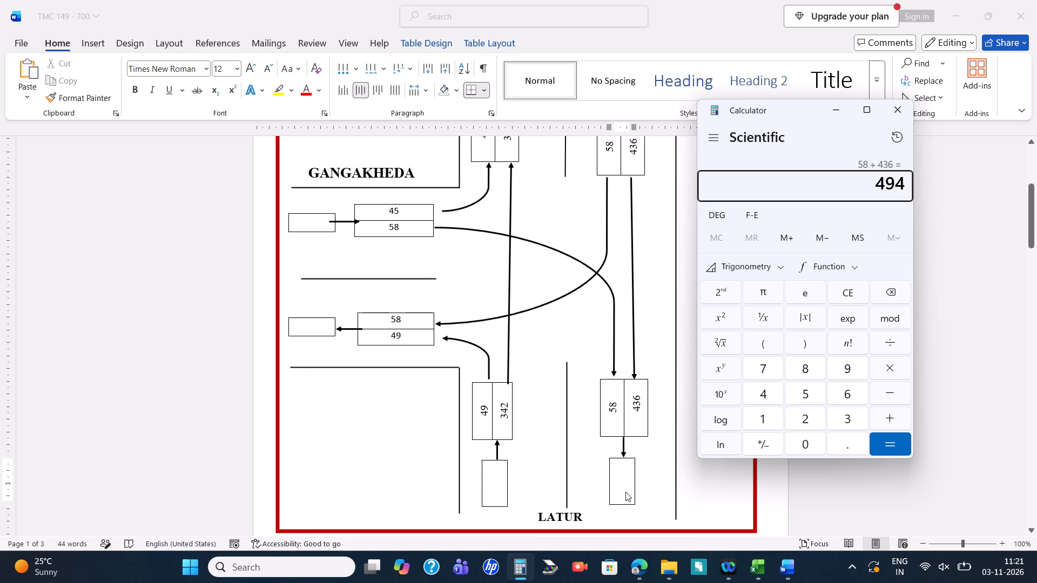
pyautogui.click(625, 492)
pyautogui.write('494')
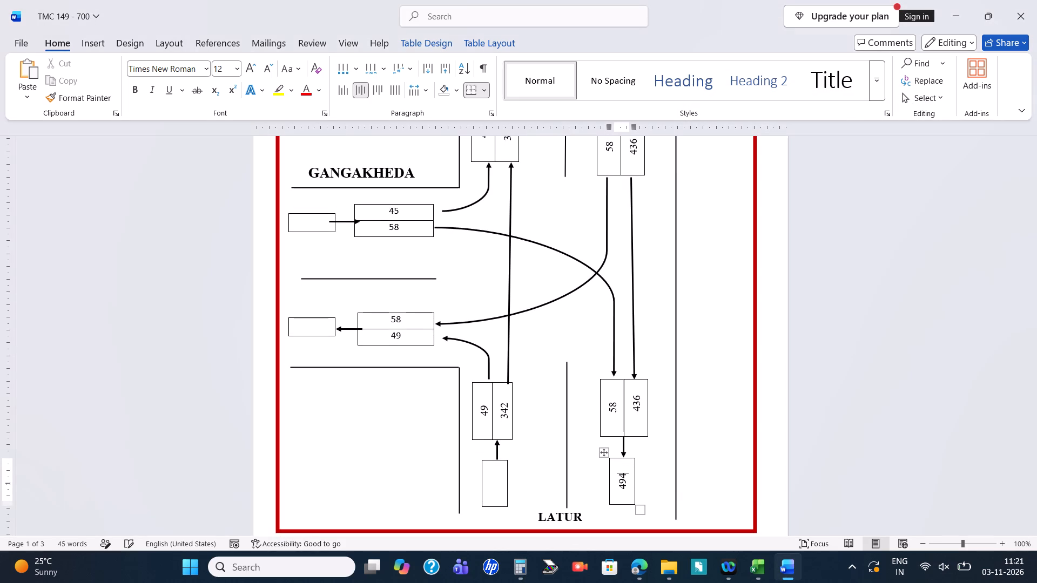
# Add 49 and 342 in Calculator and enter 391 in the morning diagram's total box for traffic coming from LATUR.
pyautogui.click(490, 479)
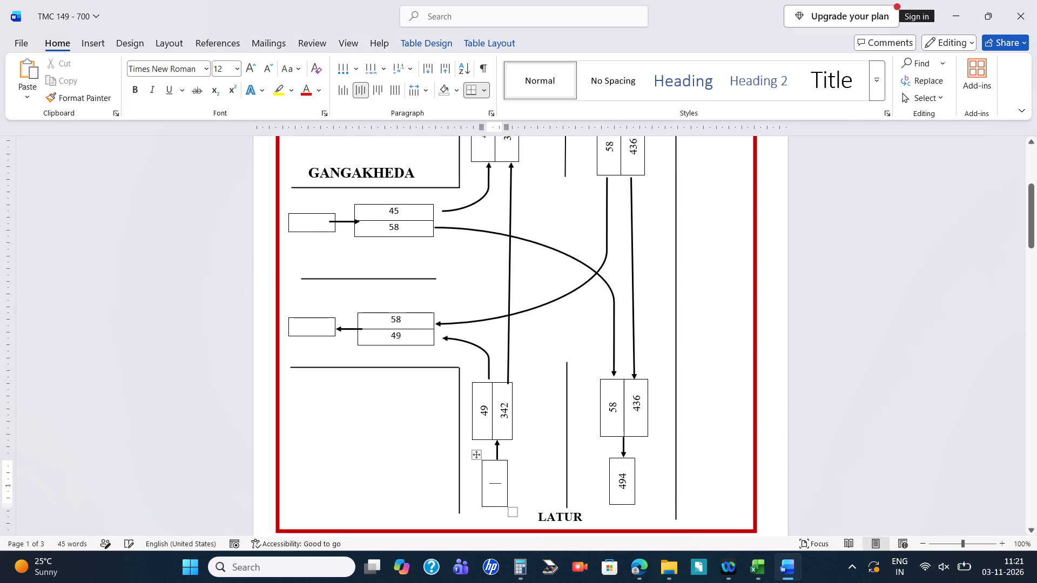
pyautogui.hotkey('alt', 'Tab')
pyautogui.press('Delete')
pyautogui.write('49+')
pyautogui.press('3')
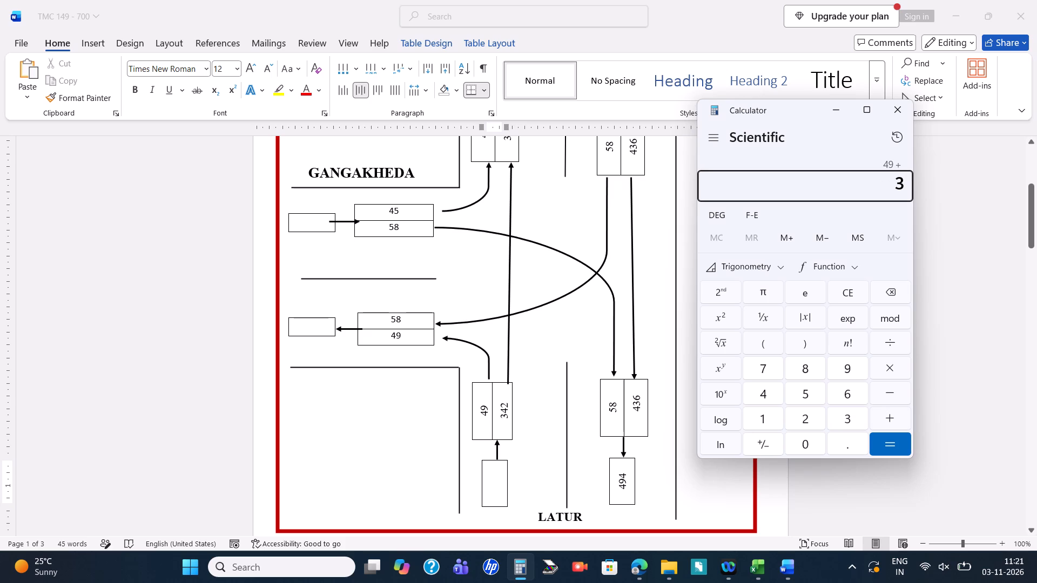
pyautogui.write('42')
pyautogui.press('Return')
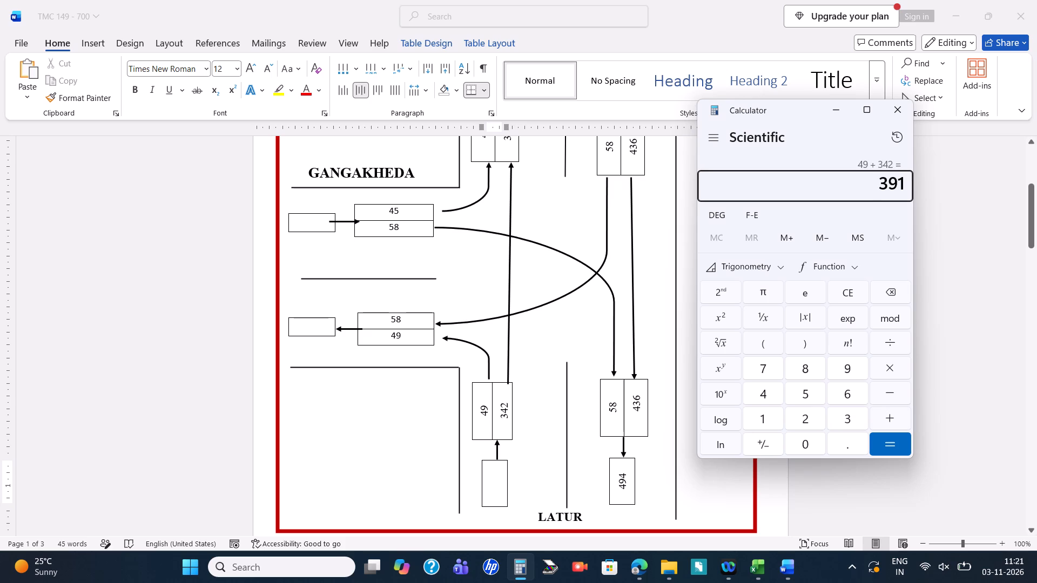
pyautogui.click(490, 479)
pyautogui.press('3')
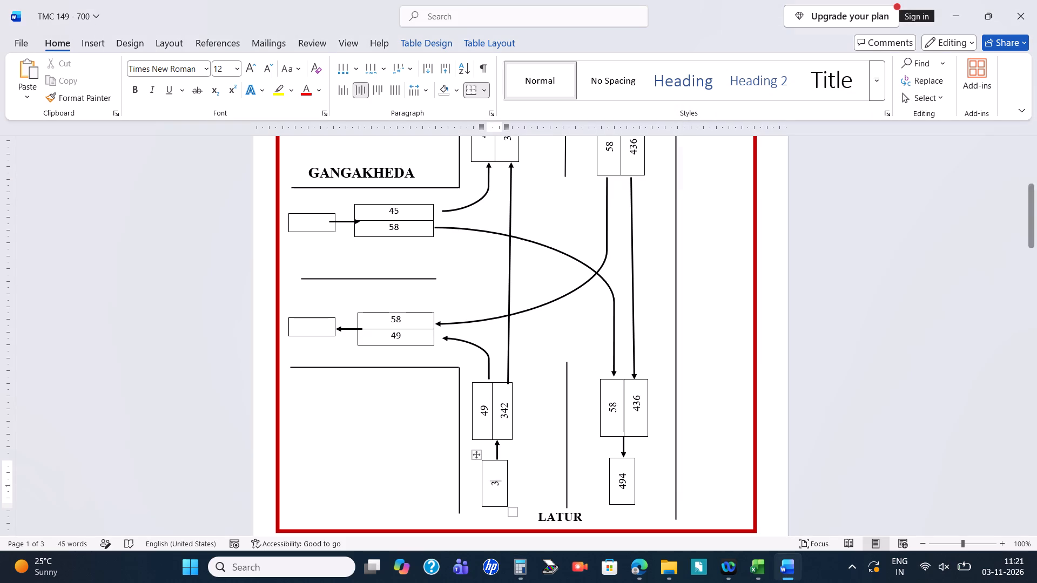
pyautogui.write('91')
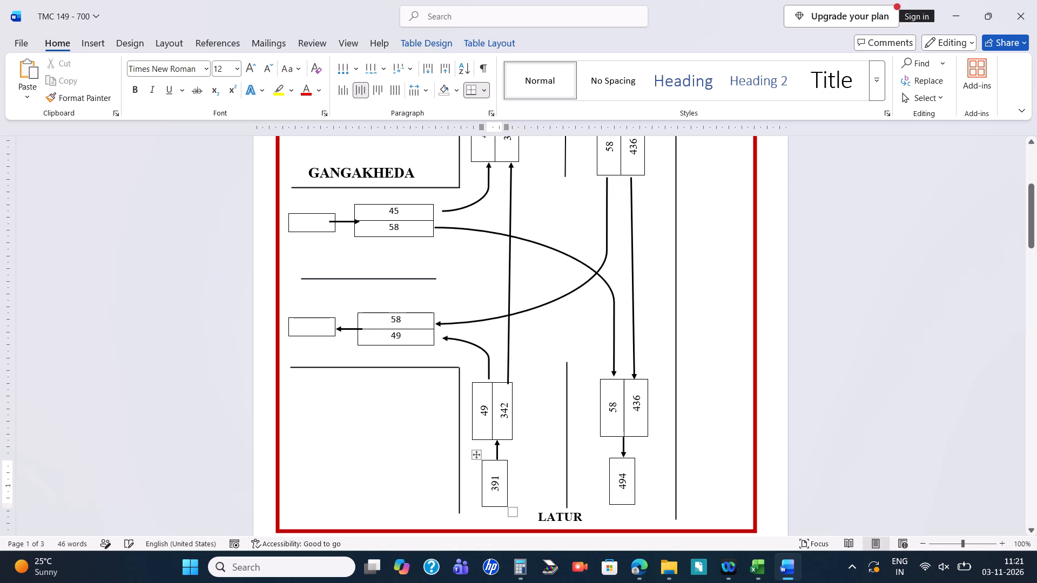
# Add 58 and 49 in Calculator and enter 107 in the morning diagram's total box for traffic towards GANGAKHEDA.
pyautogui.click(307, 324)
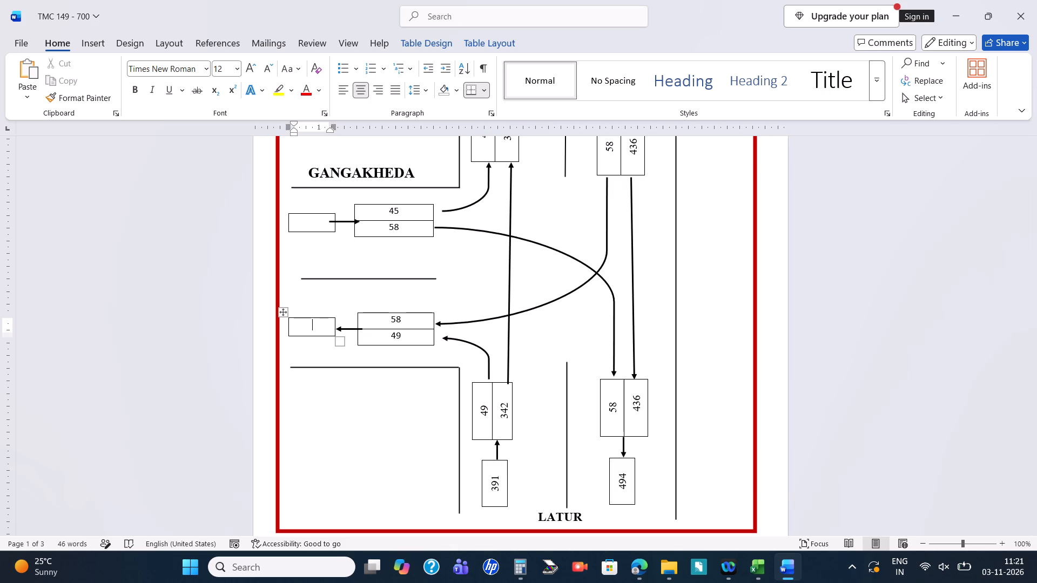
pyautogui.hotkey('alt', 'Tab')
pyautogui.press('Delete')
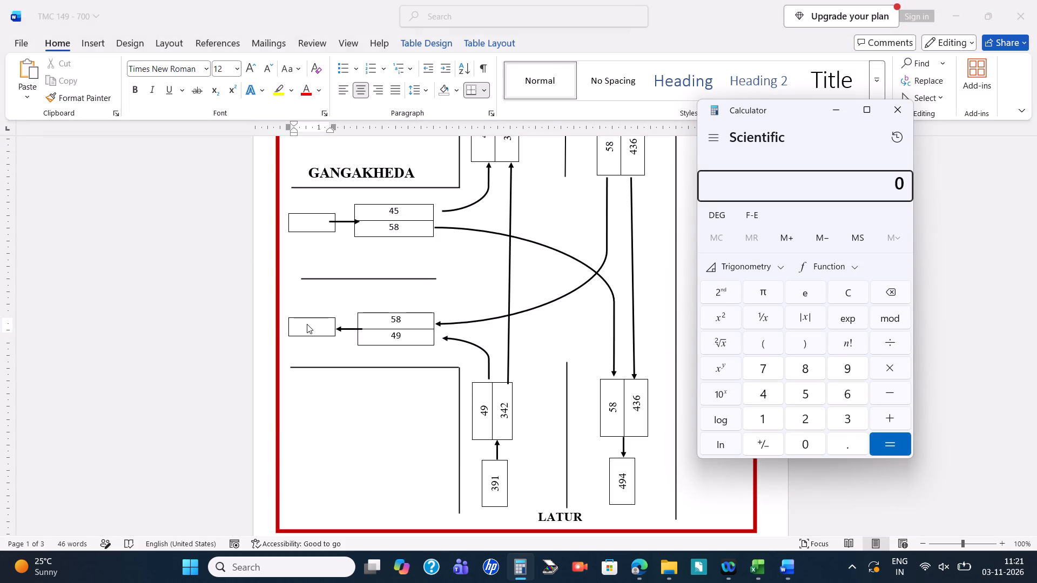
pyautogui.write('58+')
pyautogui.write('49')
pyautogui.press('Return')
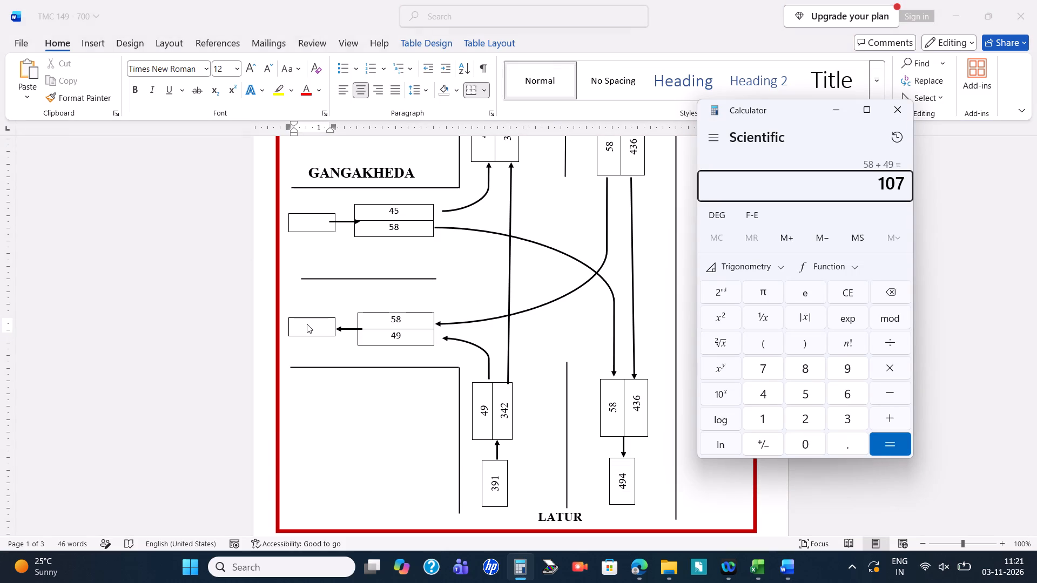
pyautogui.click(311, 327)
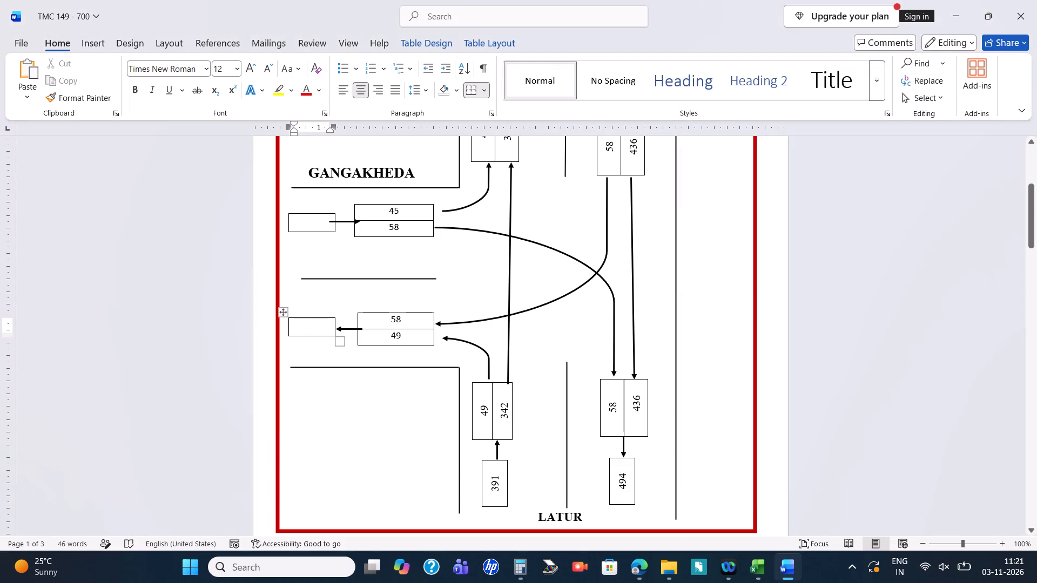
pyautogui.write('107')
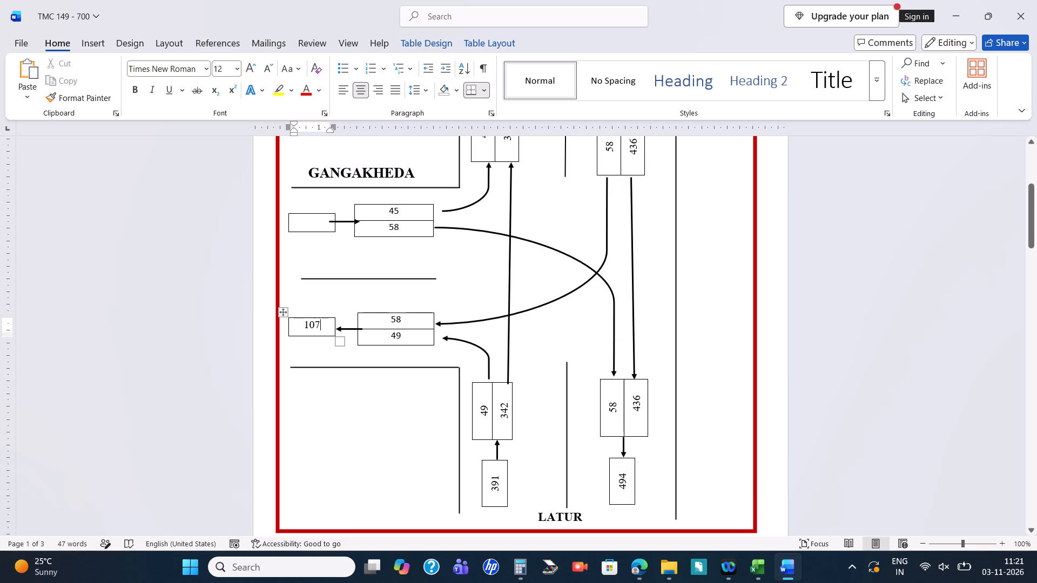
# Add 45 and 58 in Calculator and enter 103 in the morning diagram's total box for traffic coming from GANGAKHEDA.
pyautogui.click(320, 219)
pyautogui.hotkey('alt', 'Tab')
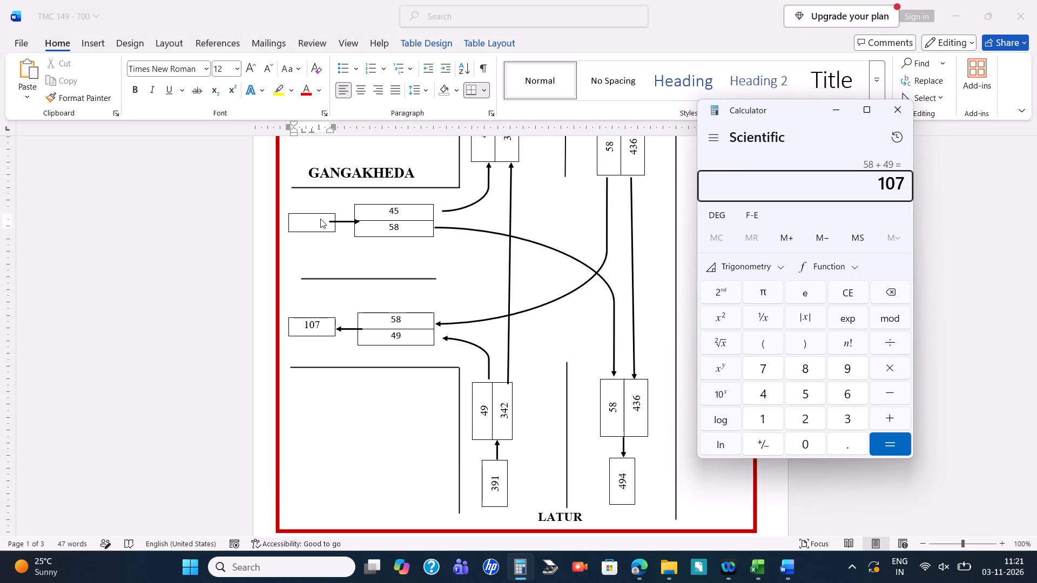
pyautogui.press('Delete')
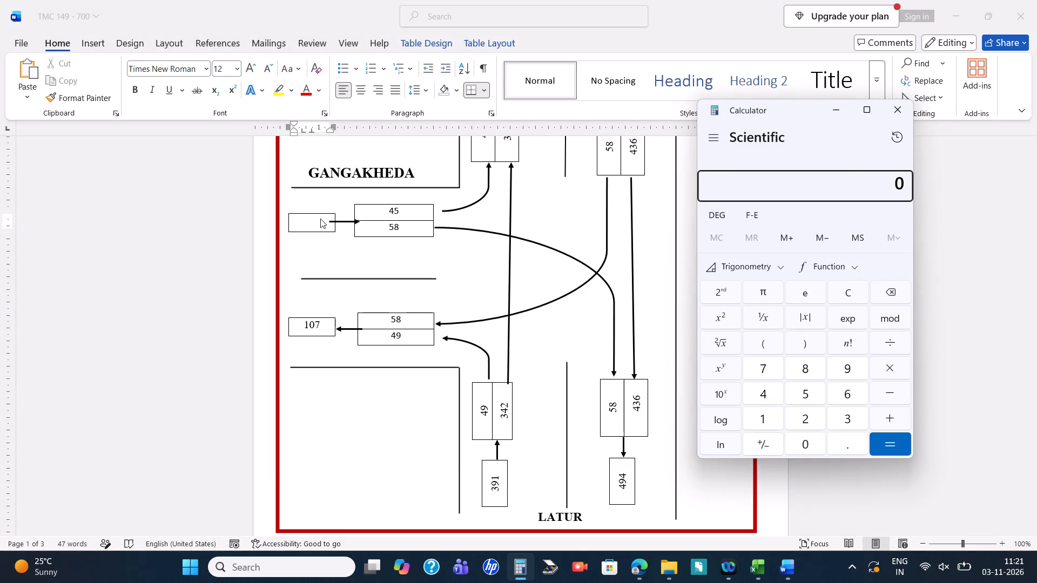
pyautogui.press('4')
pyautogui.write('5+58')
pyautogui.press('Return')
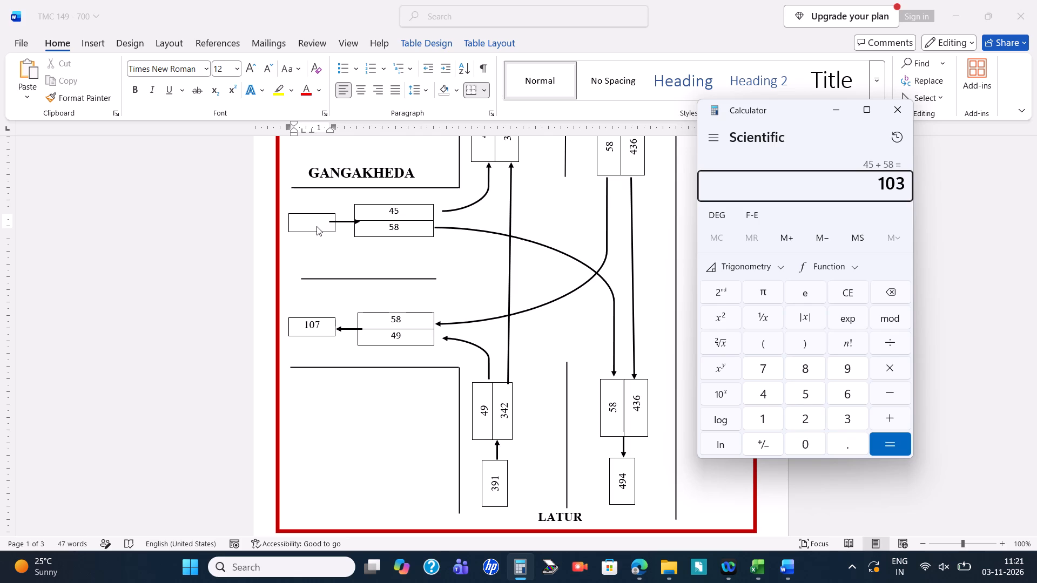
pyautogui.click(317, 219)
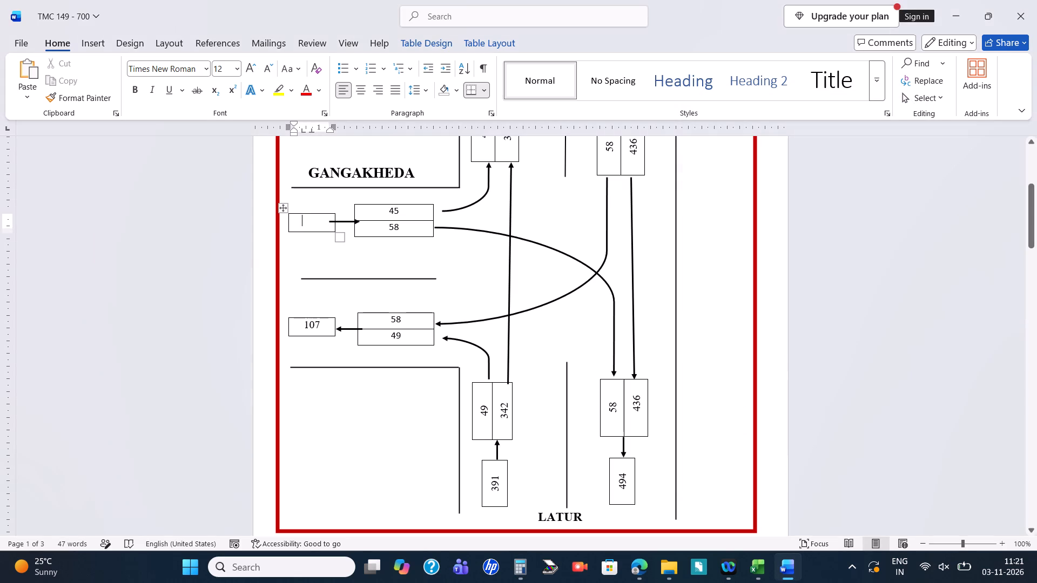
pyautogui.write('103')
# Save the TMC 149 - 700 document.
pyautogui.scroll(1, 473, 300)
pyautogui.hotkey('ctrl', 's')
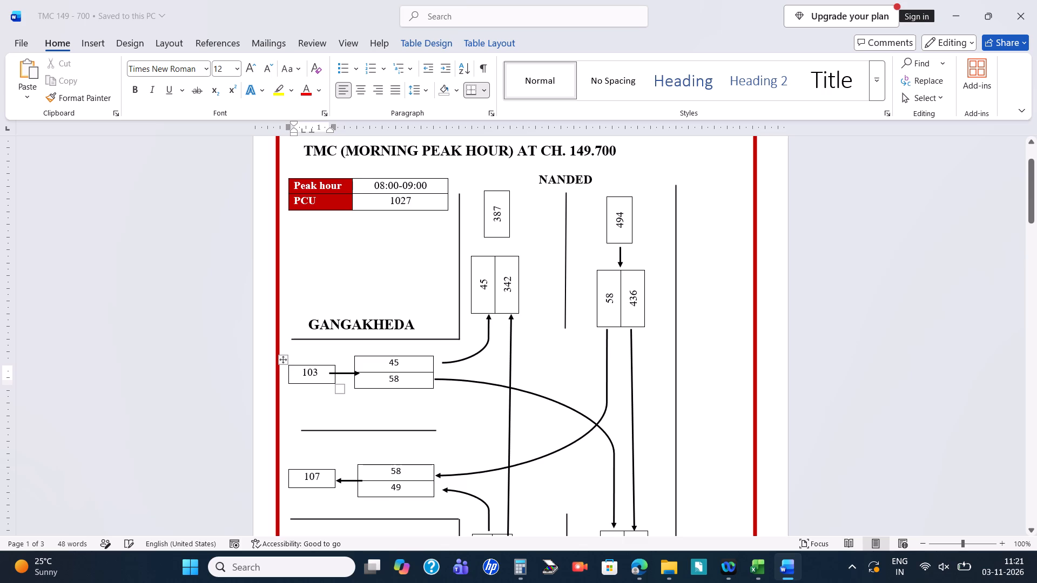
# In the evening peak hour diagram, enter 75 at both ends of the NANDED to GANGAKHEDA turning arrow.
pyautogui.scroll(-7, 473, 300)
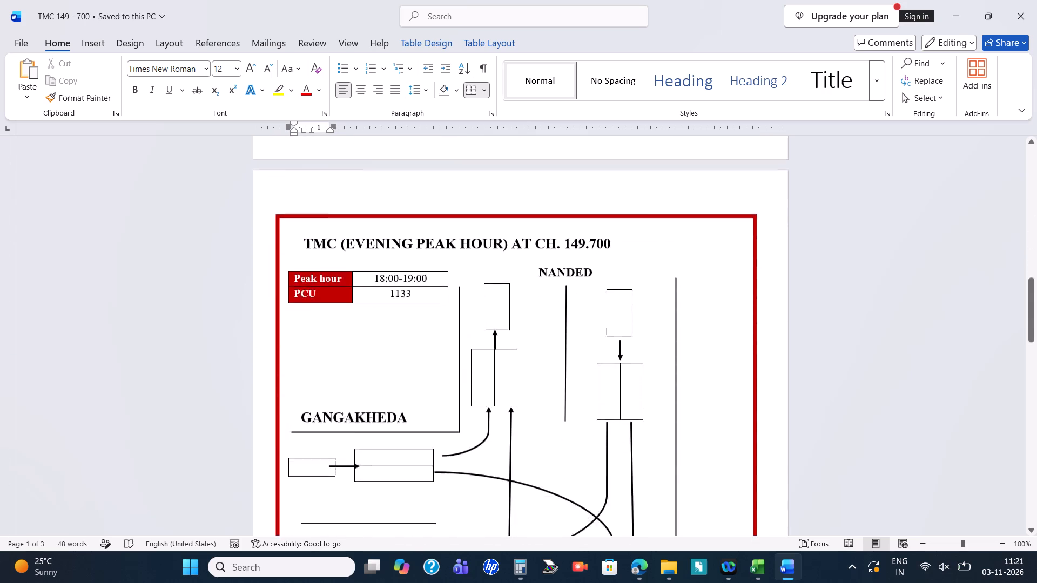
pyautogui.scroll(-2, 473, 300)
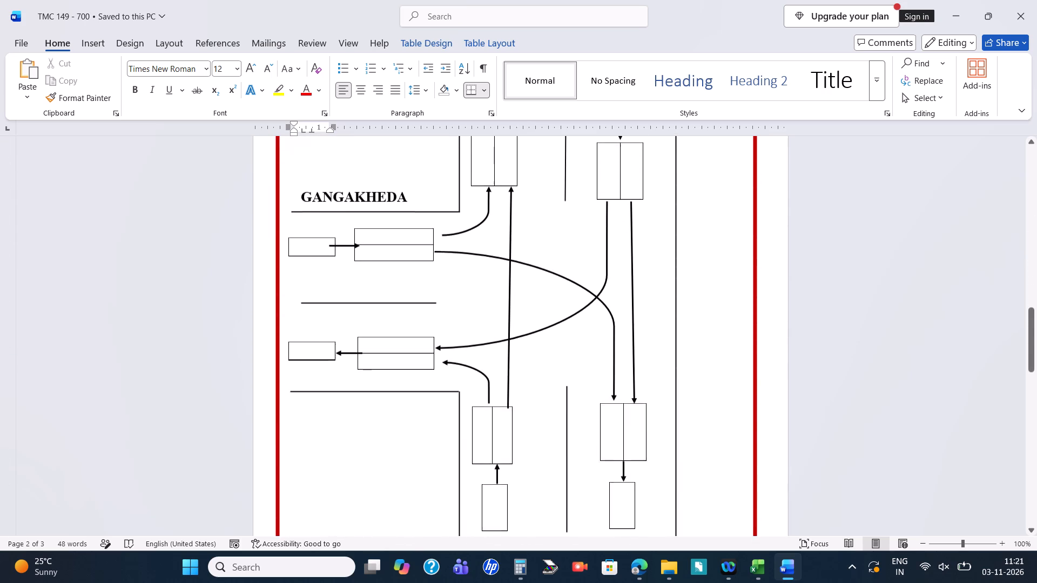
pyautogui.scroll(-2, 494, 322)
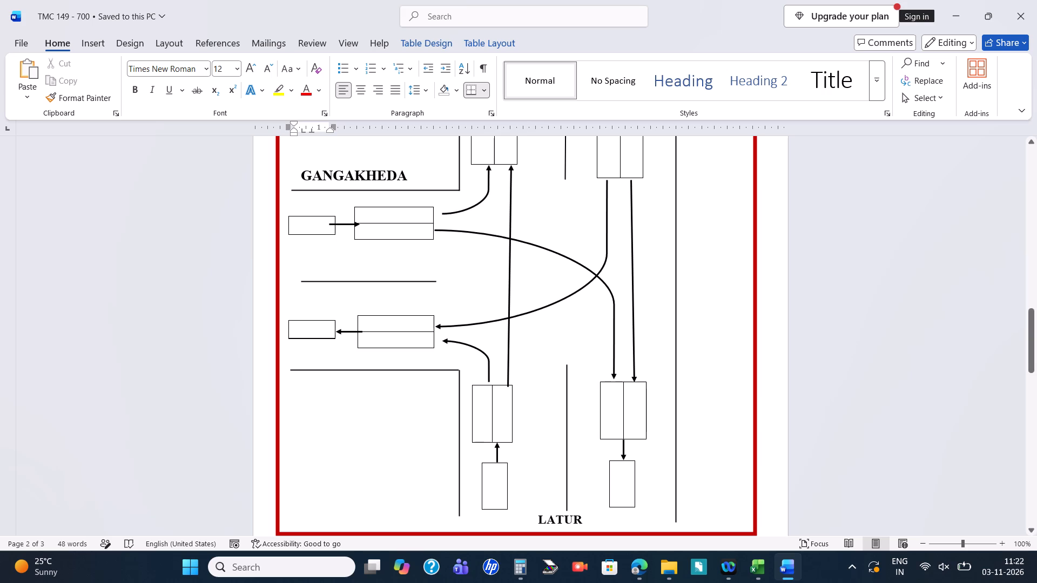
pyautogui.click(610, 170)
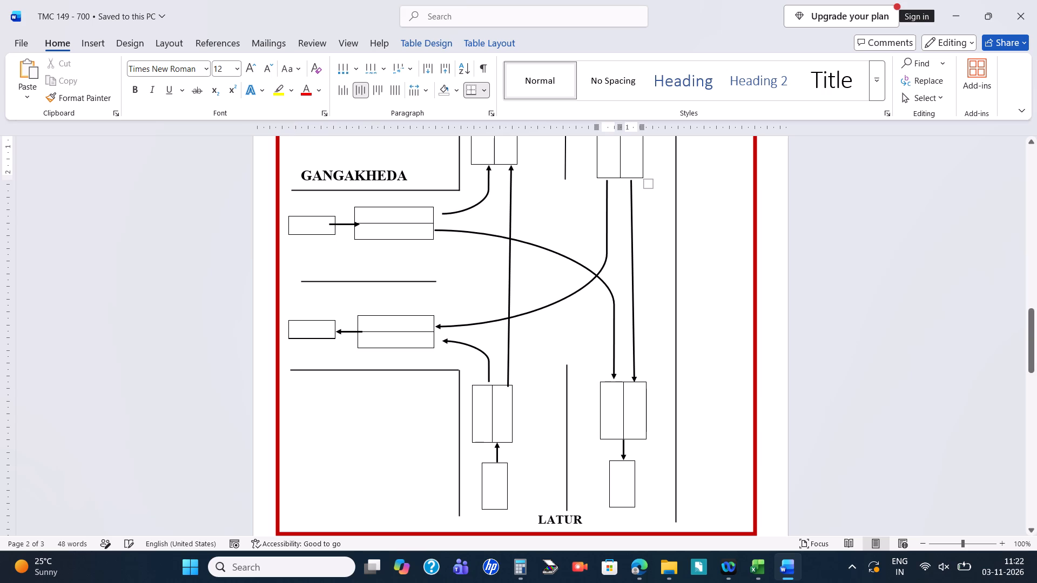
pyautogui.write('75')
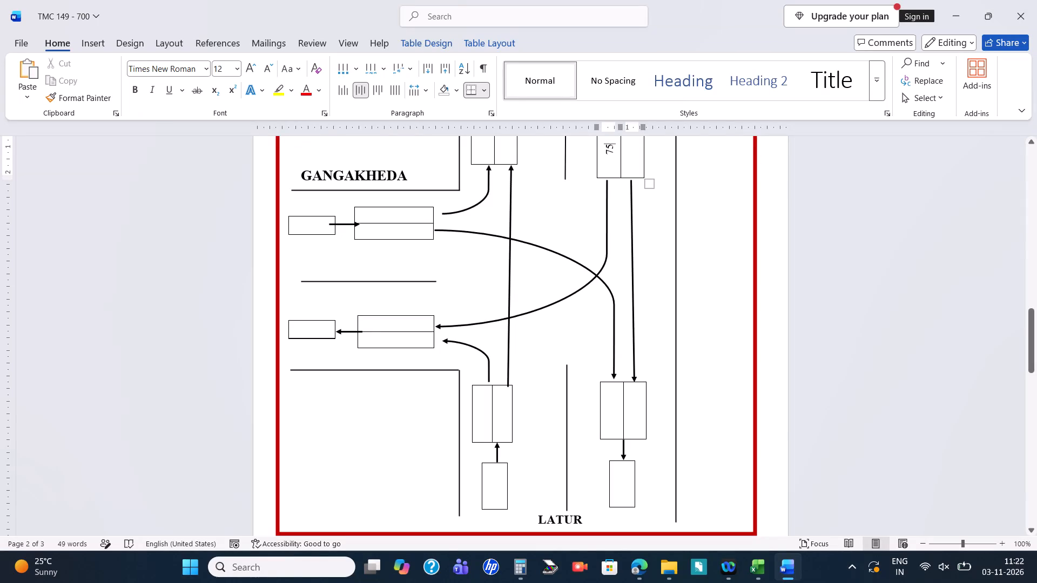
pyautogui.click(396, 325)
pyautogui.press('4')
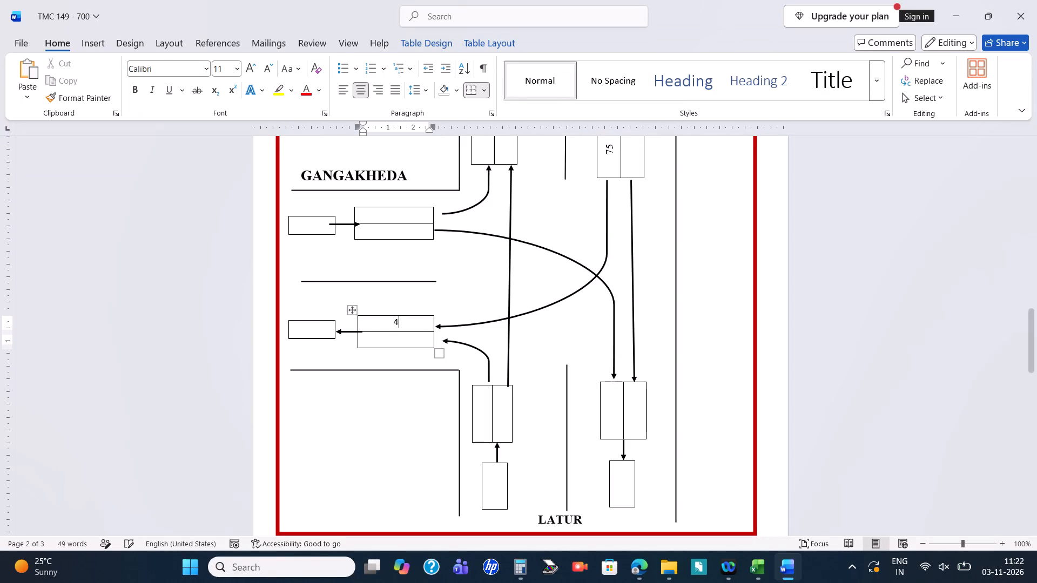
pyautogui.press('BackSpace')
pyautogui.write('75')
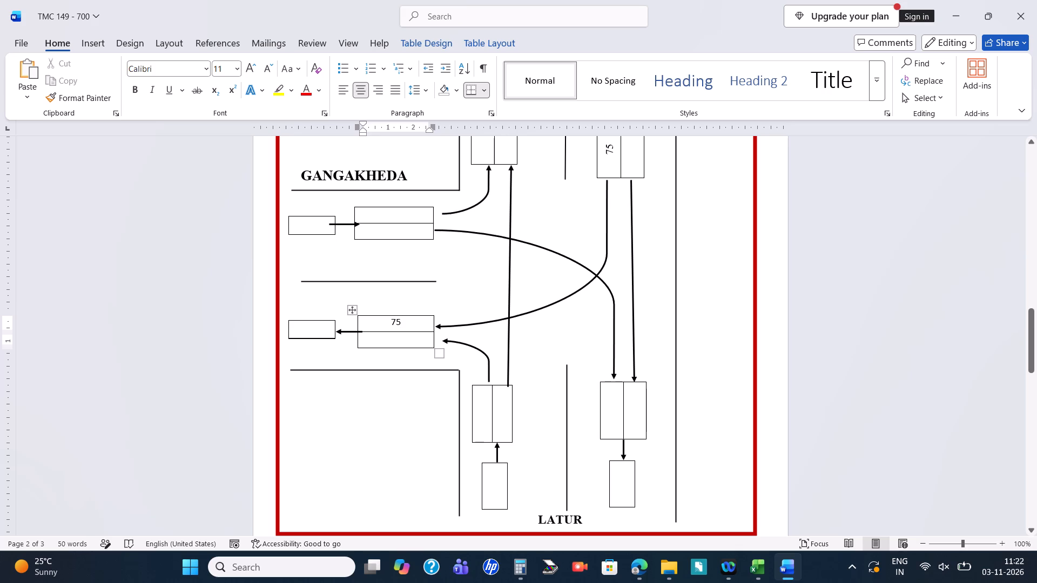
# Enter 405 at both ends of the evening diagram's straight arrow from NANDED to LATUR.
pyautogui.scroll(1, 621, 214)
pyautogui.click(632, 214)
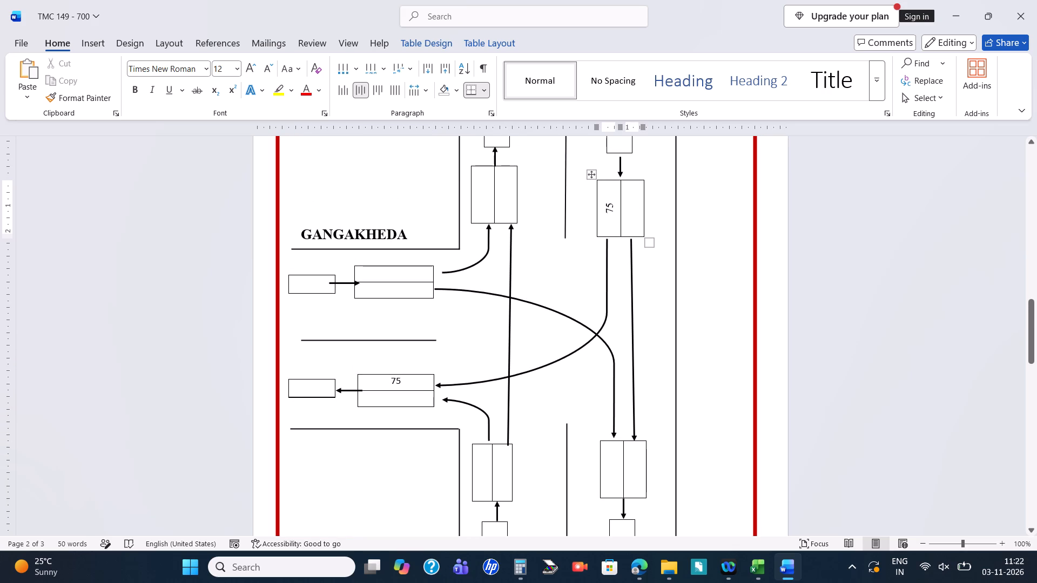
pyautogui.write('405')
pyautogui.click(638, 463)
pyautogui.write('405')
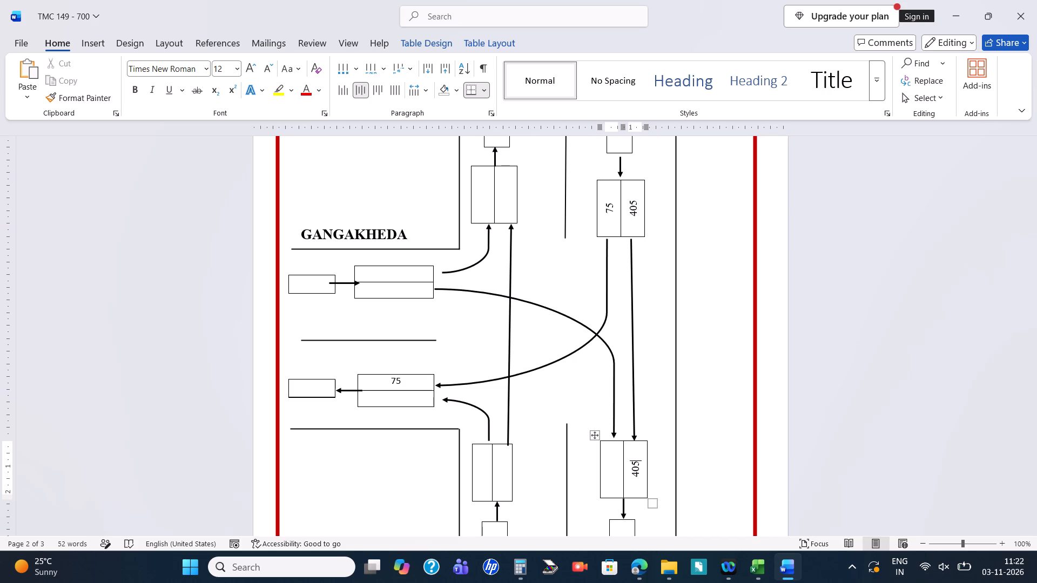
# Enter 437 at both ends of the evening diagram's straight arrow from LATUR to NANDED.
pyautogui.click(507, 466)
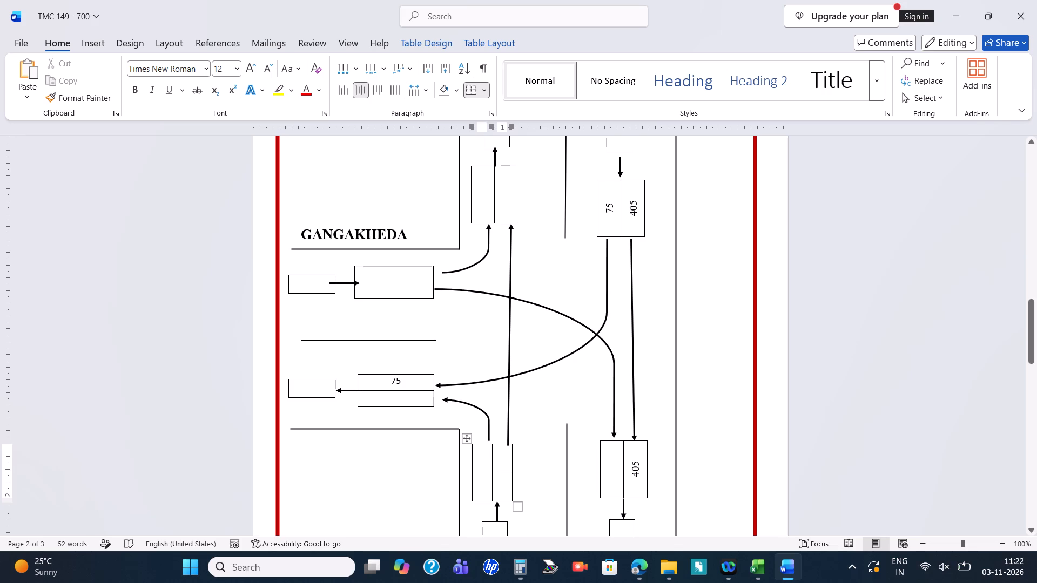
pyautogui.write('437')
pyautogui.click(506, 205)
pyautogui.write('437')
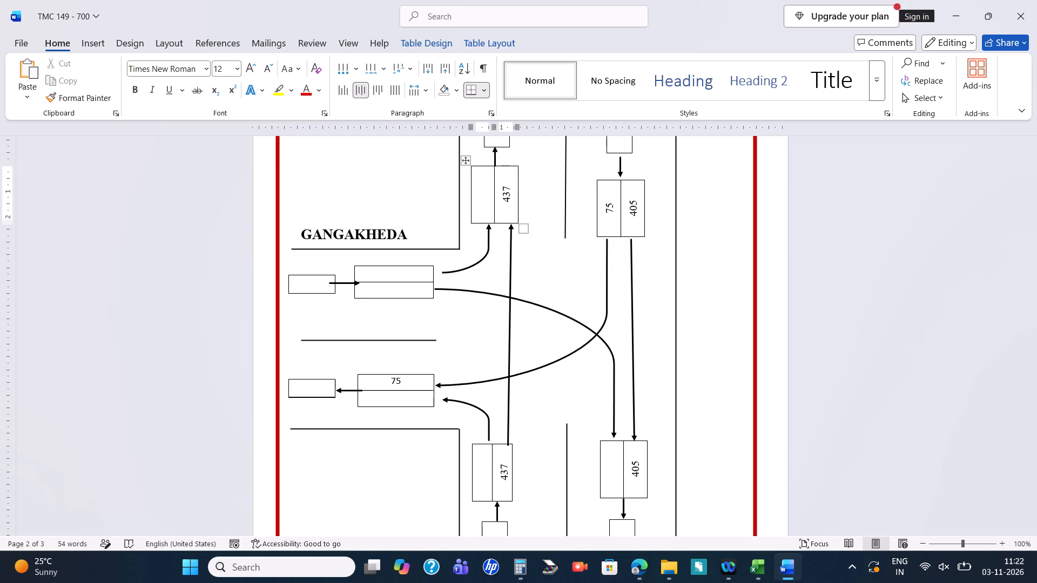
# Enter 64 at both ends of the evening diagram's turning arrow from LATUR to GANGAKHEDA.
pyautogui.click(484, 455)
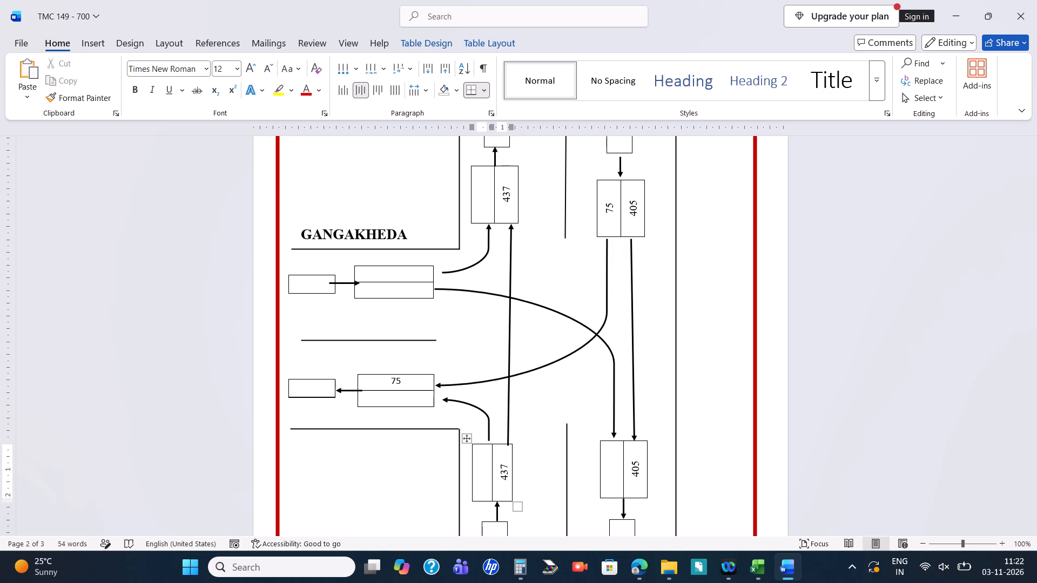
pyautogui.write('64')
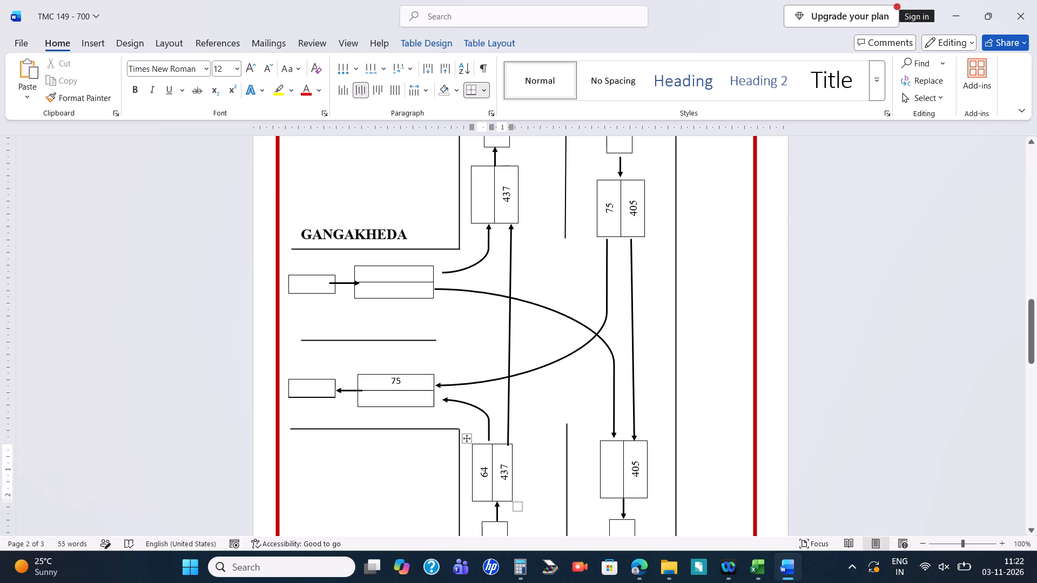
pyautogui.click(410, 400)
pyautogui.write('64')
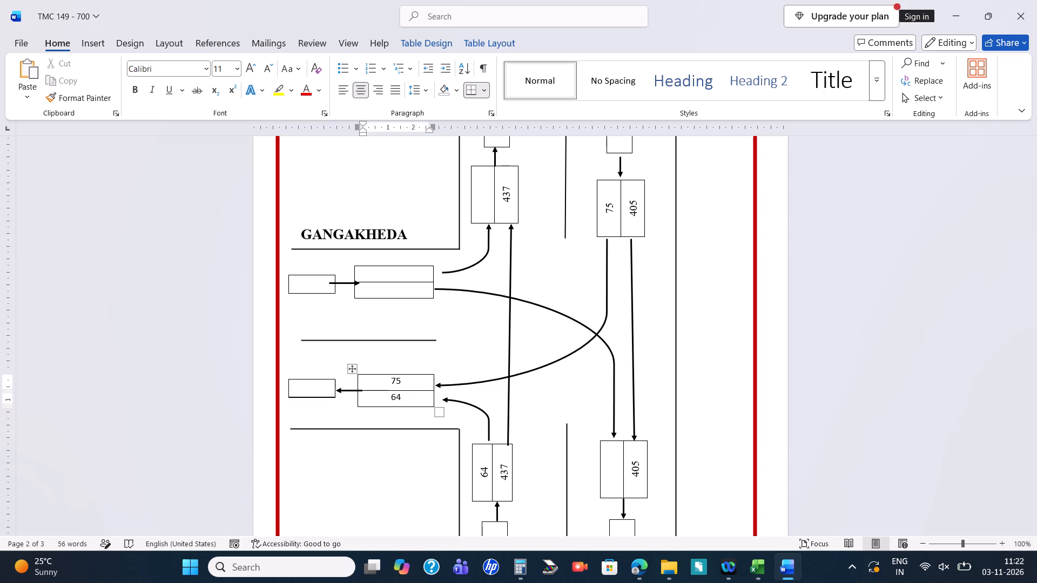
# Enter 75 at both ends of the evening diagram's turning arrow from GANGAKHEDA to LATUR.
pyautogui.click(389, 293)
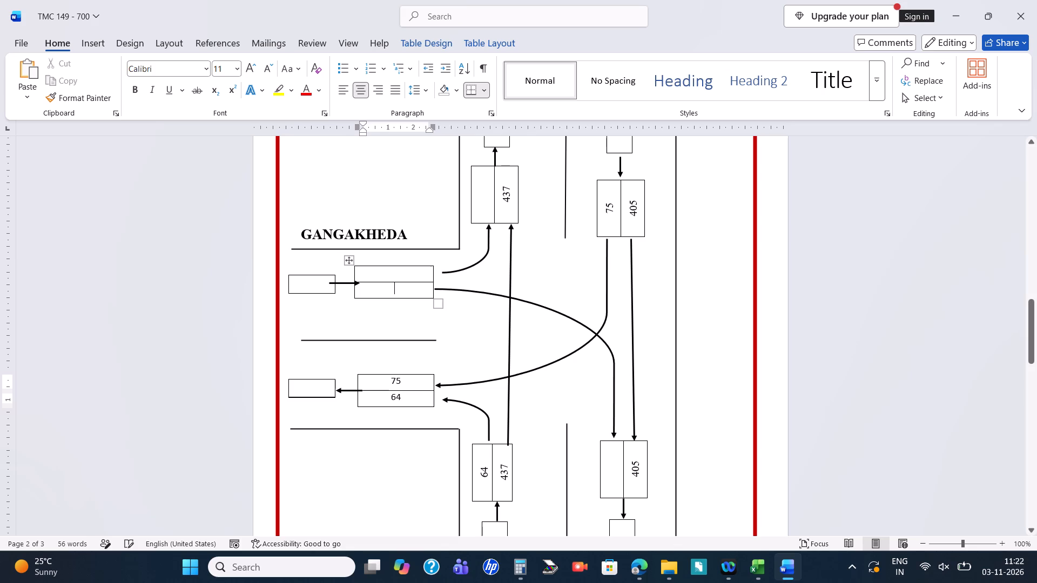
pyautogui.press('7')
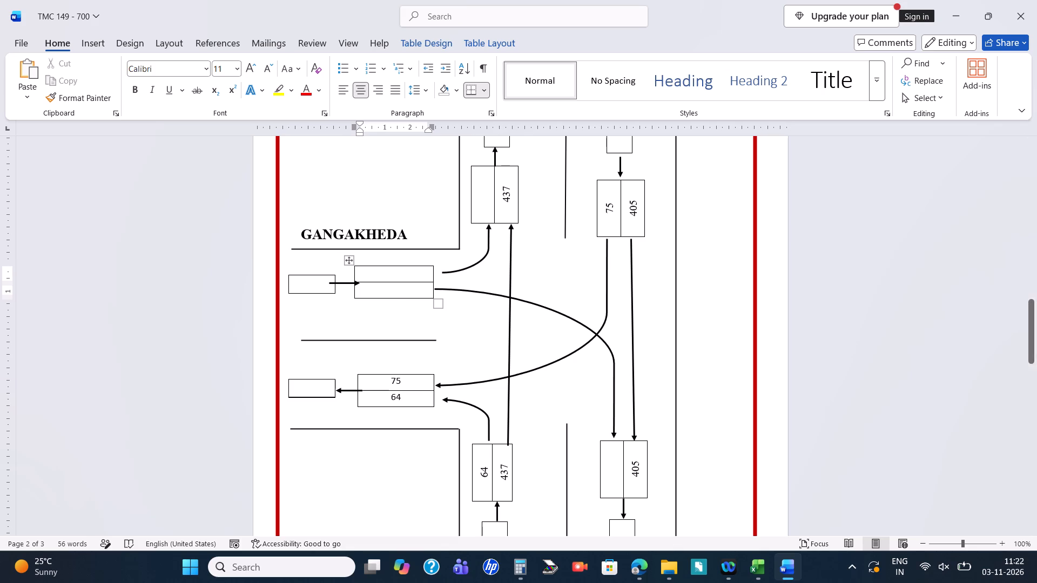
pyautogui.press('5')
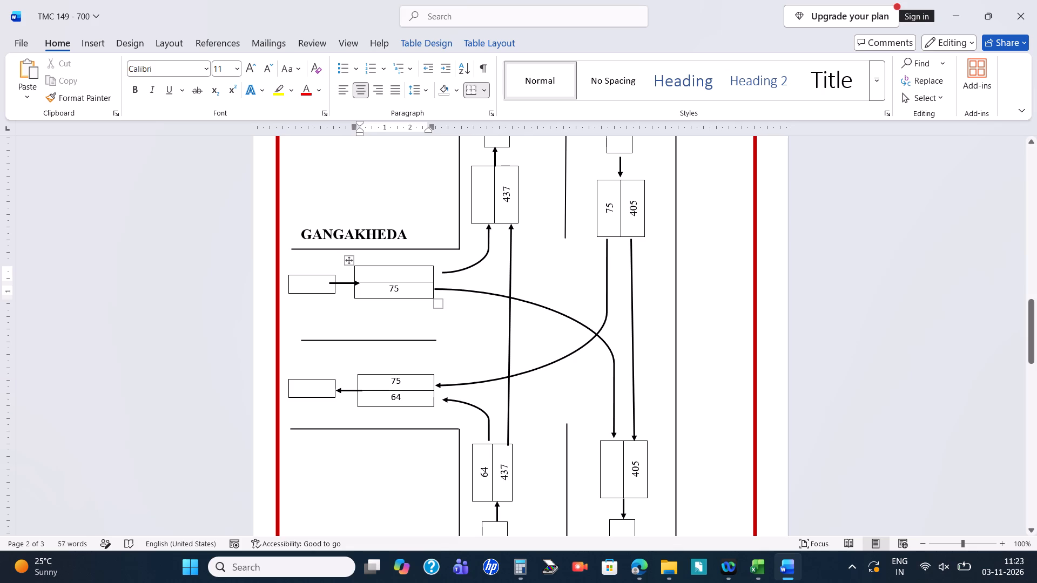
pyautogui.click(616, 466)
pyautogui.write('75')
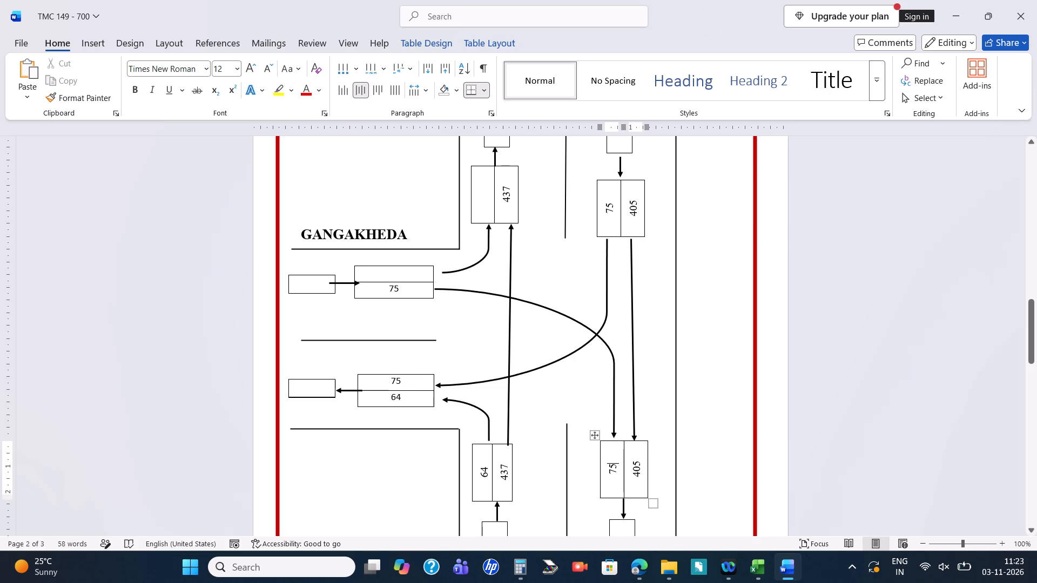
# Enter 62 at both ends of the evening diagram's turning arrow from GANGAKHEDA to NANDED.
pyautogui.click(396, 276)
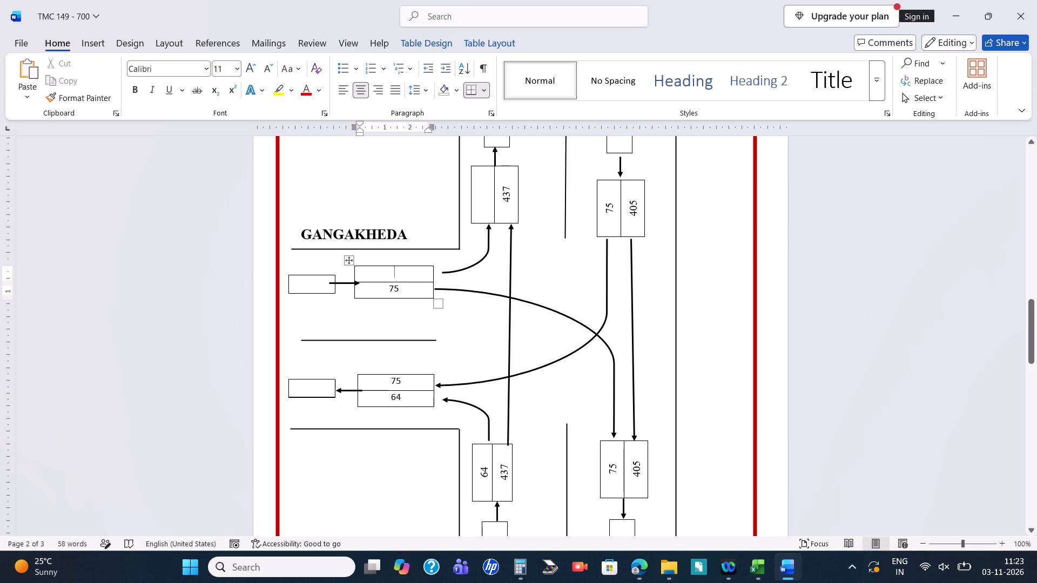
pyautogui.write('62')
pyautogui.click(486, 196)
pyautogui.write('62')
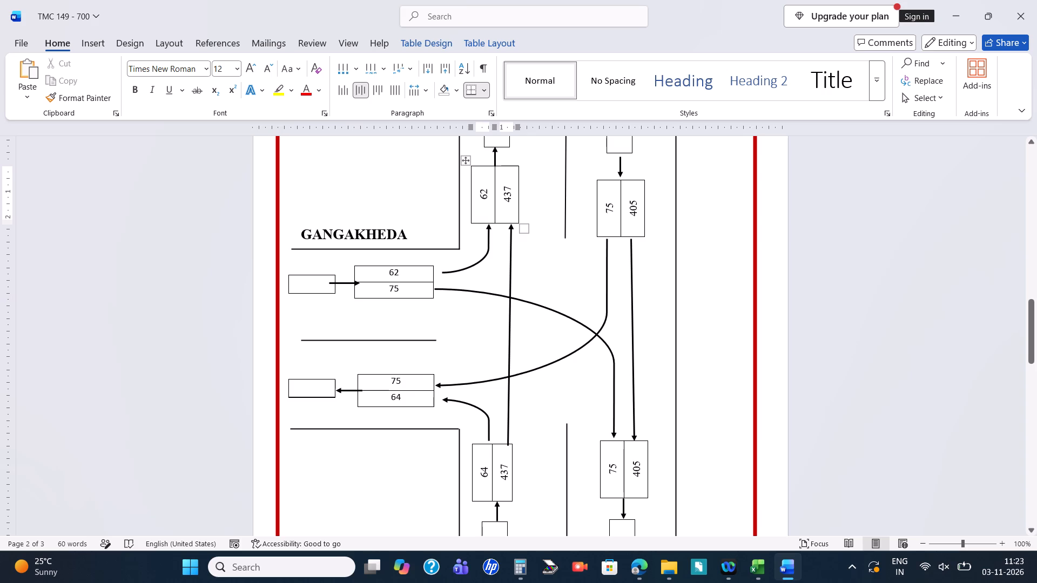
# Add 62 and 437 in Calculator and enter 499 in the evening diagram's total box for traffic towards NANDED.
pyautogui.click(516, 561)
pyautogui.scroll(1, 528, 365)
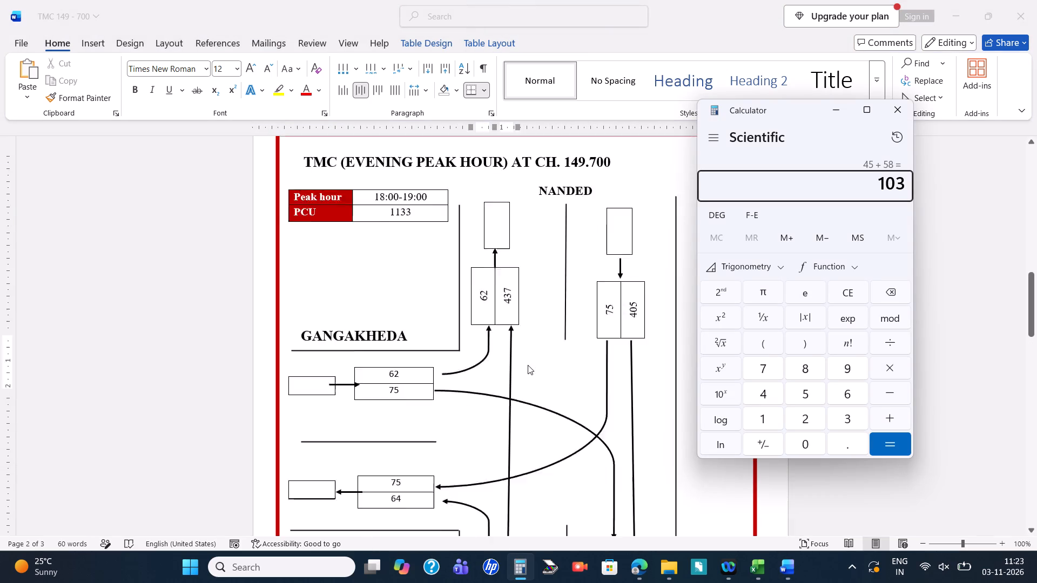
pyautogui.scroll(1, 528, 365)
pyautogui.press('Delete')
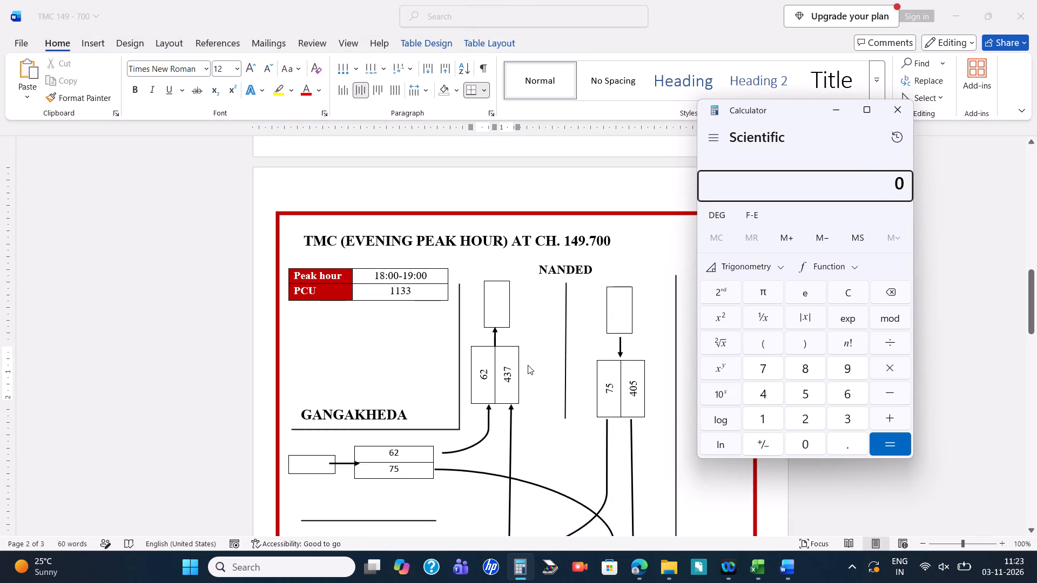
pyautogui.write('62+')
pyautogui.press('4')
pyautogui.write('37')
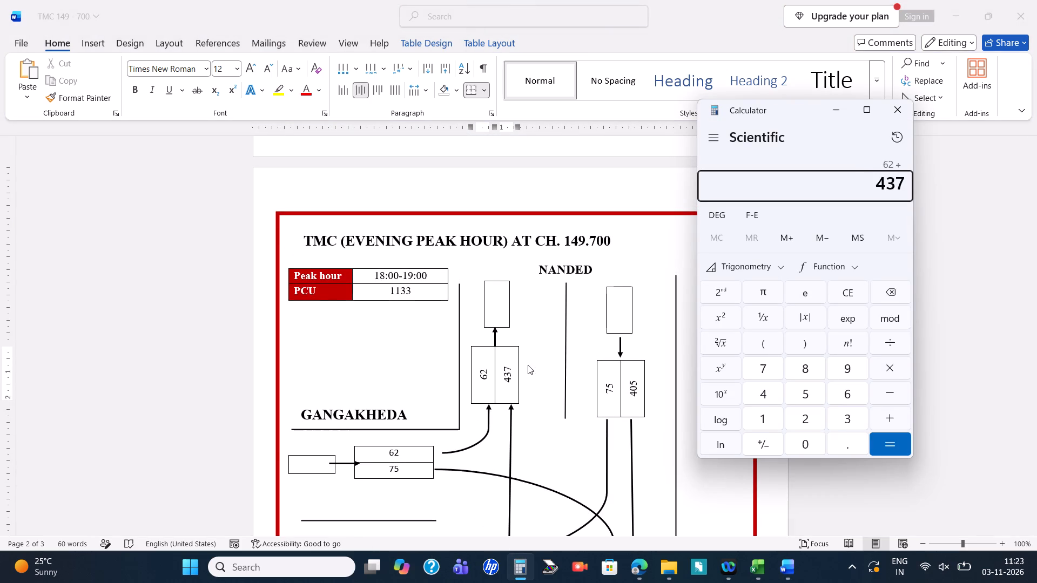
pyautogui.press('Return')
pyautogui.click(495, 301)
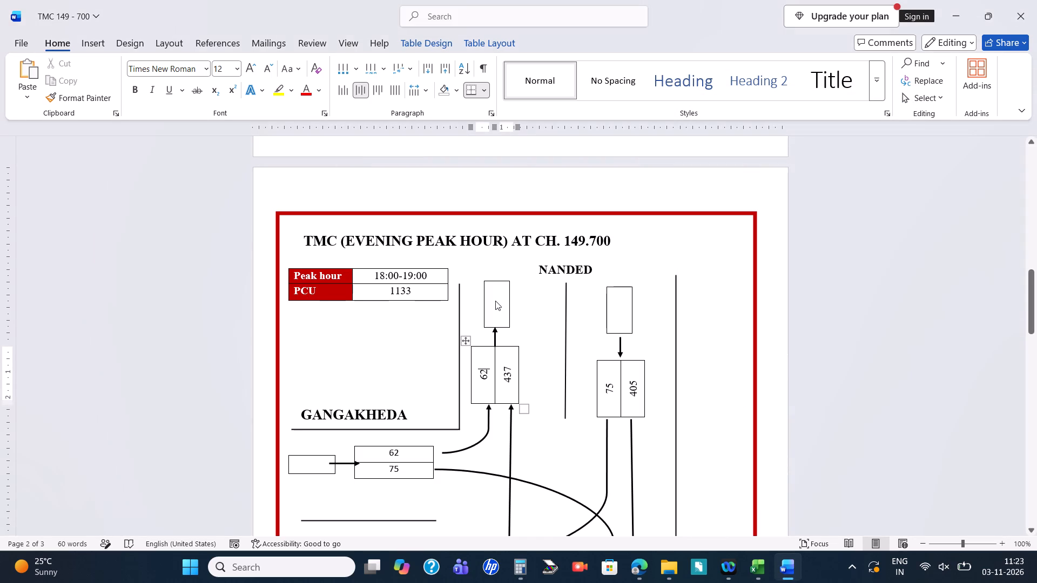
pyautogui.click(495, 301)
pyautogui.write('499')
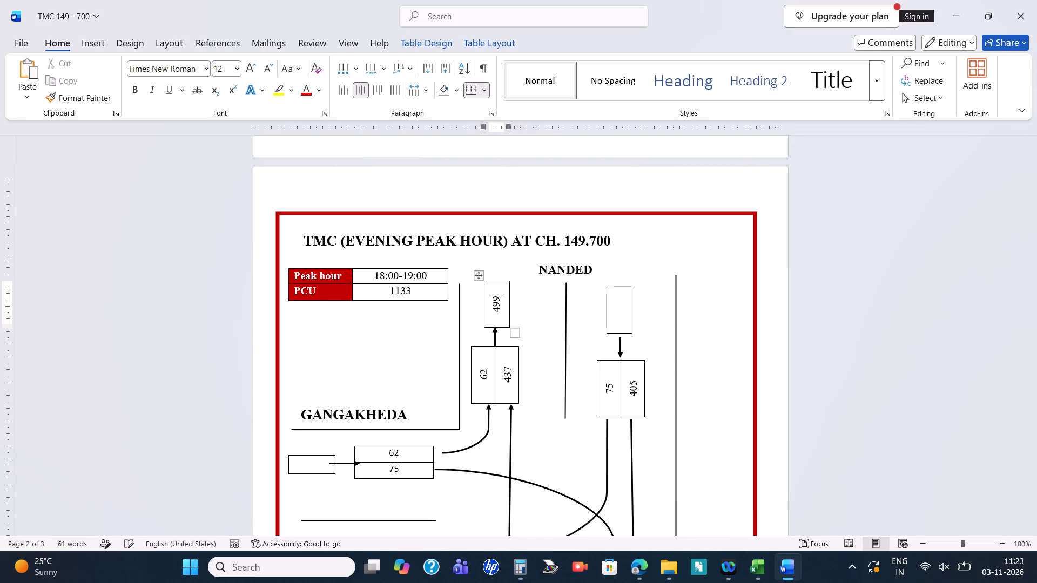
# Add 75 and 405 in Calculator and enter 480 in the evening diagram's total box for traffic from NANDED.
pyautogui.click(621, 313)
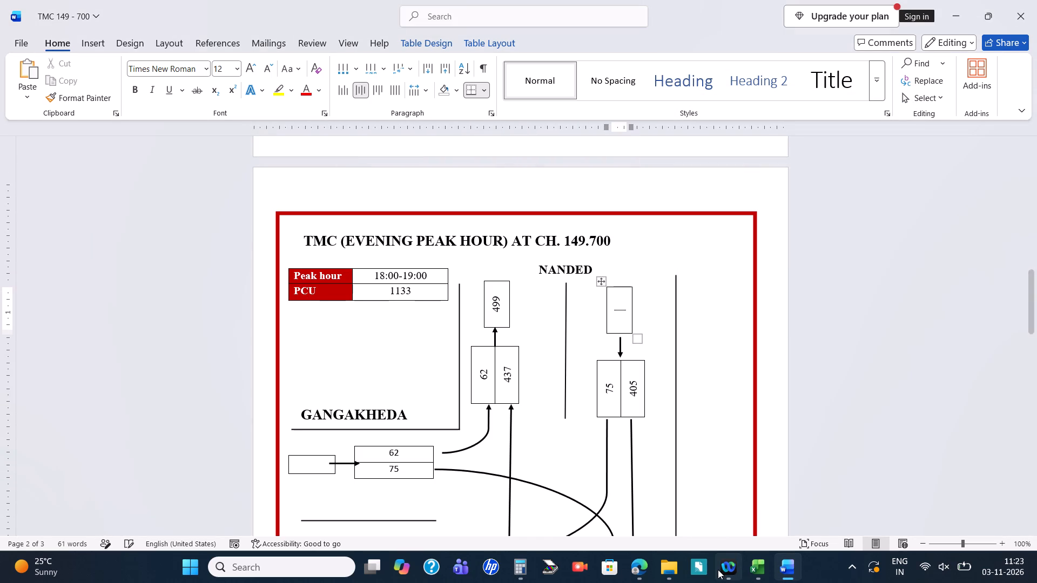
pyautogui.click(511, 568)
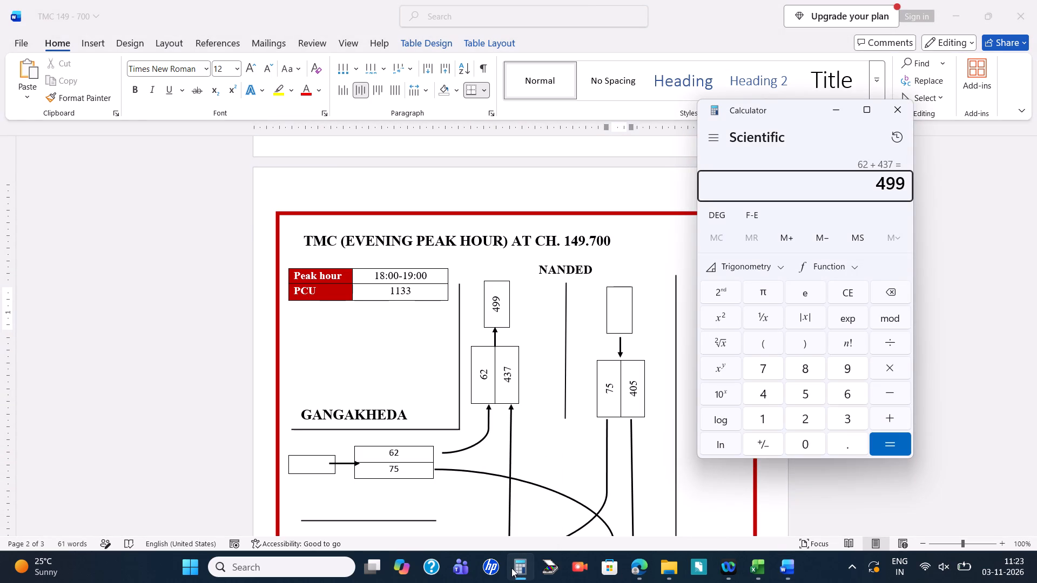
pyautogui.press('BackSpace')
pyautogui.press('Delete')
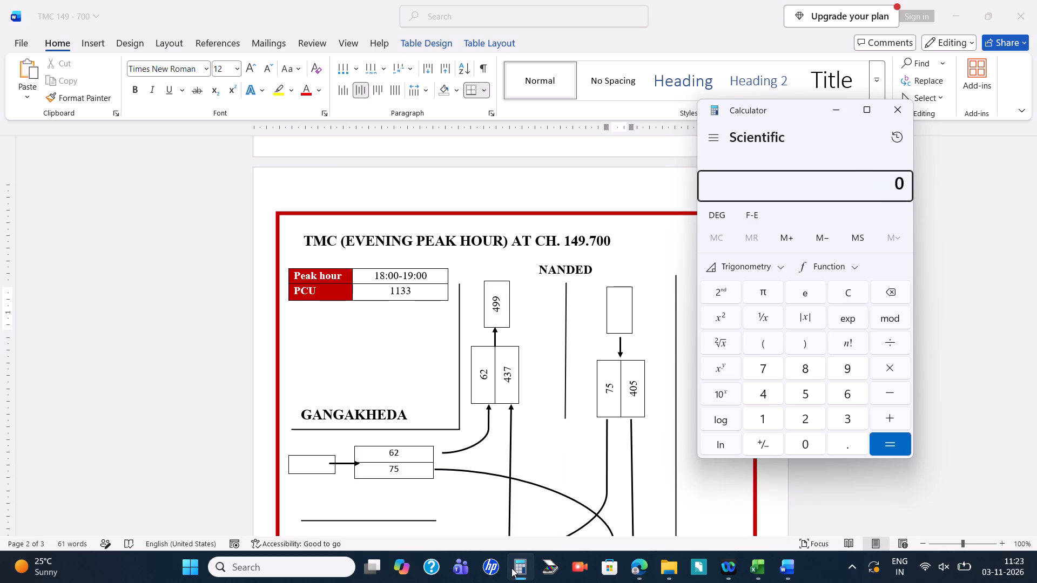
pyautogui.write('75+')
pyautogui.write('405')
pyautogui.press('Return')
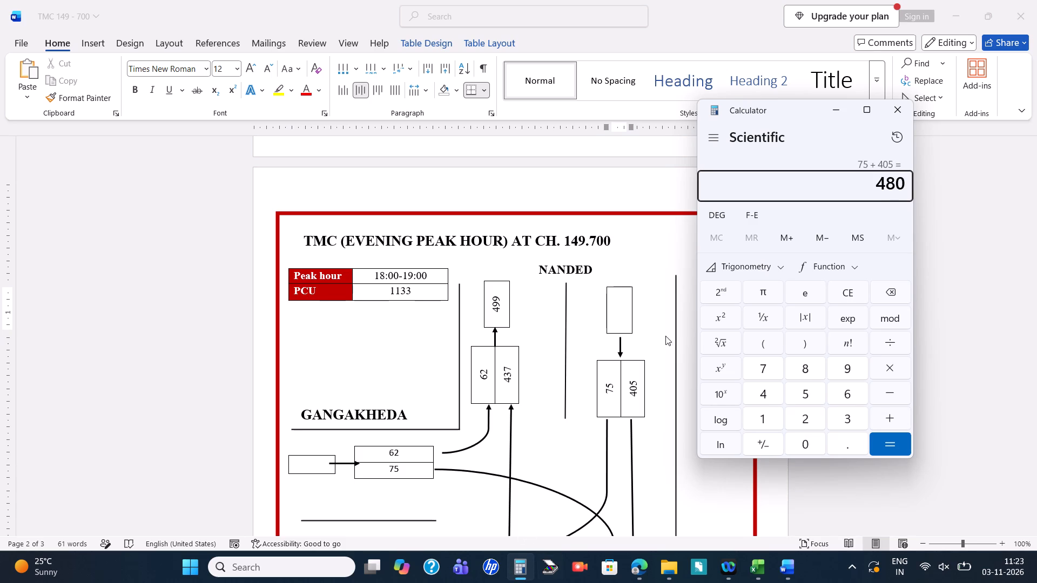
pyautogui.click(615, 310)
pyautogui.write('480')
# Add 62 and 75 in Calculator and enter 137 in the evening diagram's total box for traffic from GANGAKHEDA.
pyautogui.scroll(-1, 615, 310)
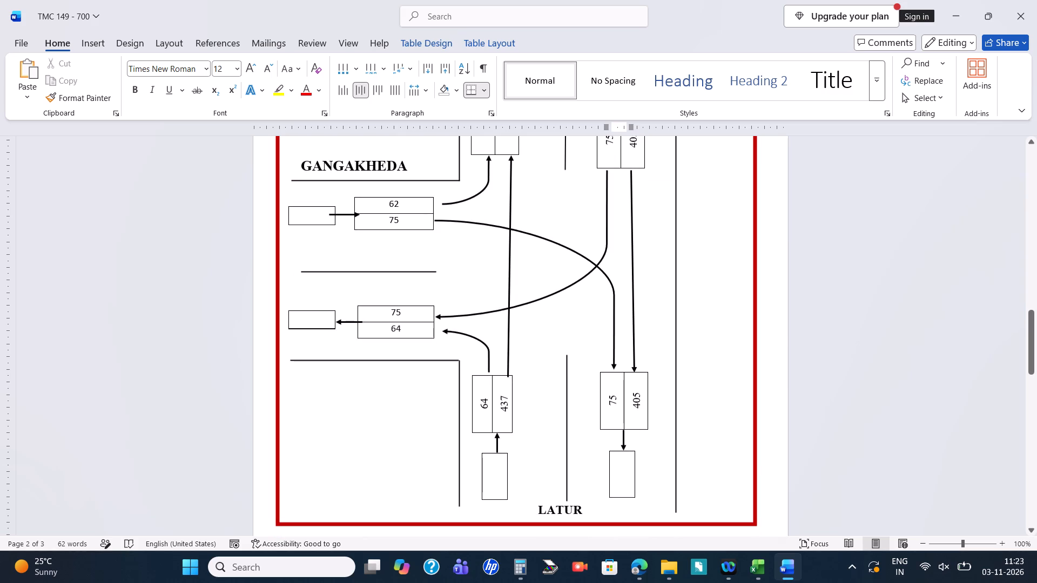
pyautogui.click(322, 208)
pyautogui.click(306, 216)
pyautogui.hotkey('alt', 'Tab')
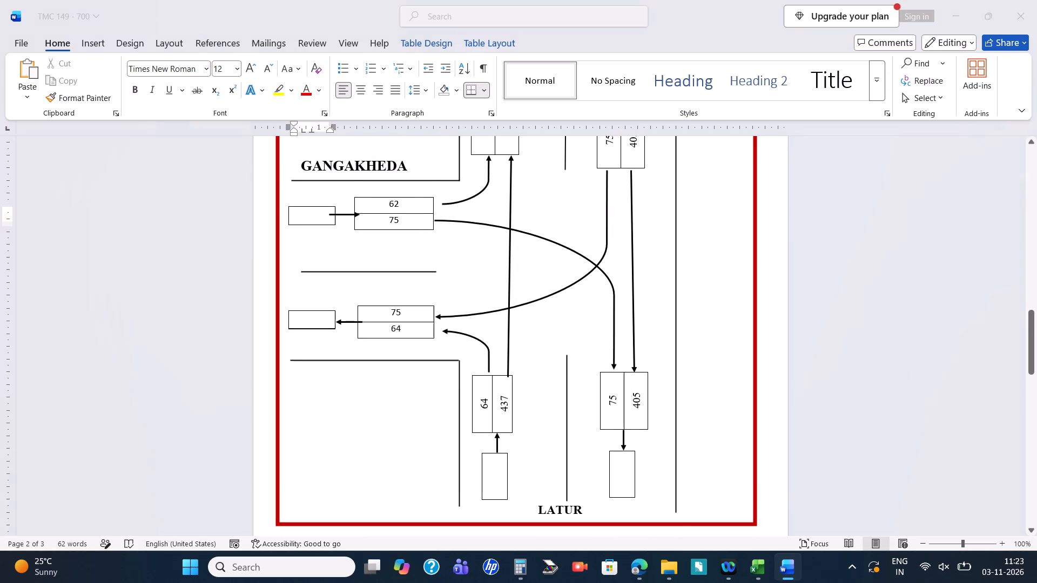
pyautogui.press('Delete')
pyautogui.write('62+')
pyautogui.write('75')
pyautogui.press('Return')
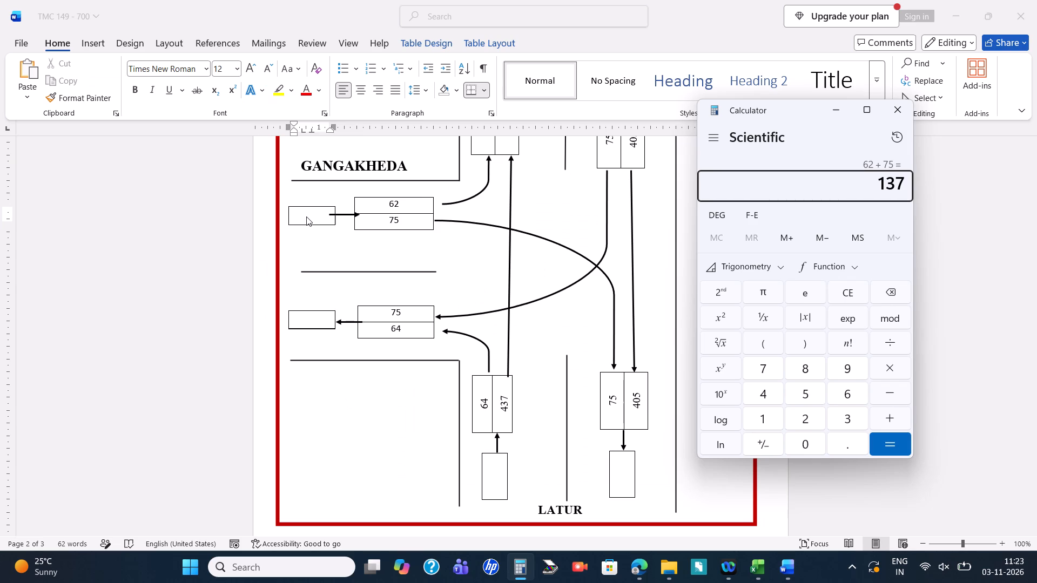
pyautogui.click(306, 216)
pyautogui.write('137')
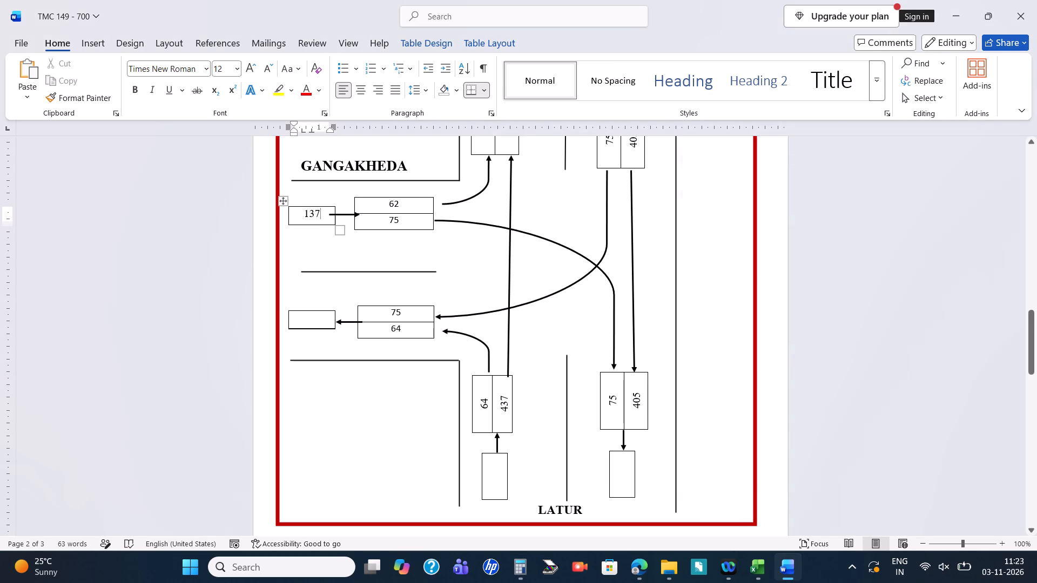
# Add 75 and 64 in Calculator and enter 139 in the evening diagram's total box for traffic towards GANGAKHEDA.
pyautogui.click(307, 323)
pyautogui.hotkey('alt', 'Tab')
pyautogui.press('Delete')
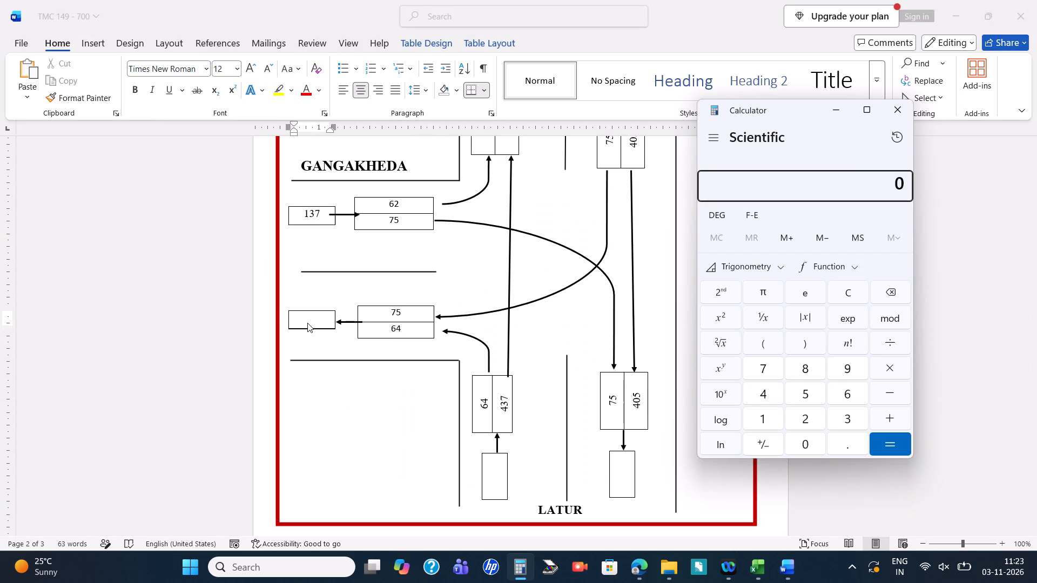
pyautogui.write('75+6')
pyautogui.press('4')
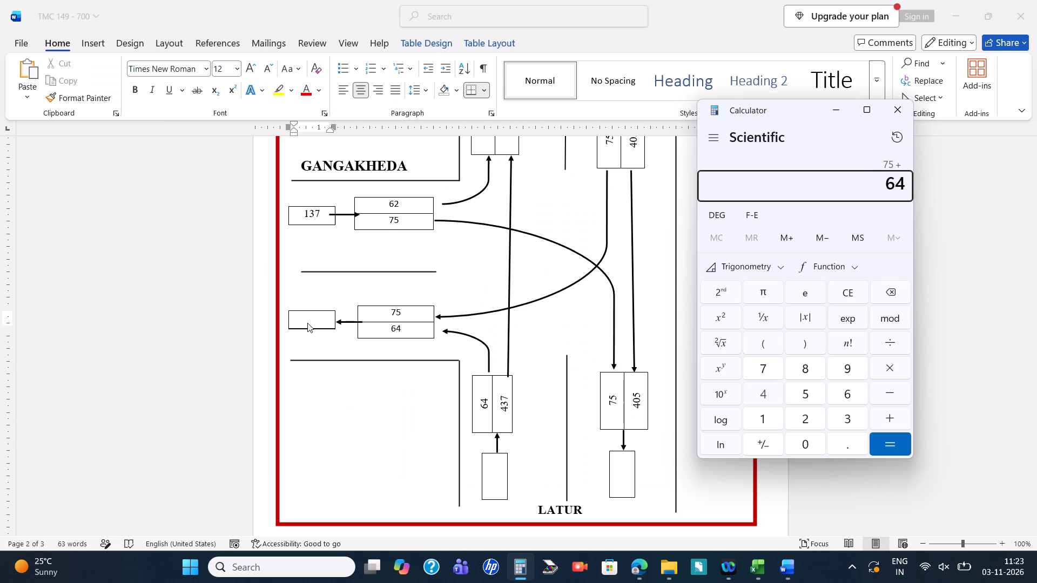
pyautogui.press('Return')
pyautogui.click(307, 323)
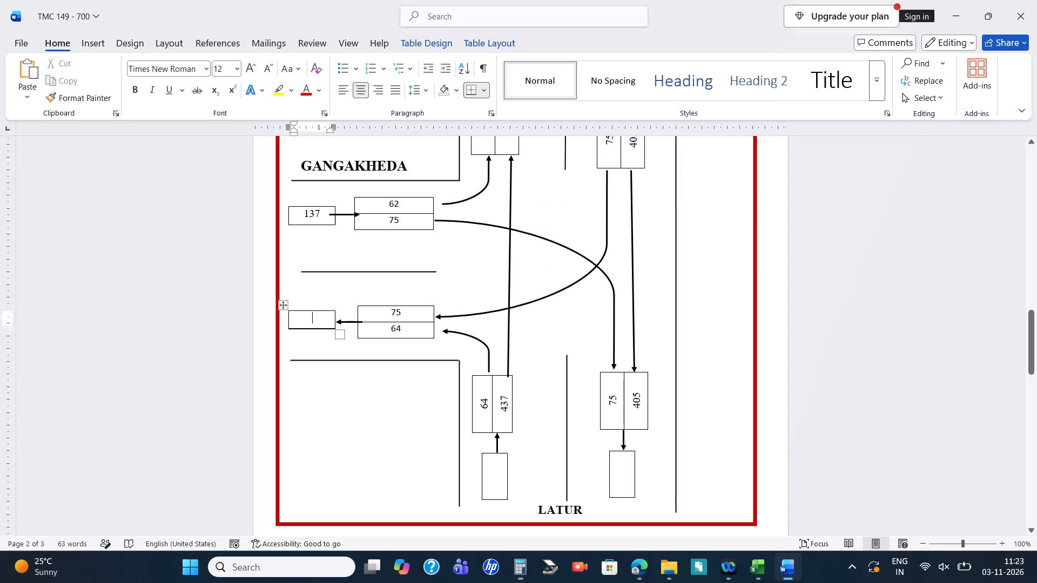
pyautogui.write('139')
pyautogui.press('Return')
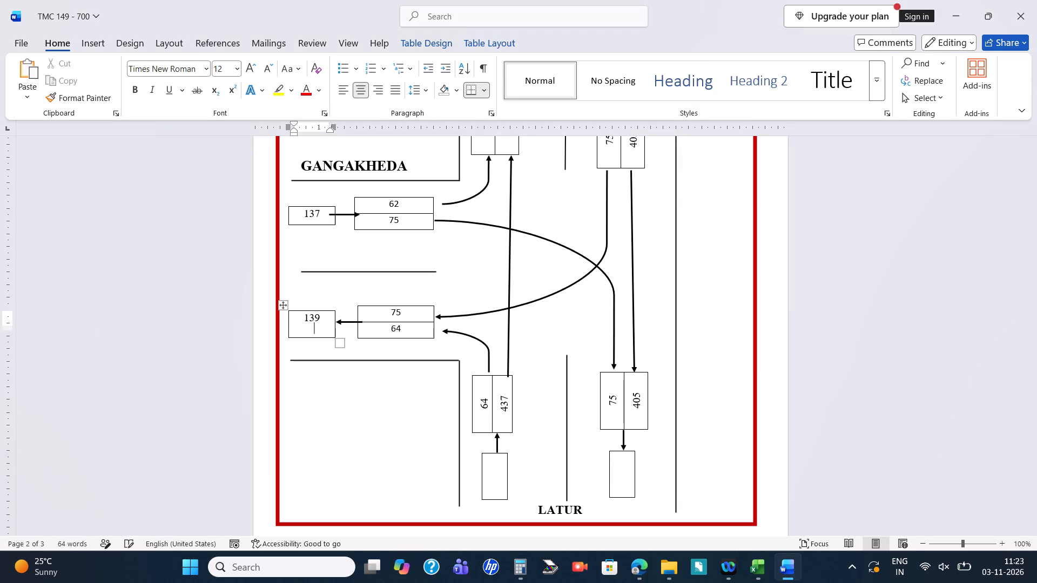
pyautogui.press('BackSpace')
pyautogui.press('BackSpace')
# Add 64 and 437 in Calculator and enter 501 in the evening diagram's total box for traffic from LATUR.
pyautogui.click(497, 469)
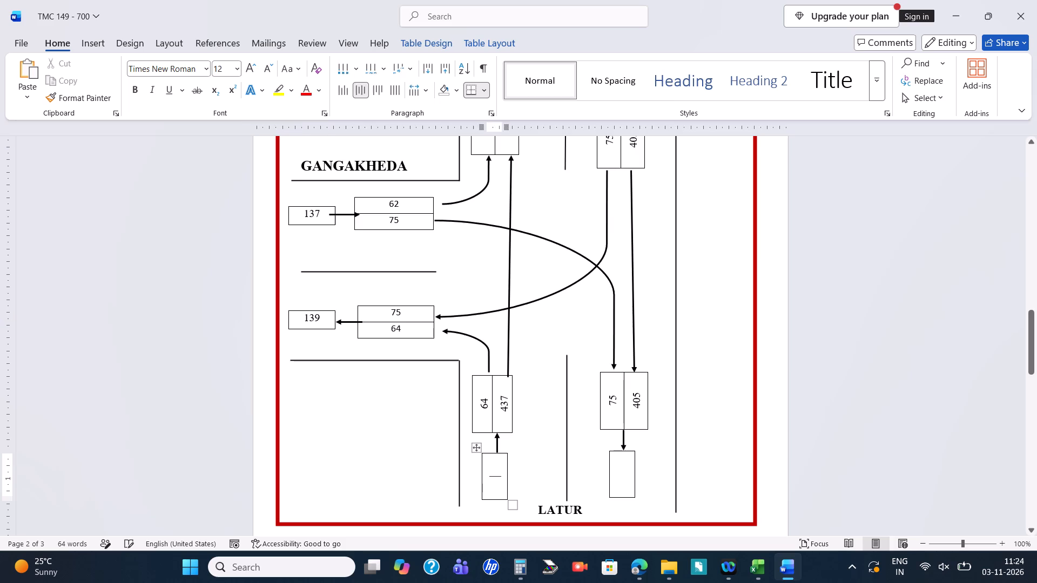
pyautogui.hotkey('alt', 'Tab')
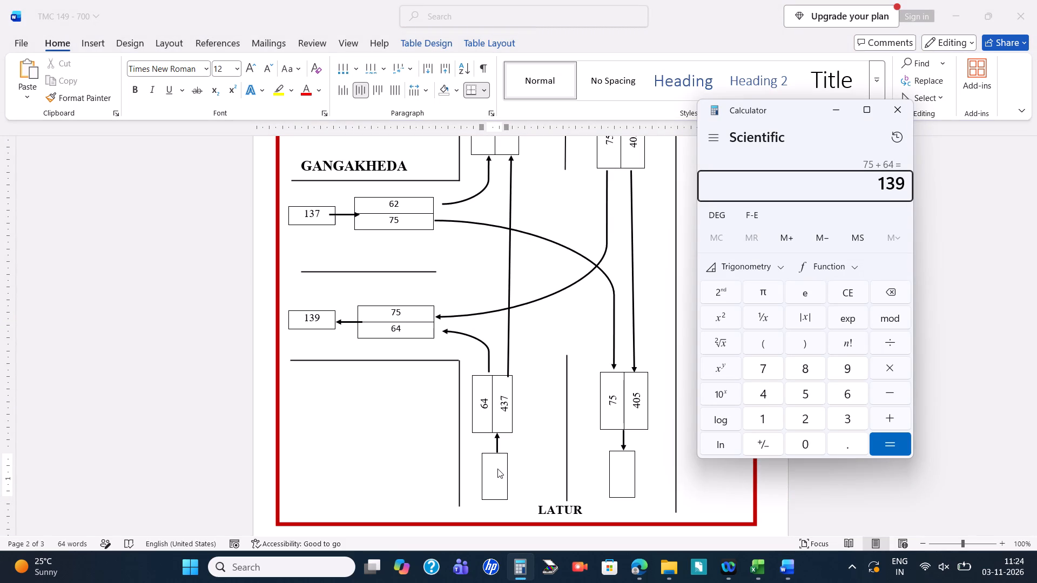
pyautogui.press('Delete')
pyautogui.write('64+')
pyautogui.write('437')
pyautogui.press('Return')
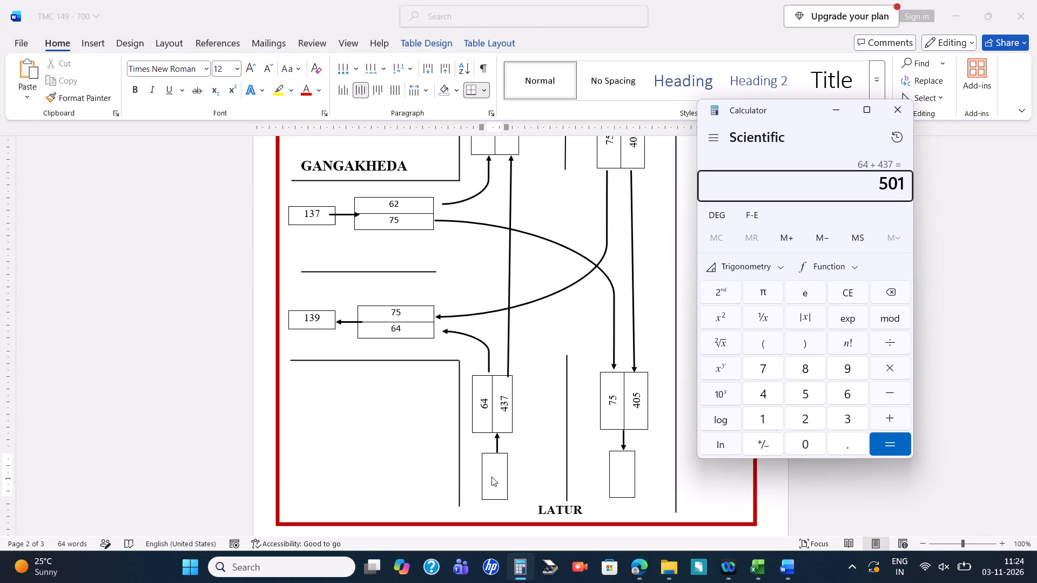
pyautogui.click(491, 477)
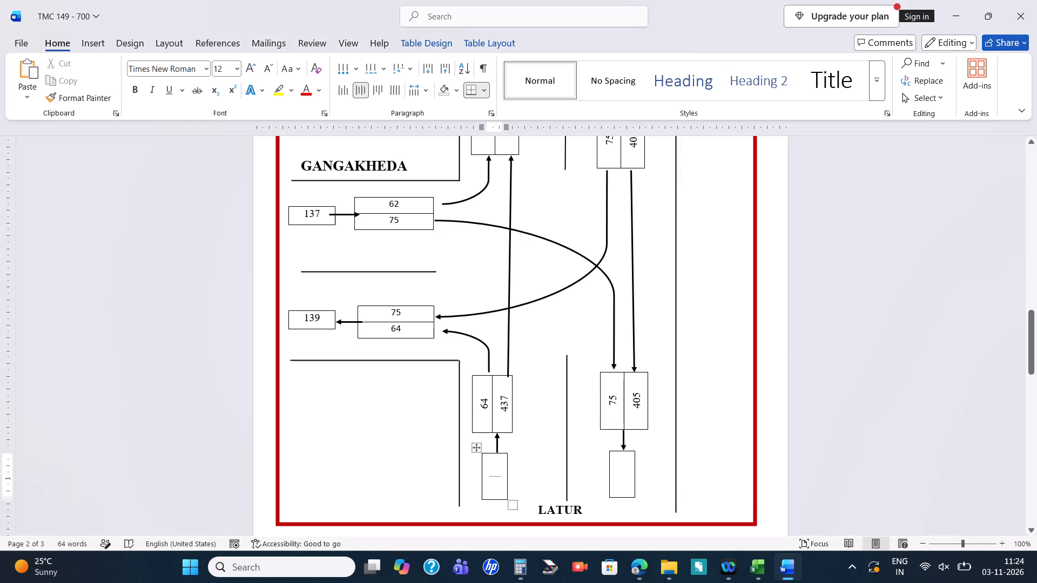
pyautogui.write('501')
# Add 75 and 105 in Calculator and enter 180 in the evening diagram's total box for traffic towards LATUR.
pyautogui.click(623, 478)
pyautogui.hotkey('alt', 'Tab')
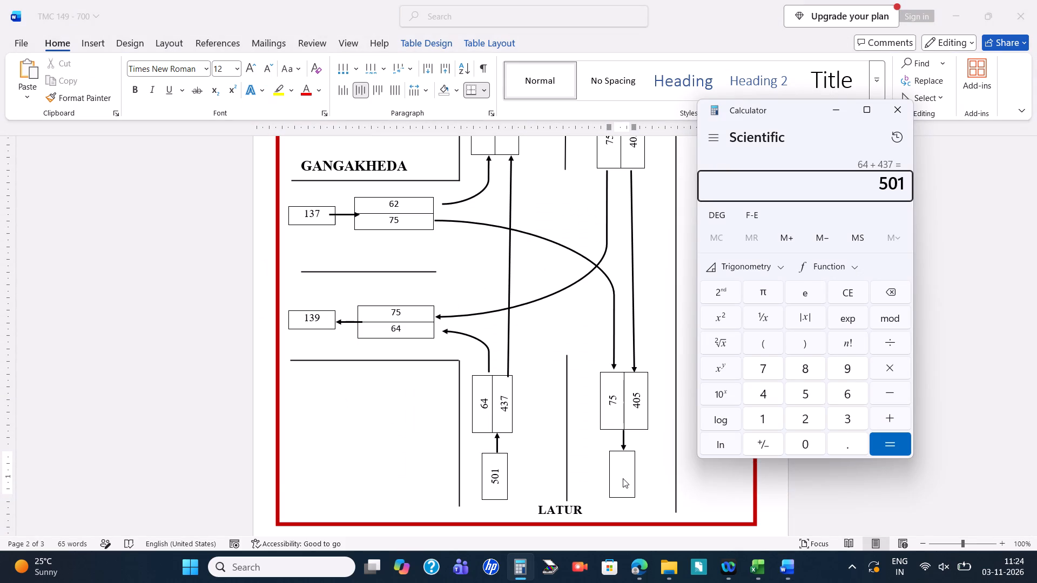
pyautogui.press('Delete')
pyautogui.write('75+')
pyautogui.write('105')
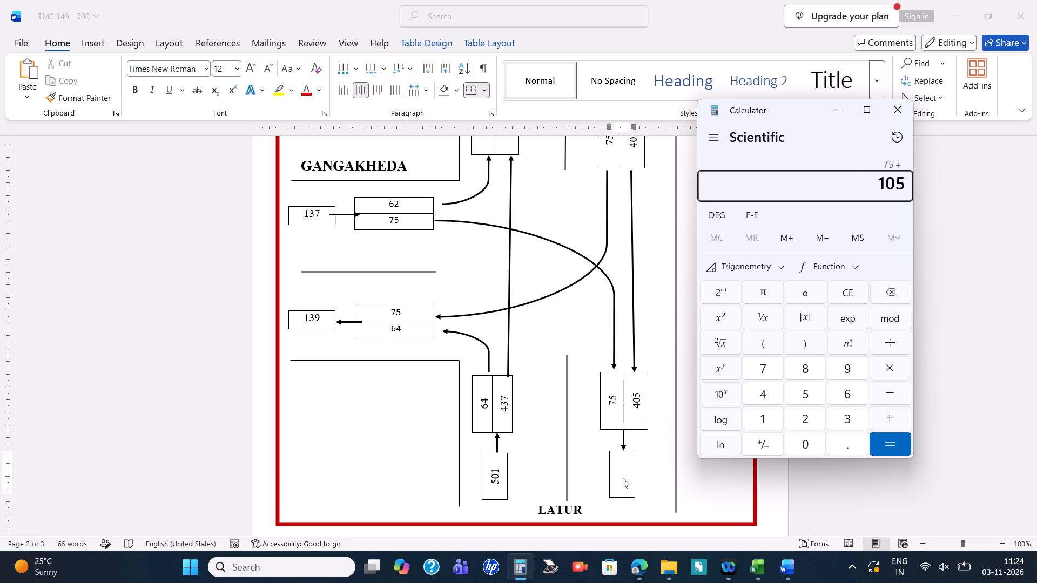
pyautogui.press('Return')
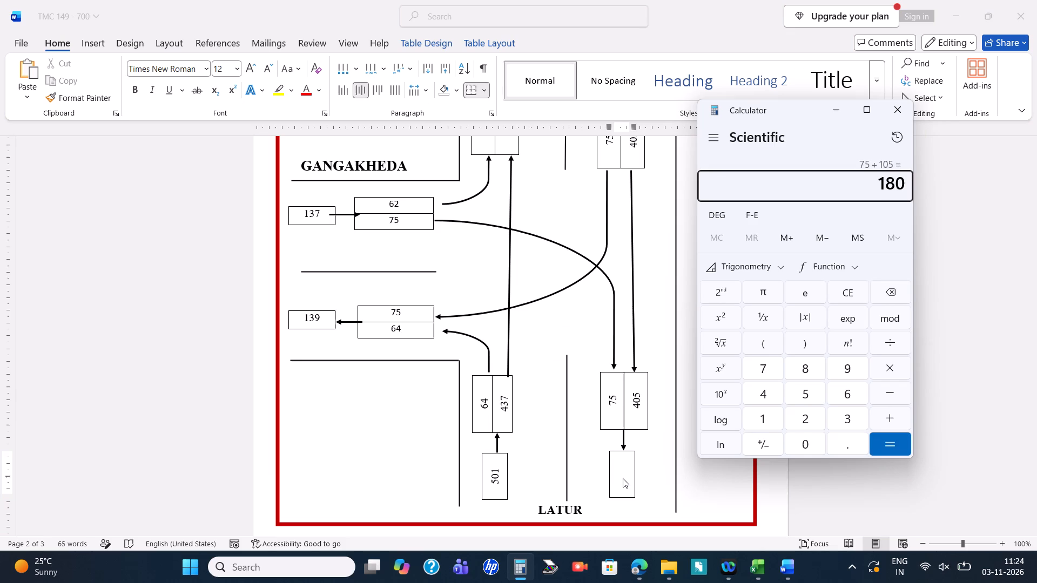
pyautogui.click(623, 478)
pyautogui.write('19')
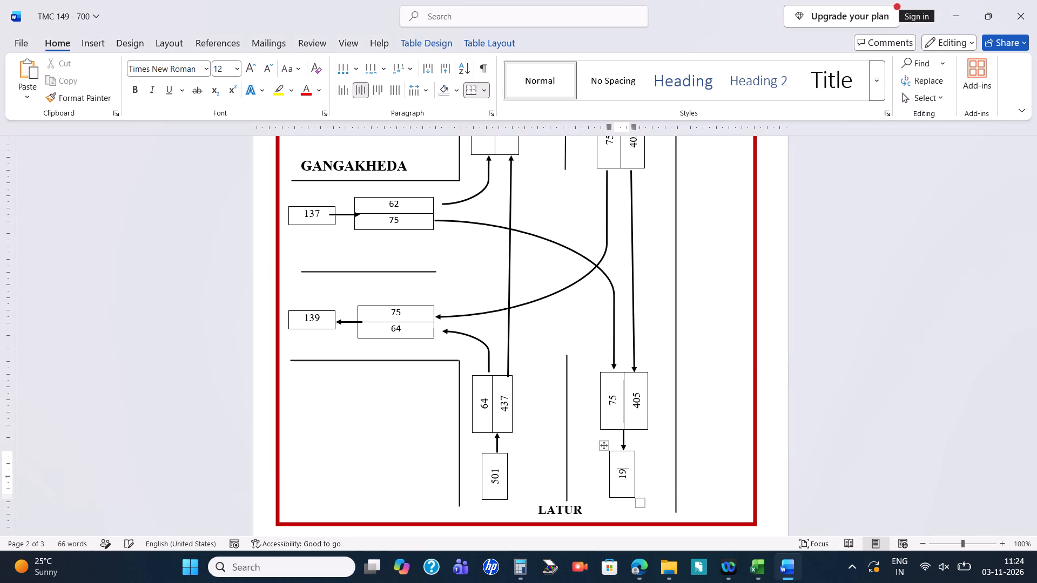
pyautogui.press('BackSpace')
pyautogui.write('80')
pyautogui.click(699, 489)
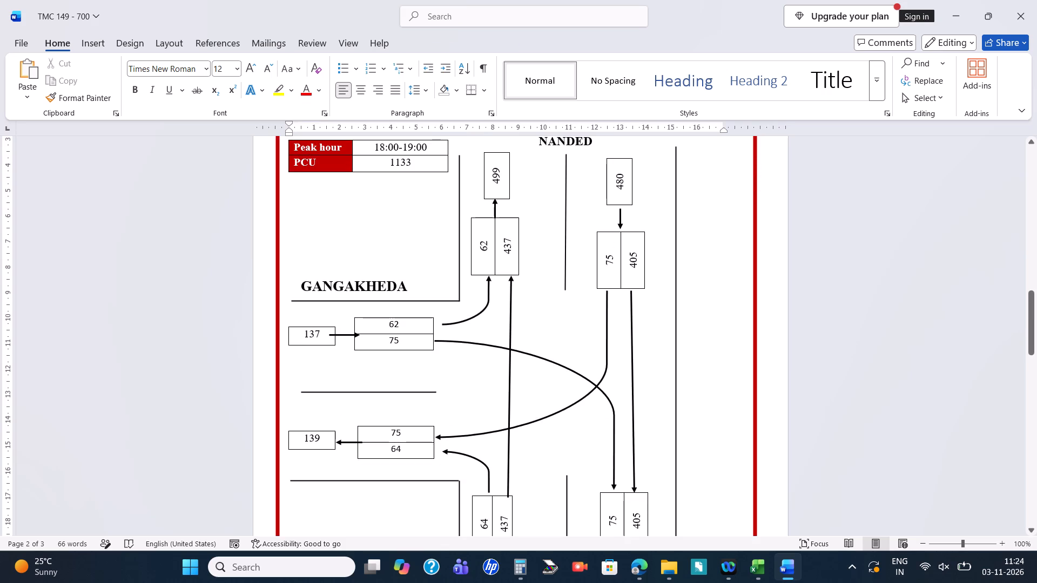
# Save the TMC 149 - 700 document.
pyautogui.hotkey('ctrl', 's')
# Delete the blank page that follows the evening peak hour diagram.
pyautogui.scroll(-1, 699, 489)
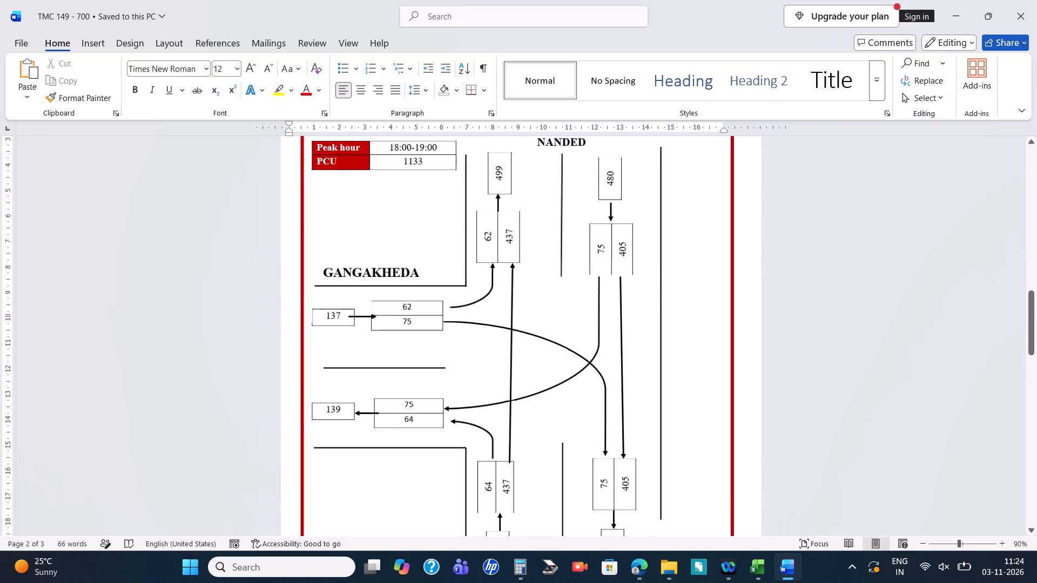
pyautogui.scroll(-2, 668, 342)
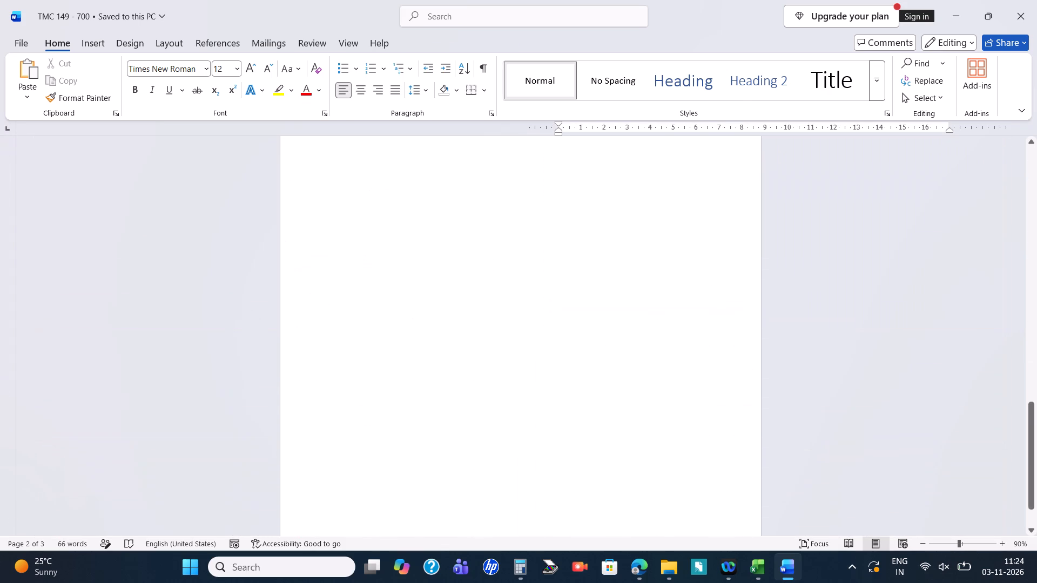
pyautogui.scroll(-1, 668, 342)
pyautogui.scroll(2, 668, 342)
pyautogui.click(602, 330)
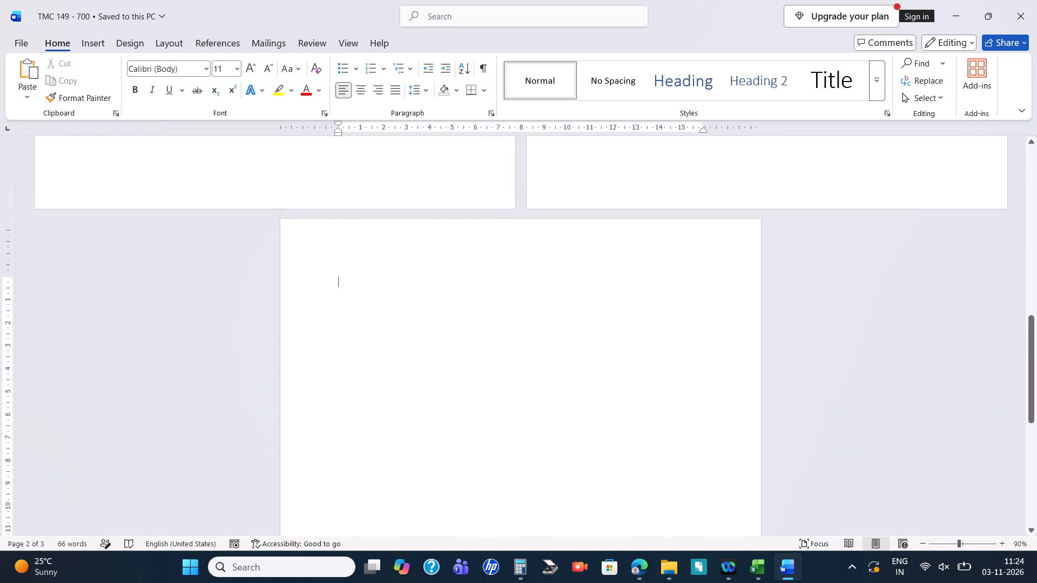
pyautogui.press('BackSpace')
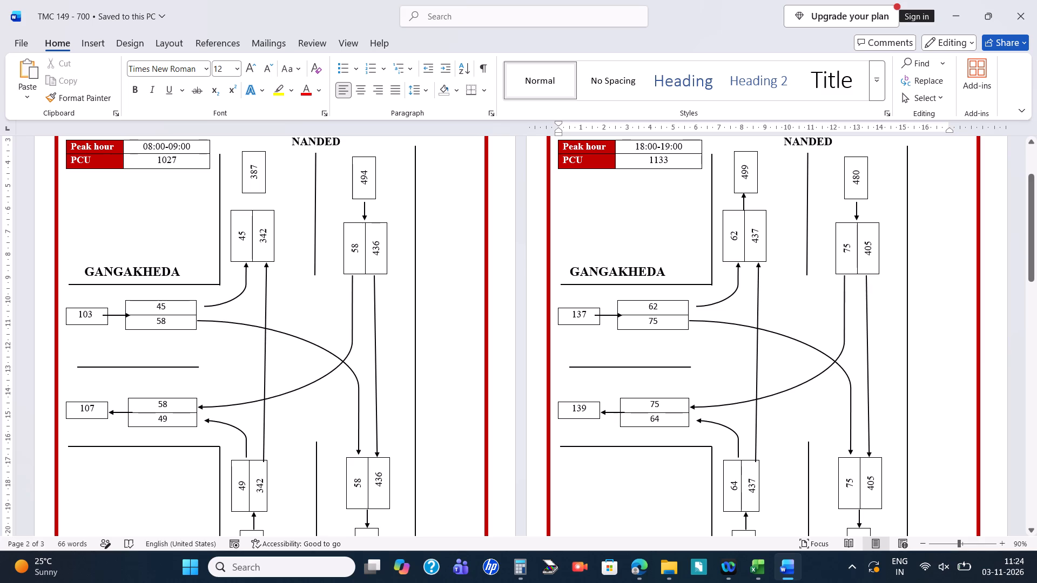
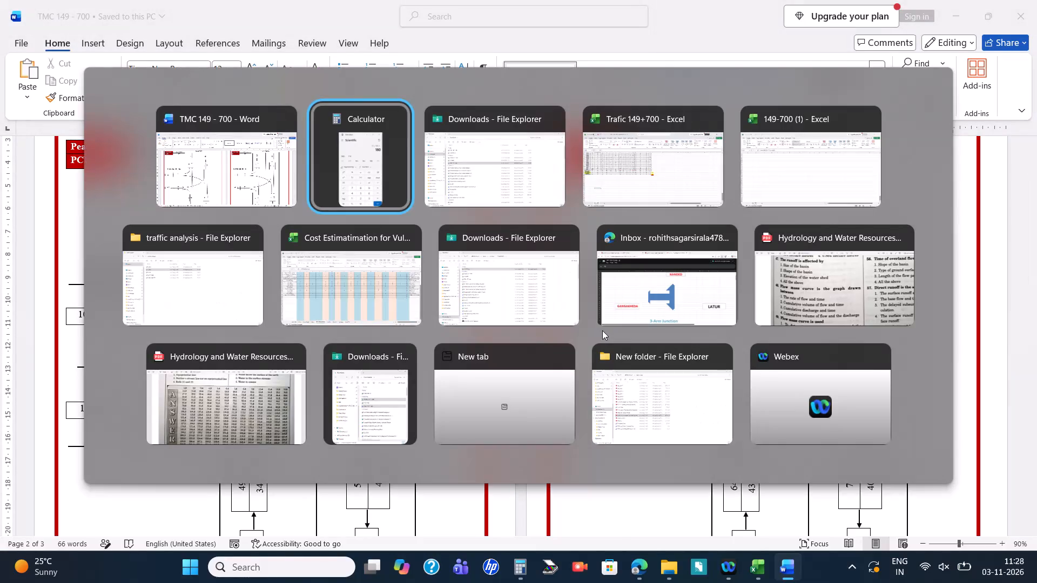
# Switch from the Word document to the Trafic 149+700 workbook in Excel.
pyautogui.hotkey('alt', 'Tab')
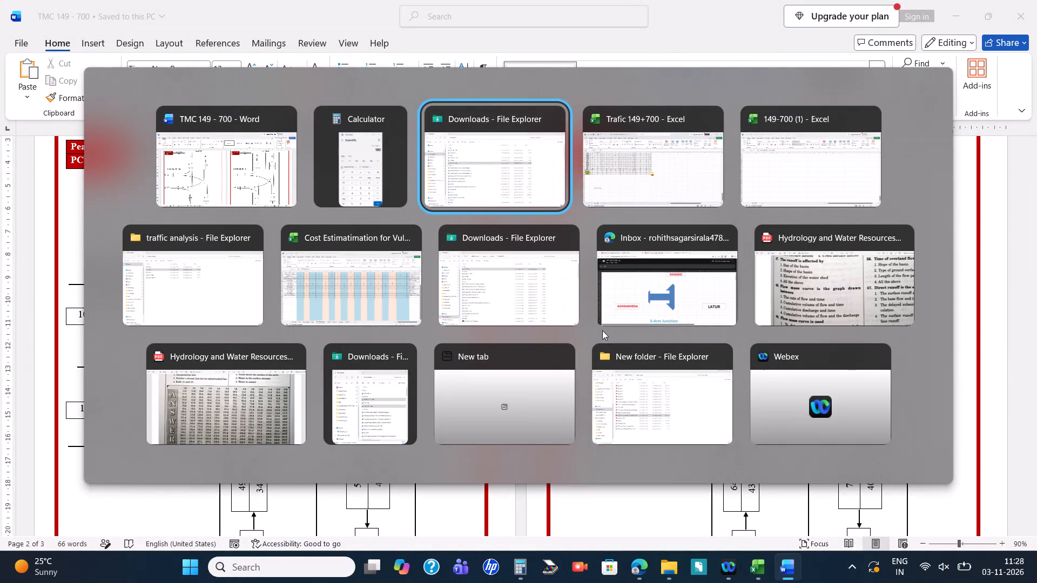
pyautogui.hotkey('alt', 'Tab')
pyautogui.hotkey('alt', 'Tab')
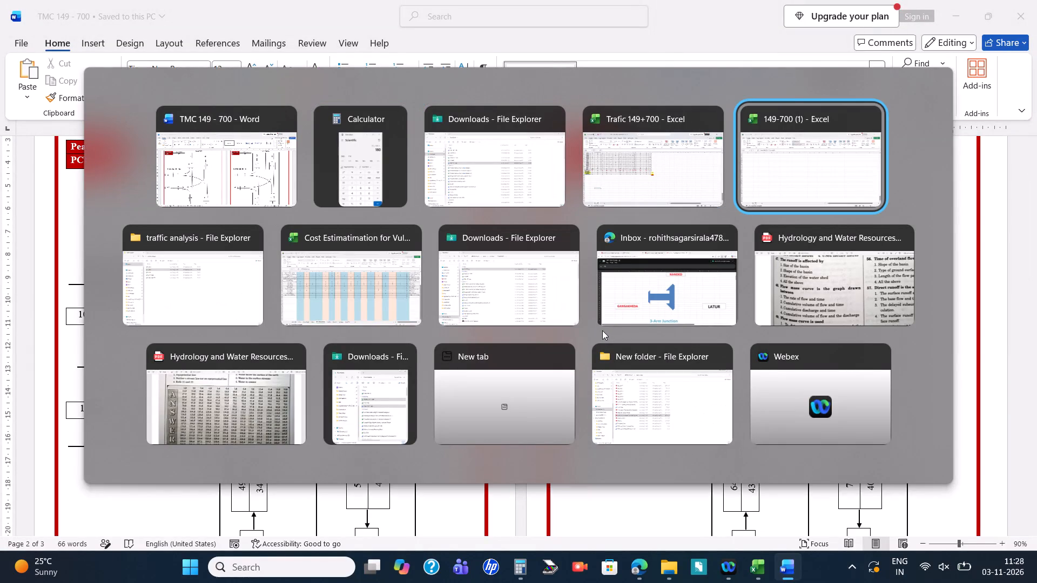
pyautogui.hotkey('alt', 'Left')
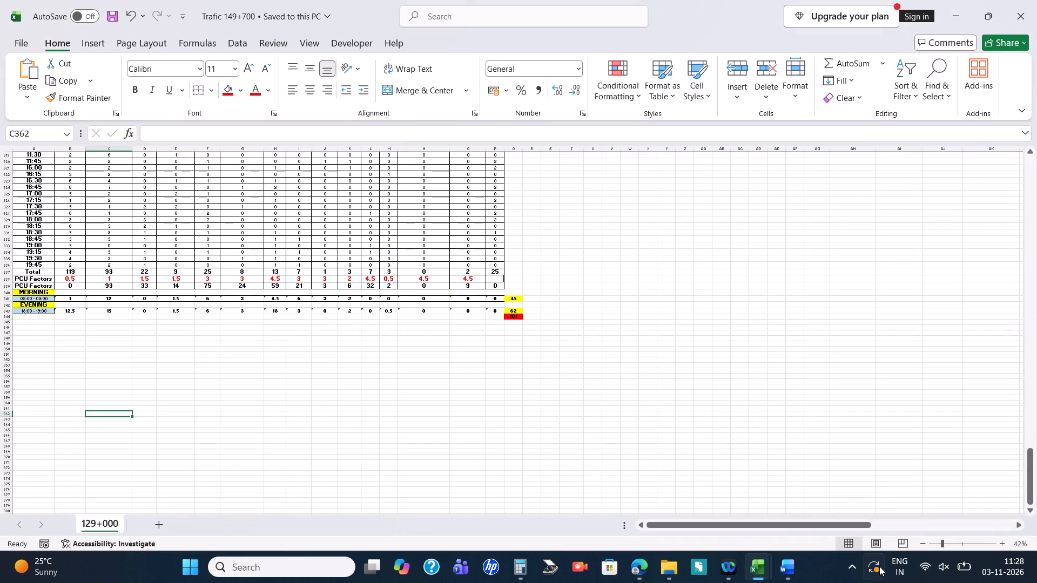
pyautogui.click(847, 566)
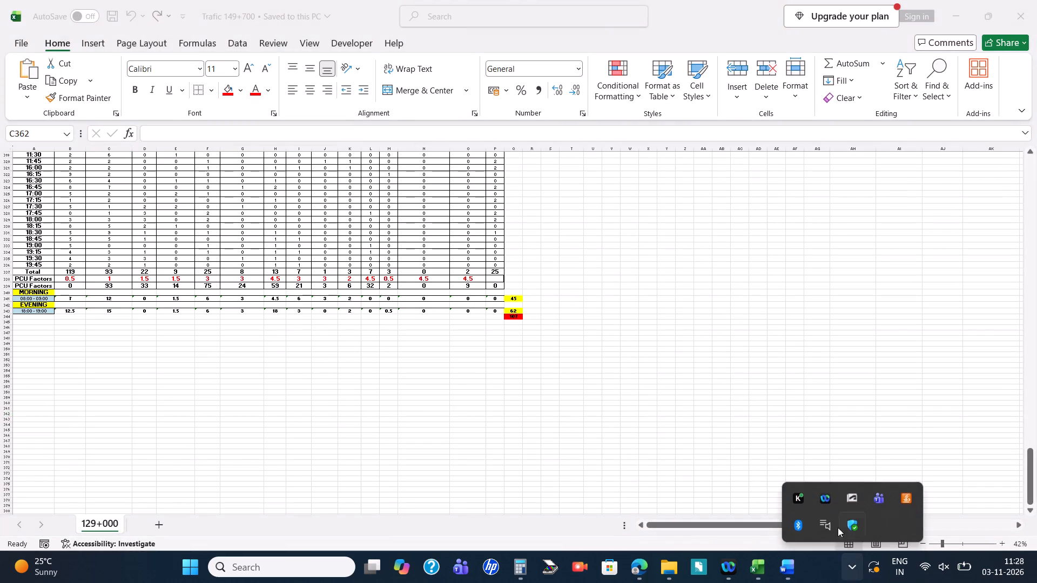